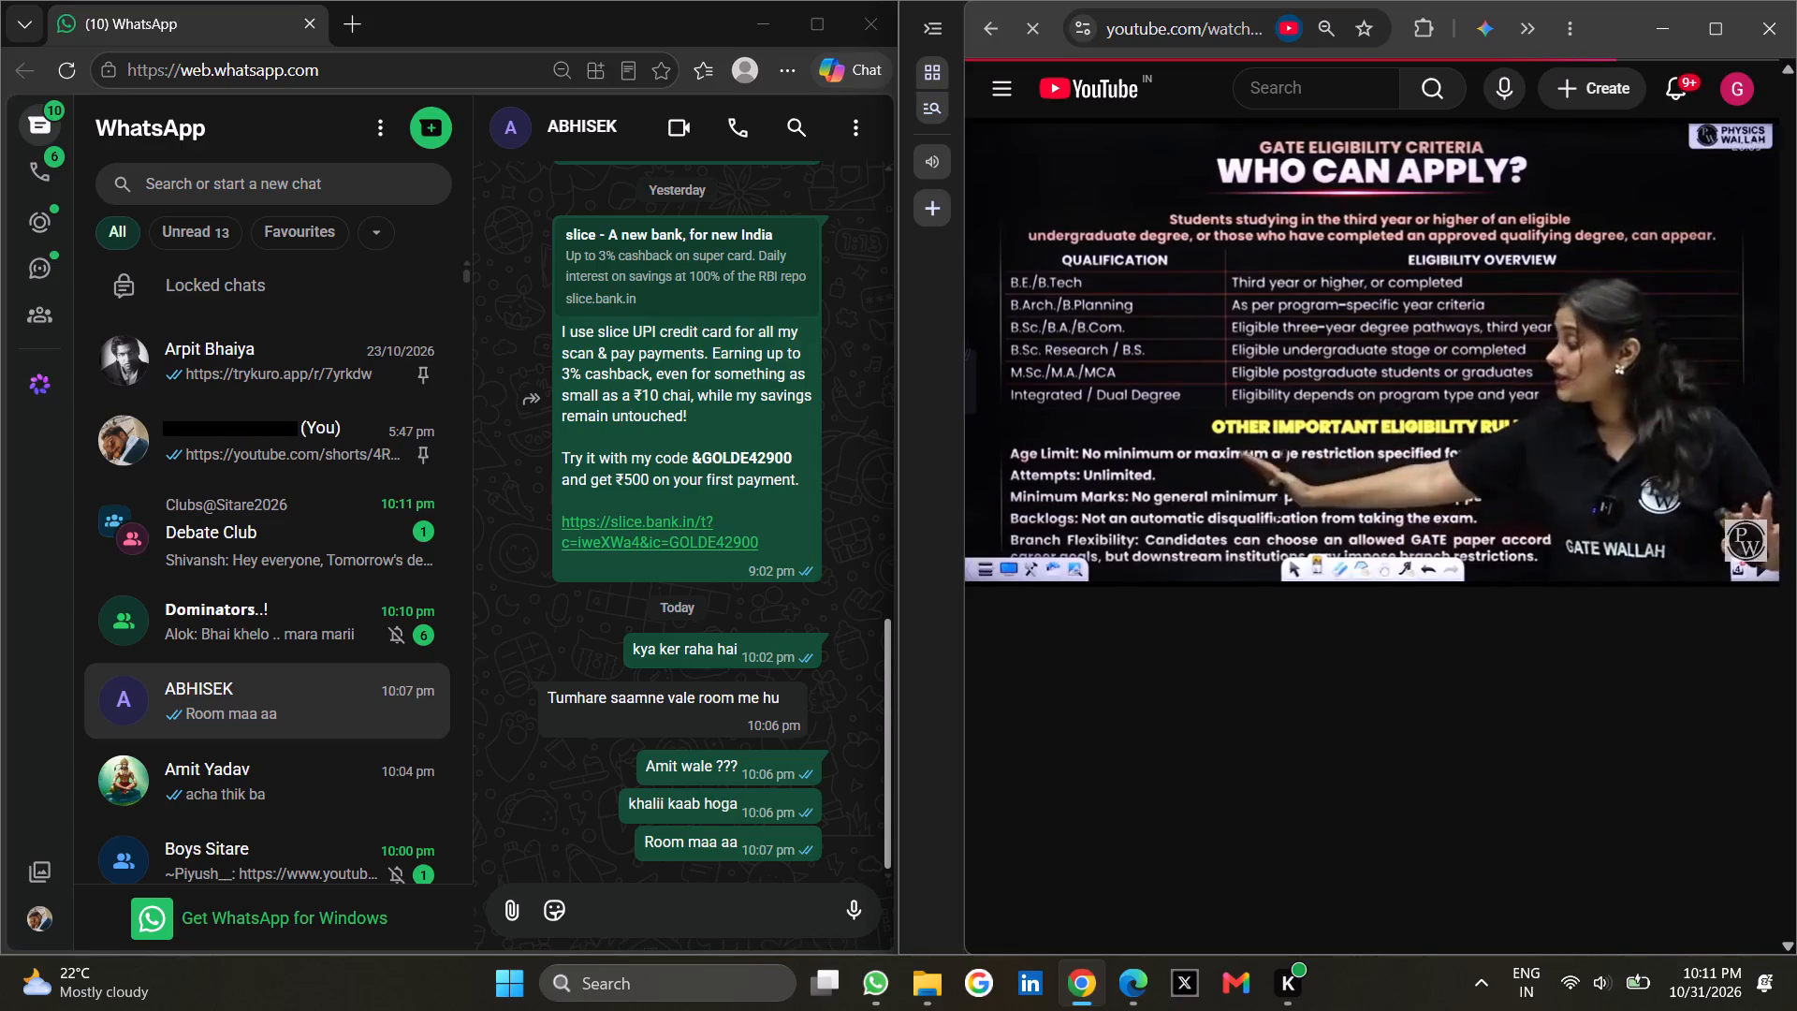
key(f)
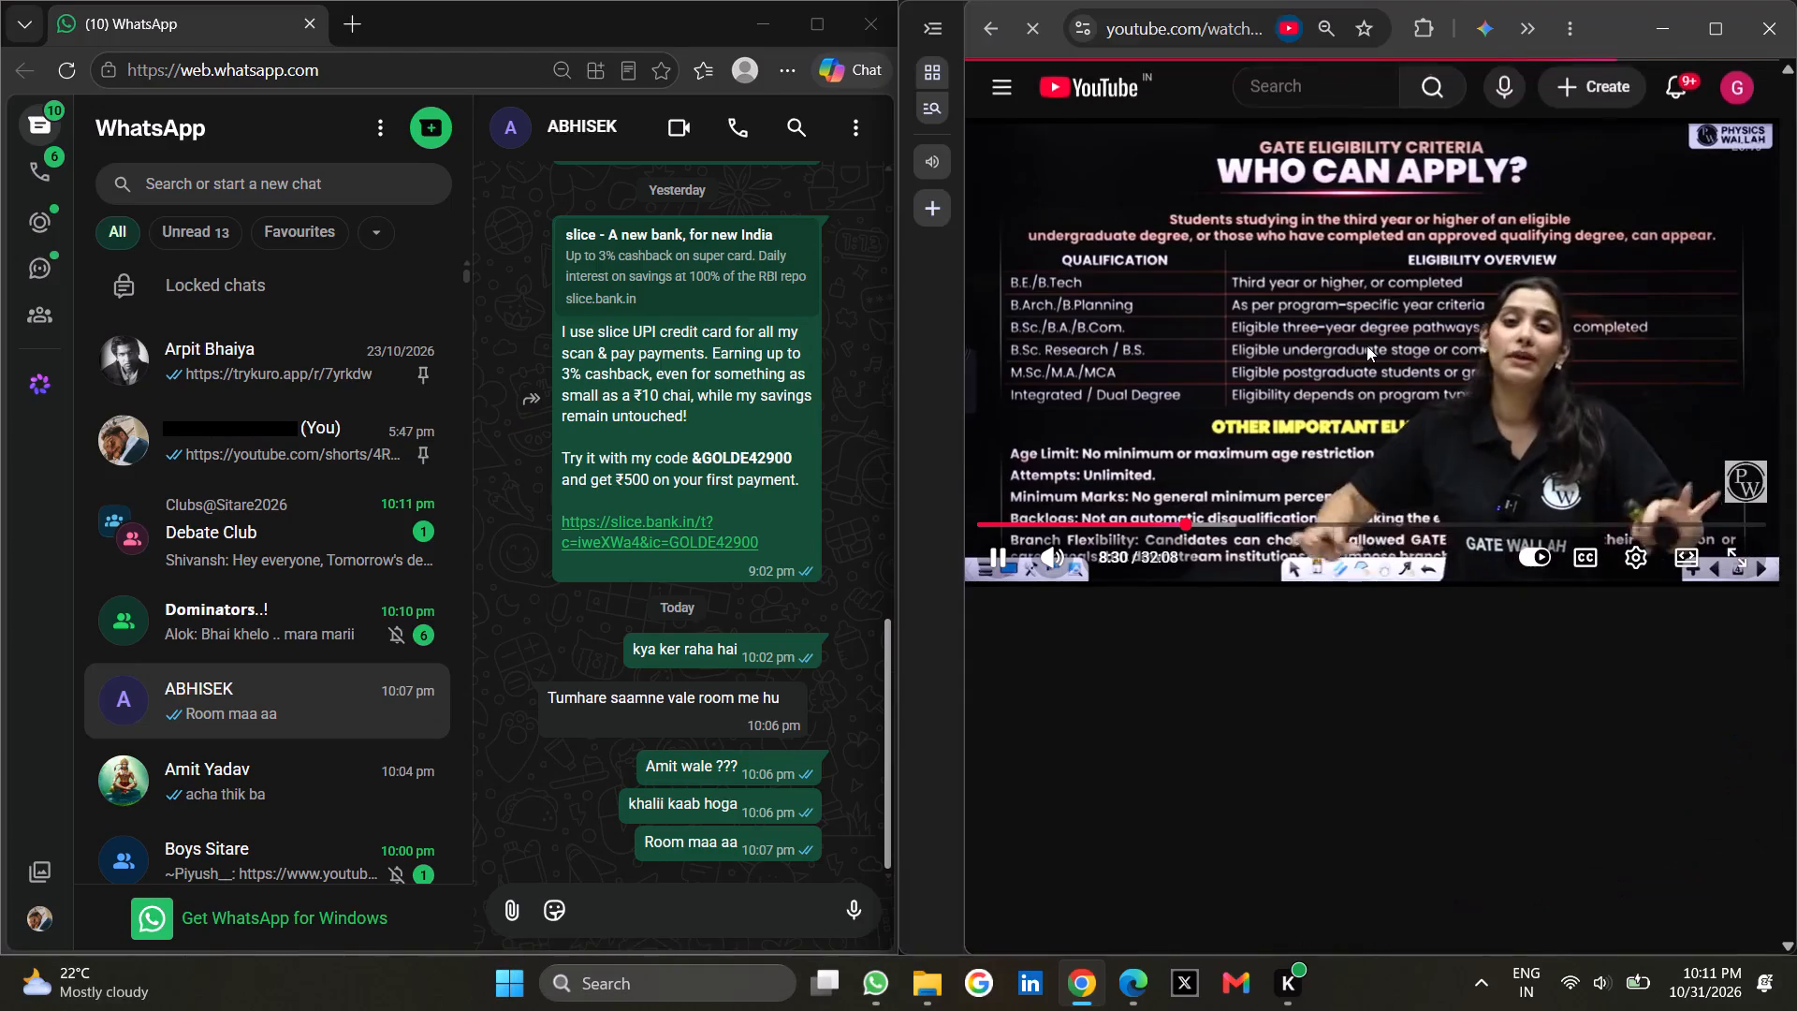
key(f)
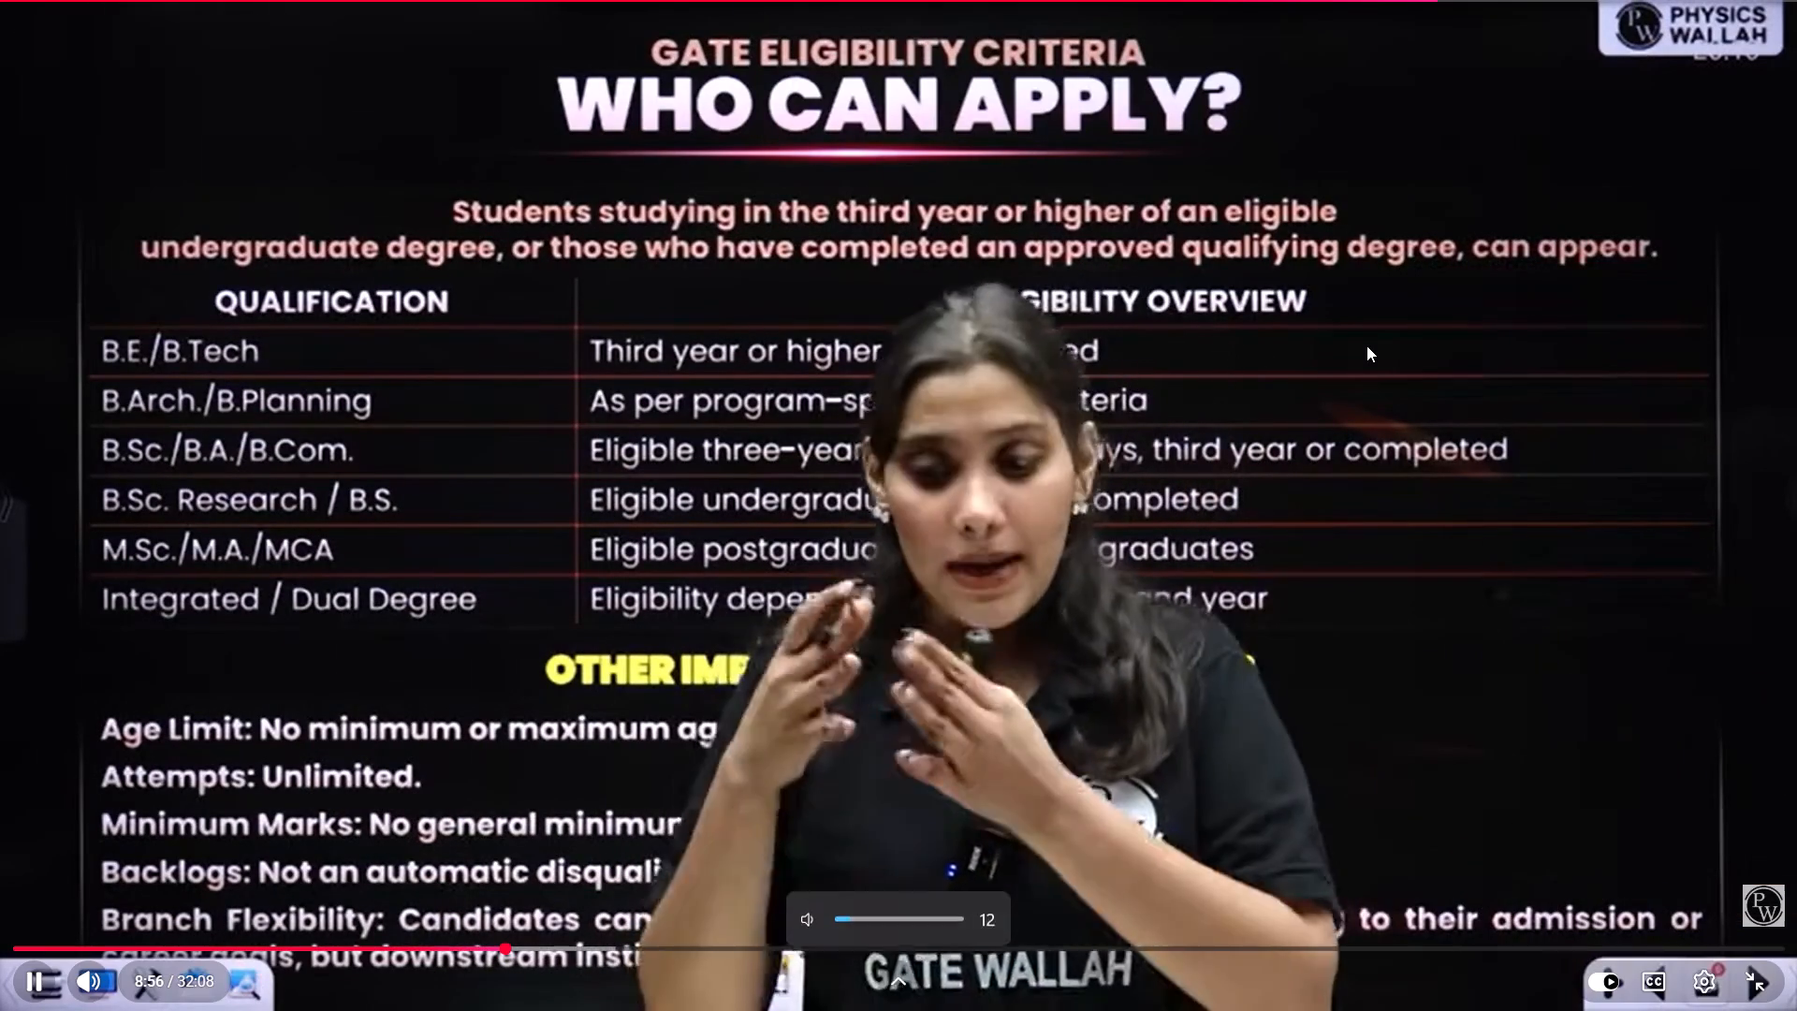
Continue watching the GATE eligibility explanation in full screen, speeding playback up to 2x.
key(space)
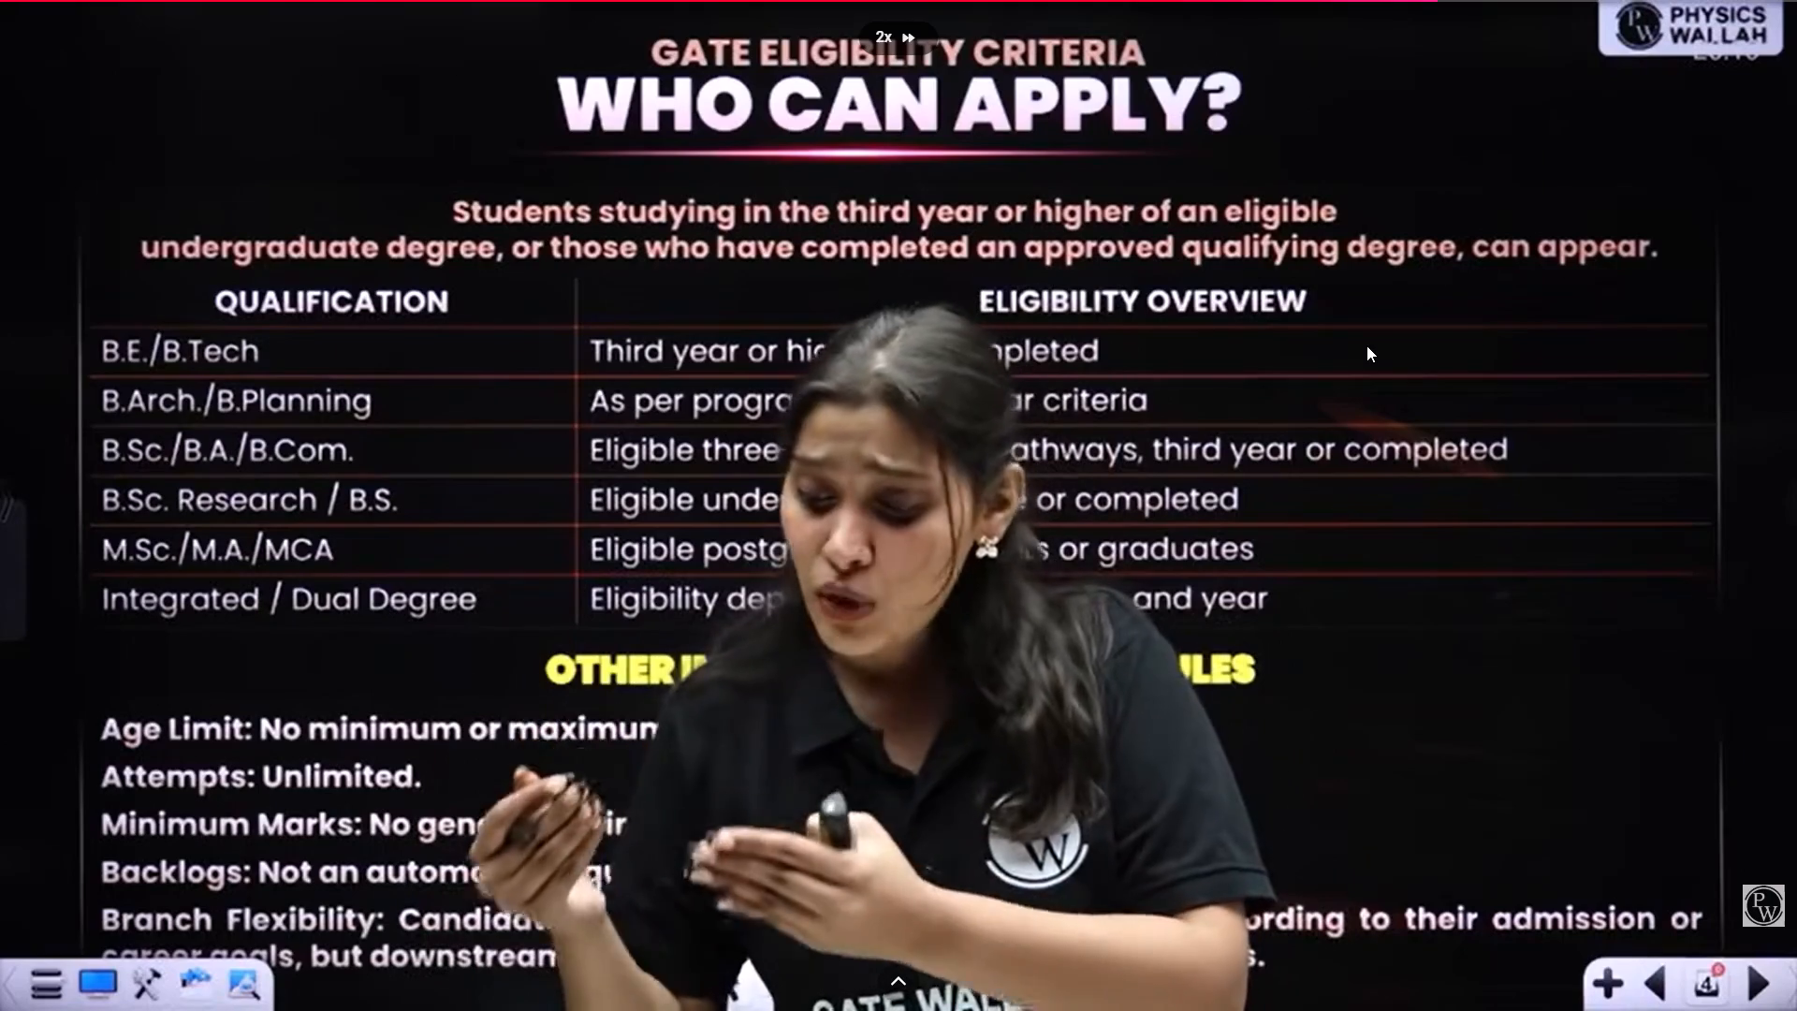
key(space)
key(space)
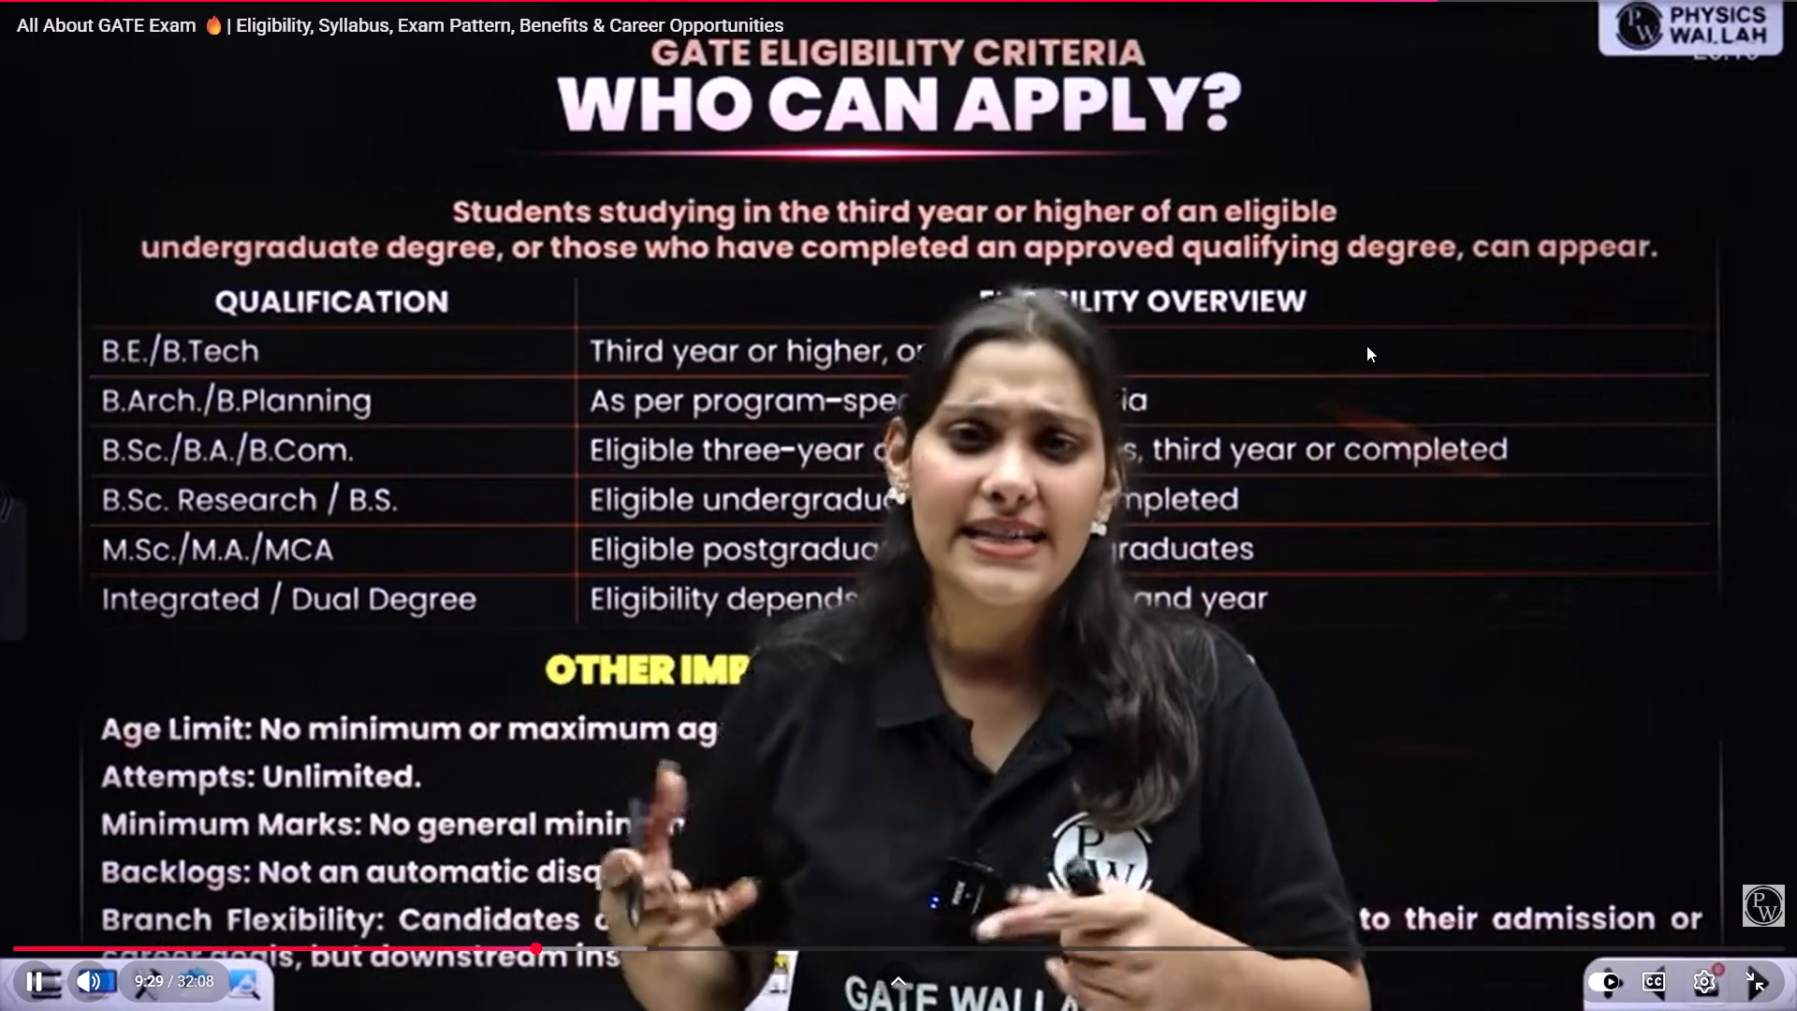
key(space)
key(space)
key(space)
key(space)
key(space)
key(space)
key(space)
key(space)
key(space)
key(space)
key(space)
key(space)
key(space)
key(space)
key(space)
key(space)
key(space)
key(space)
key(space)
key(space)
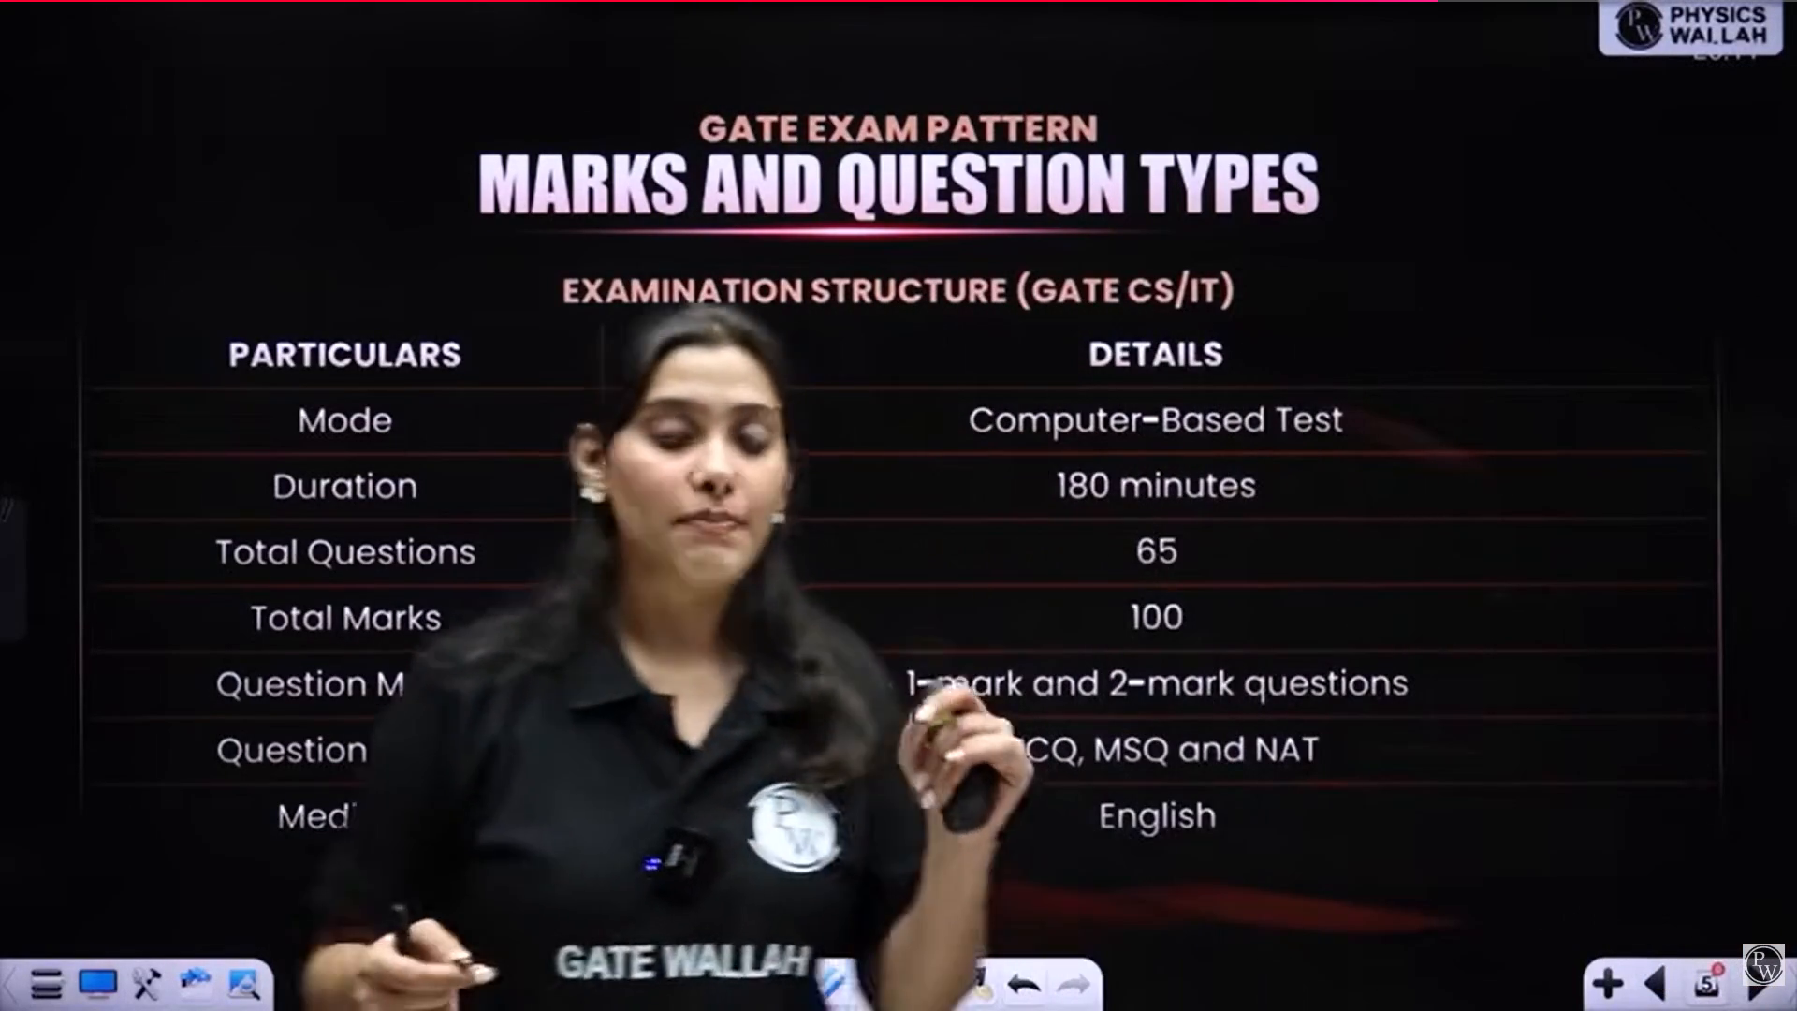
Pause the GATE exam video at the exam pattern slide on marks and question types.
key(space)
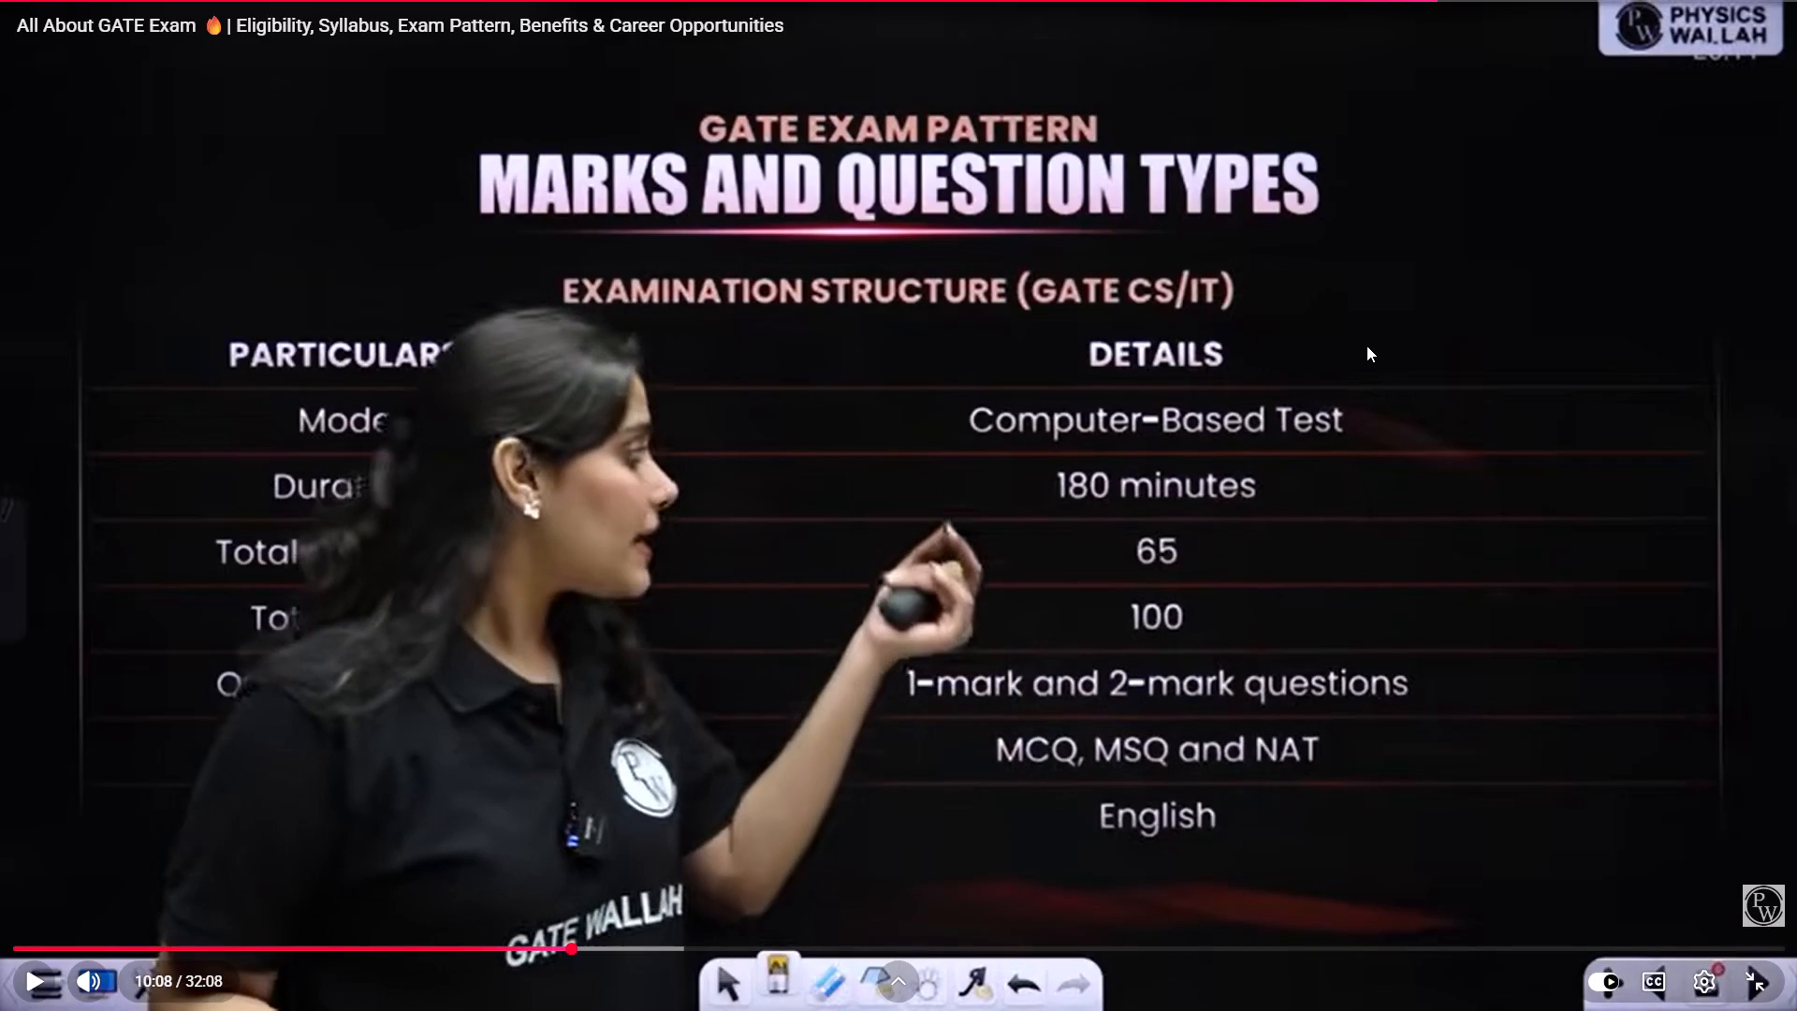
Search the computer for "docs" to open Google Docs, and maximize its browser window.
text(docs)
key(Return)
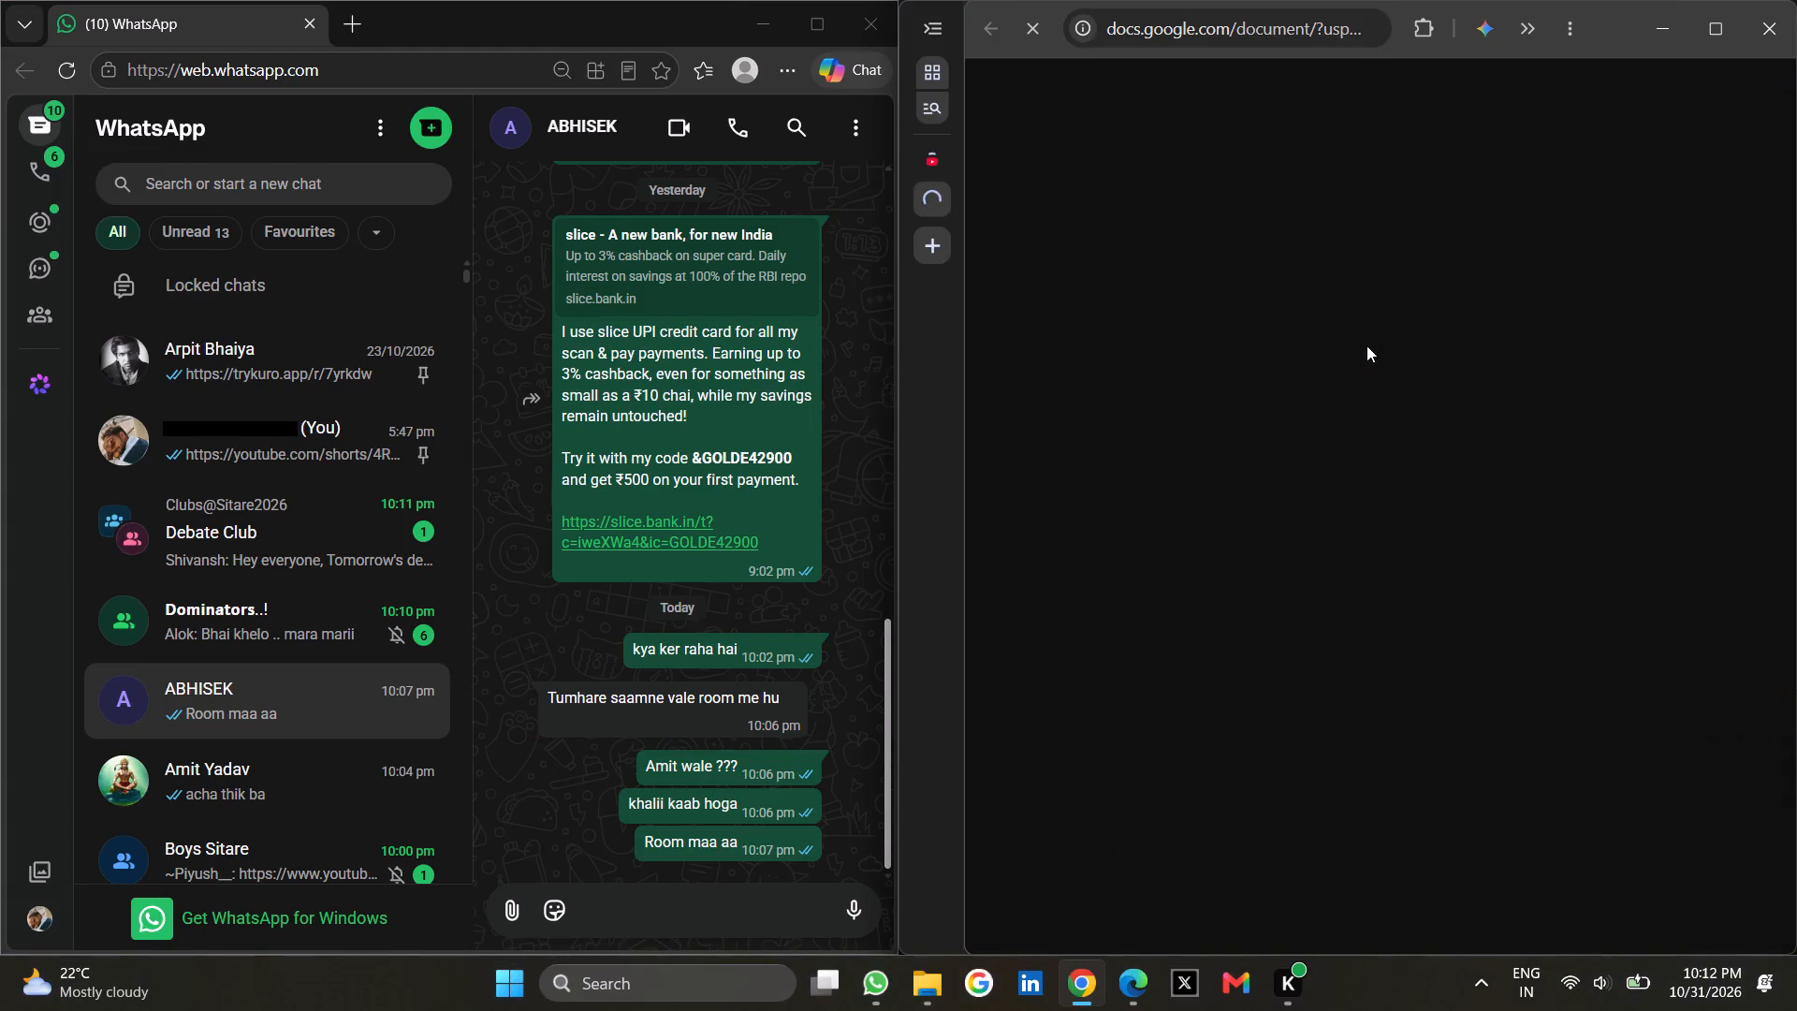
scroll(1598, 93, down, 1)
click(1720, 17)
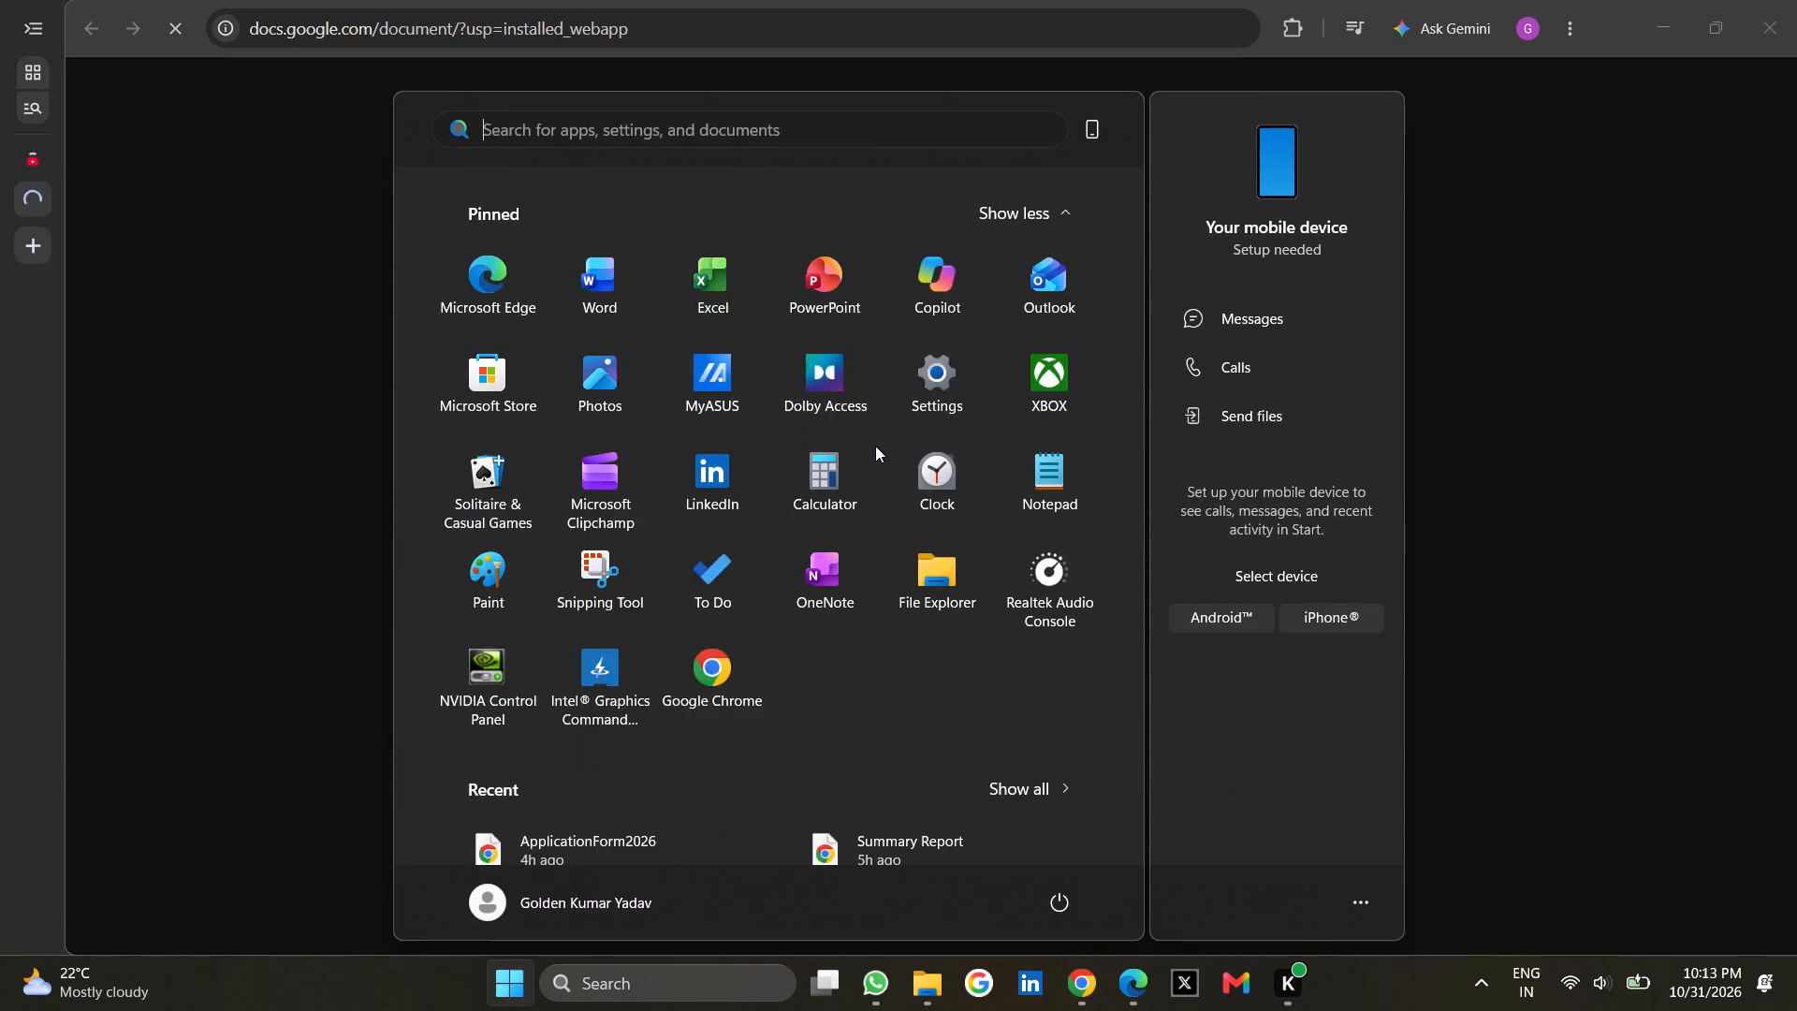
Open Microsoft Word and create a blank document.
text(word)
key(Return)
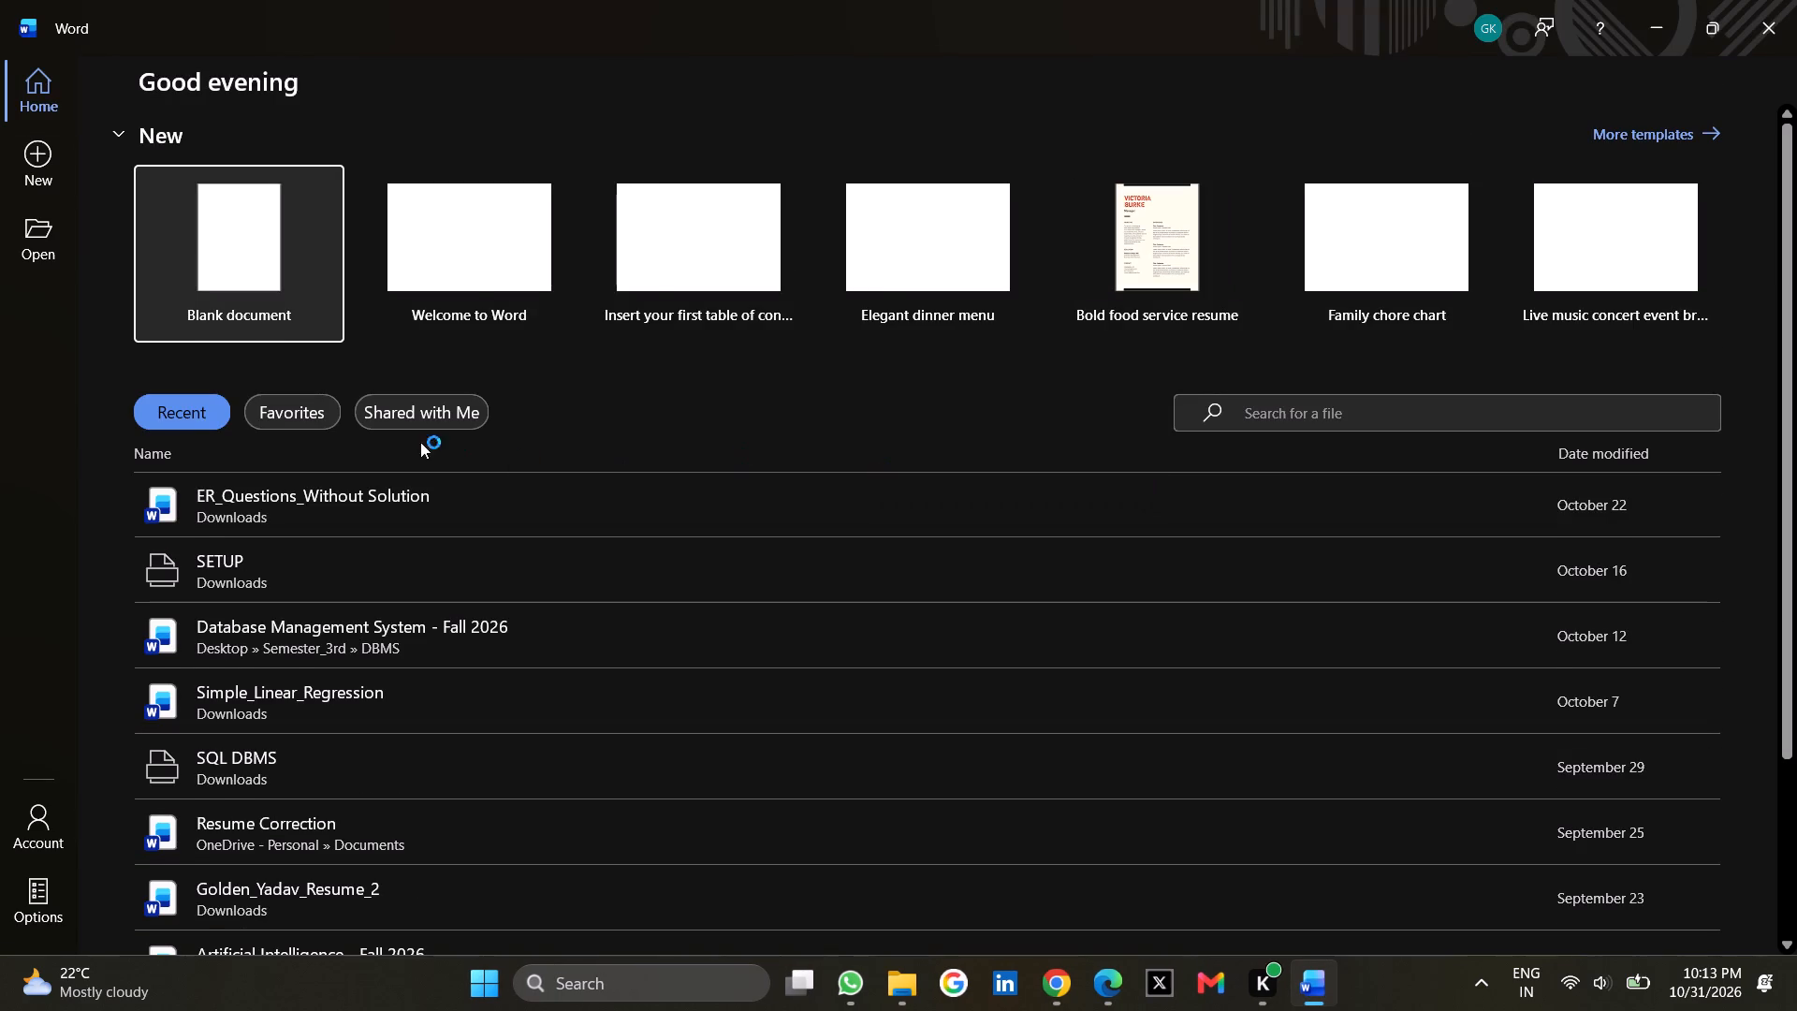
click(243, 246)
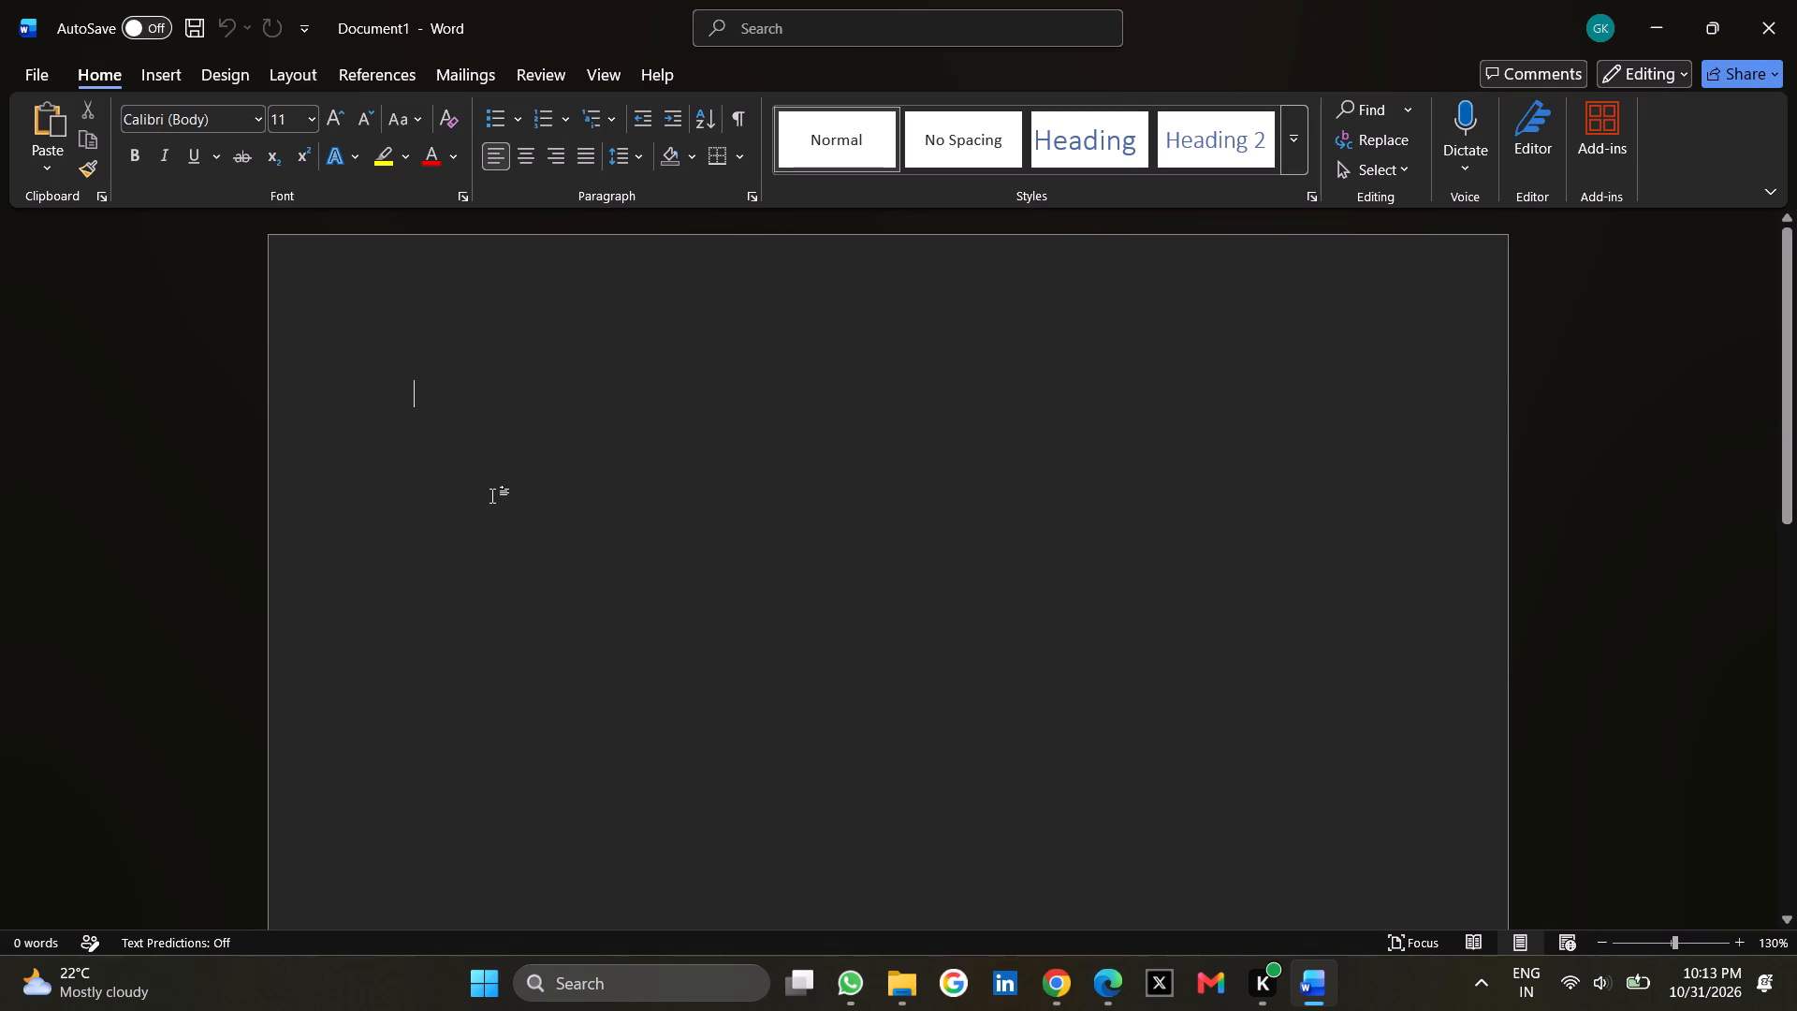
Write "Syllabus" as the first line of the blank document and start a new line below it.
text(Sy)
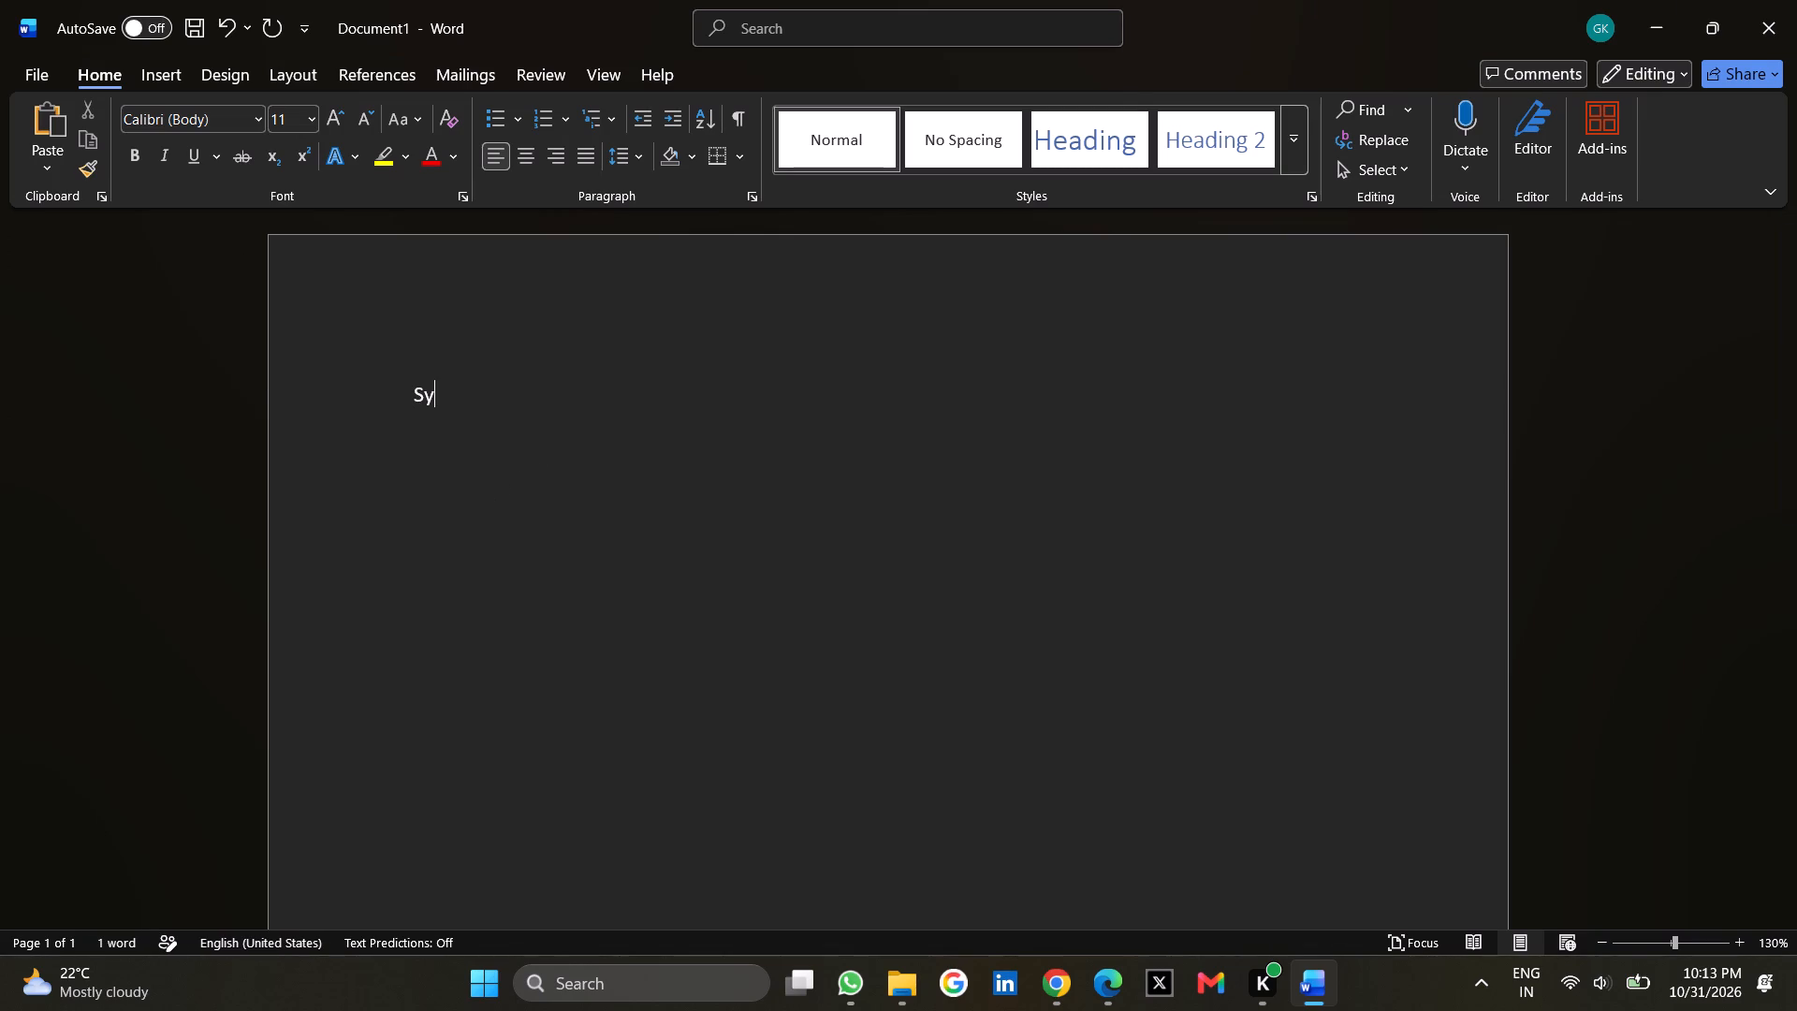
text(llabus)
key(space)
key(Return)
Add "AI" in bold on the line below "Syllabus", followed by four spaces.
text(AI)
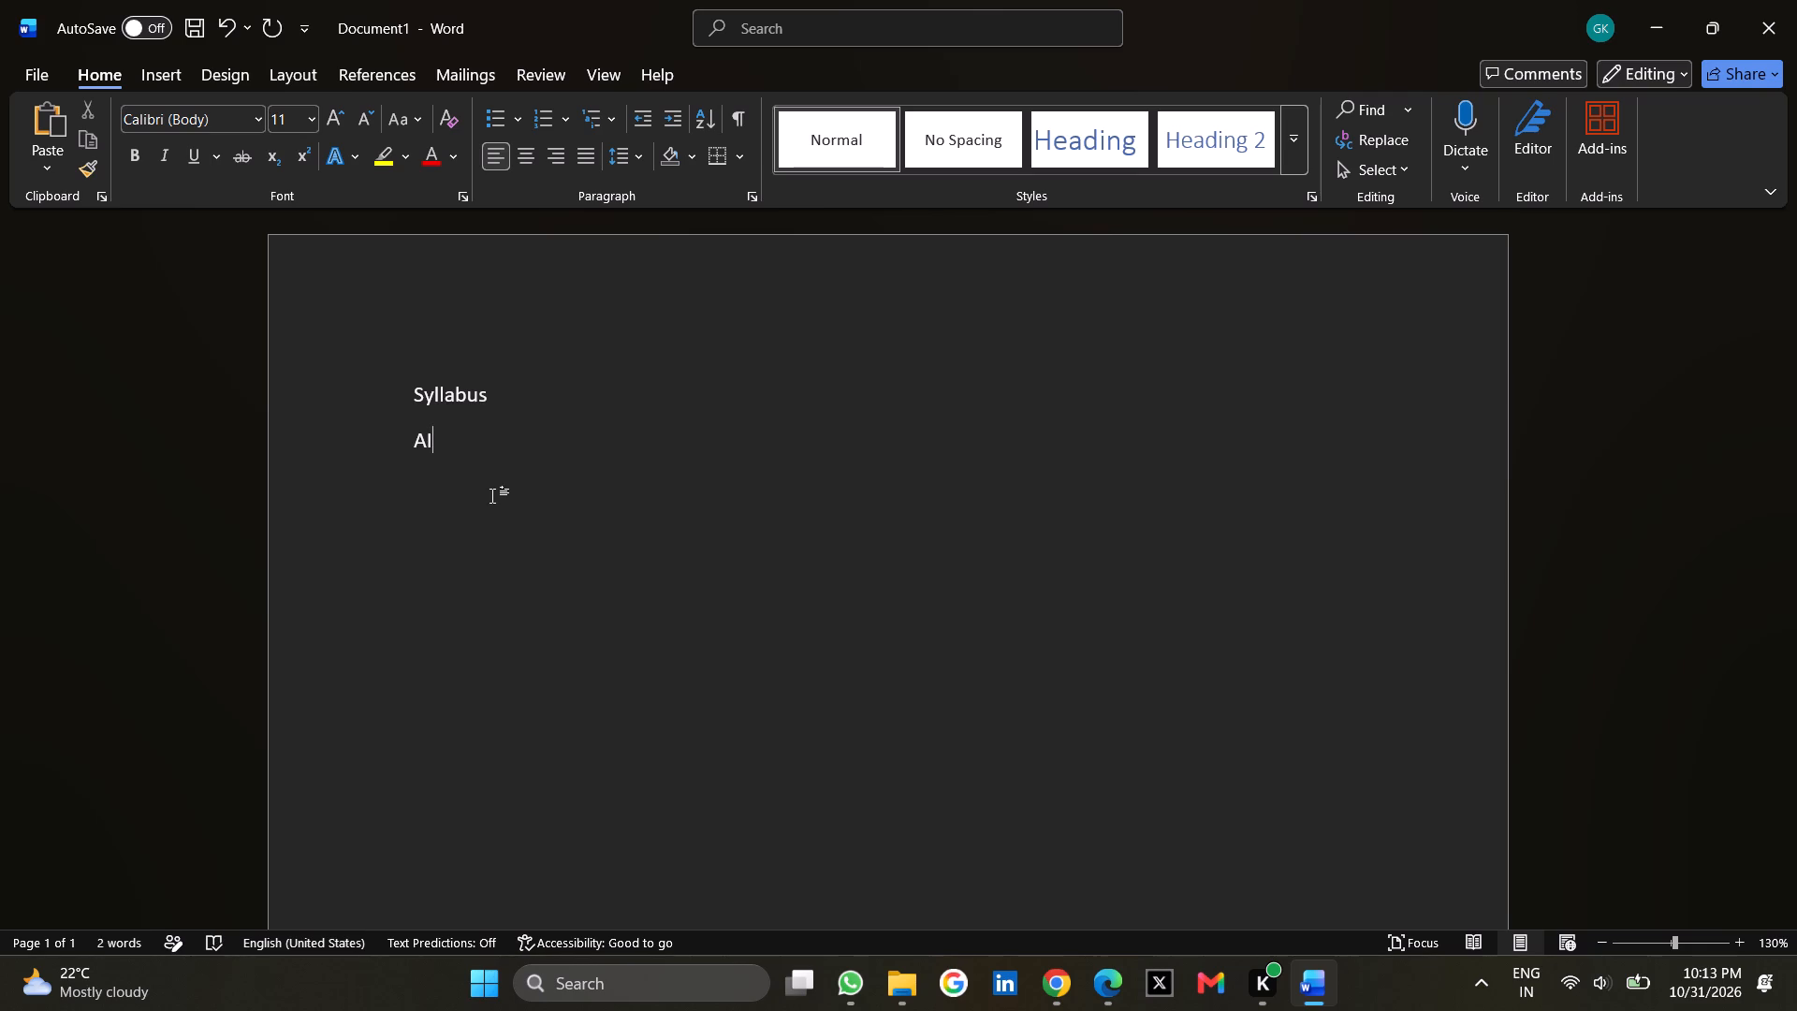
key(shift+Left)
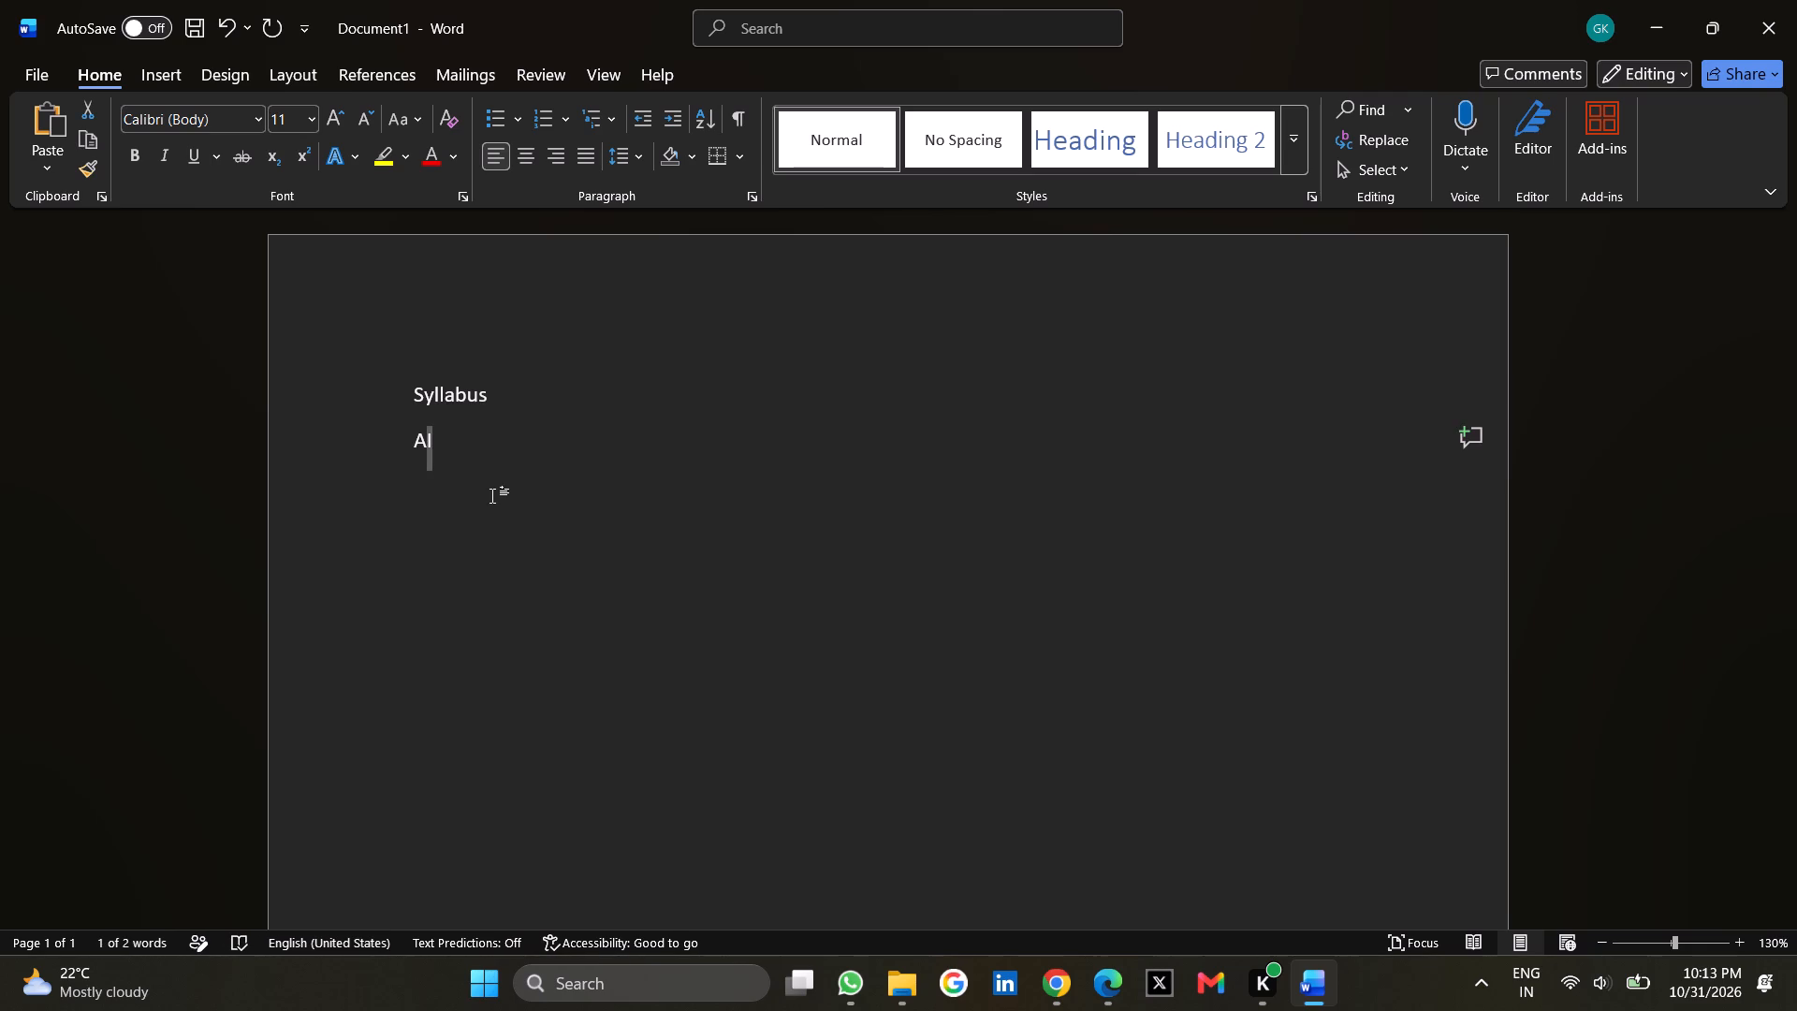
key(shift+Left)
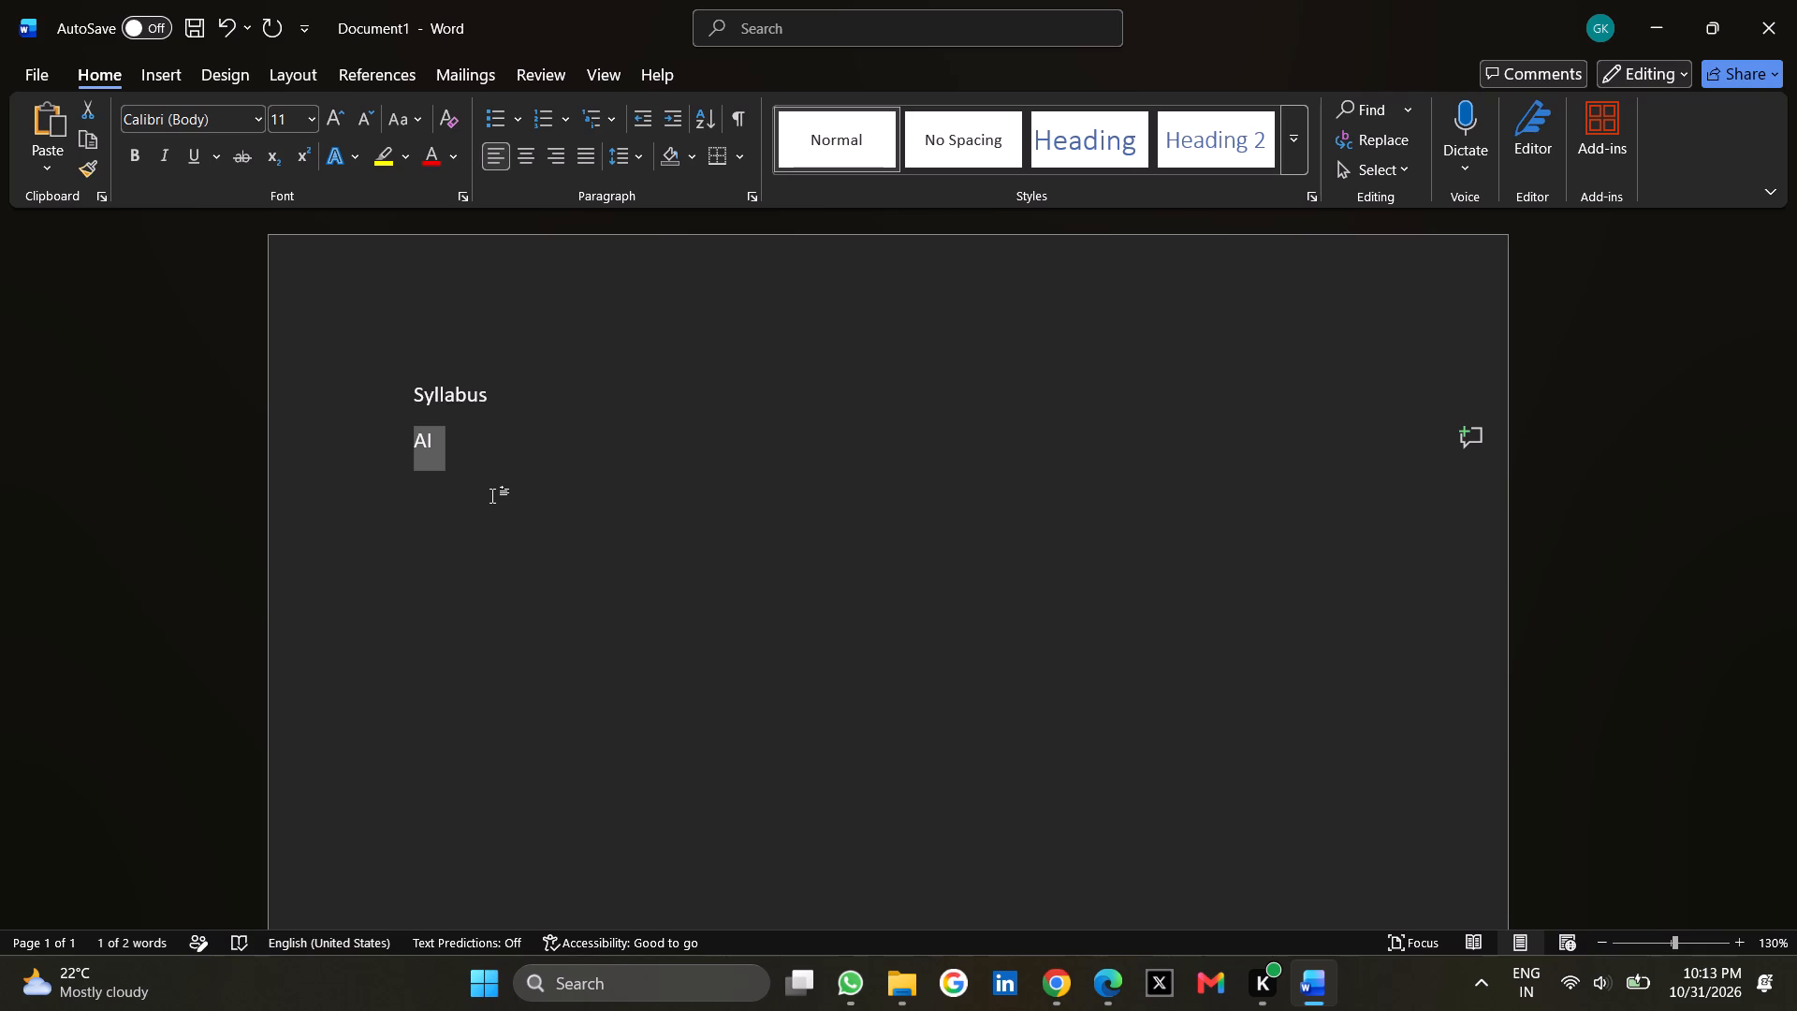
key(ctrl+b)
click(565, 431)
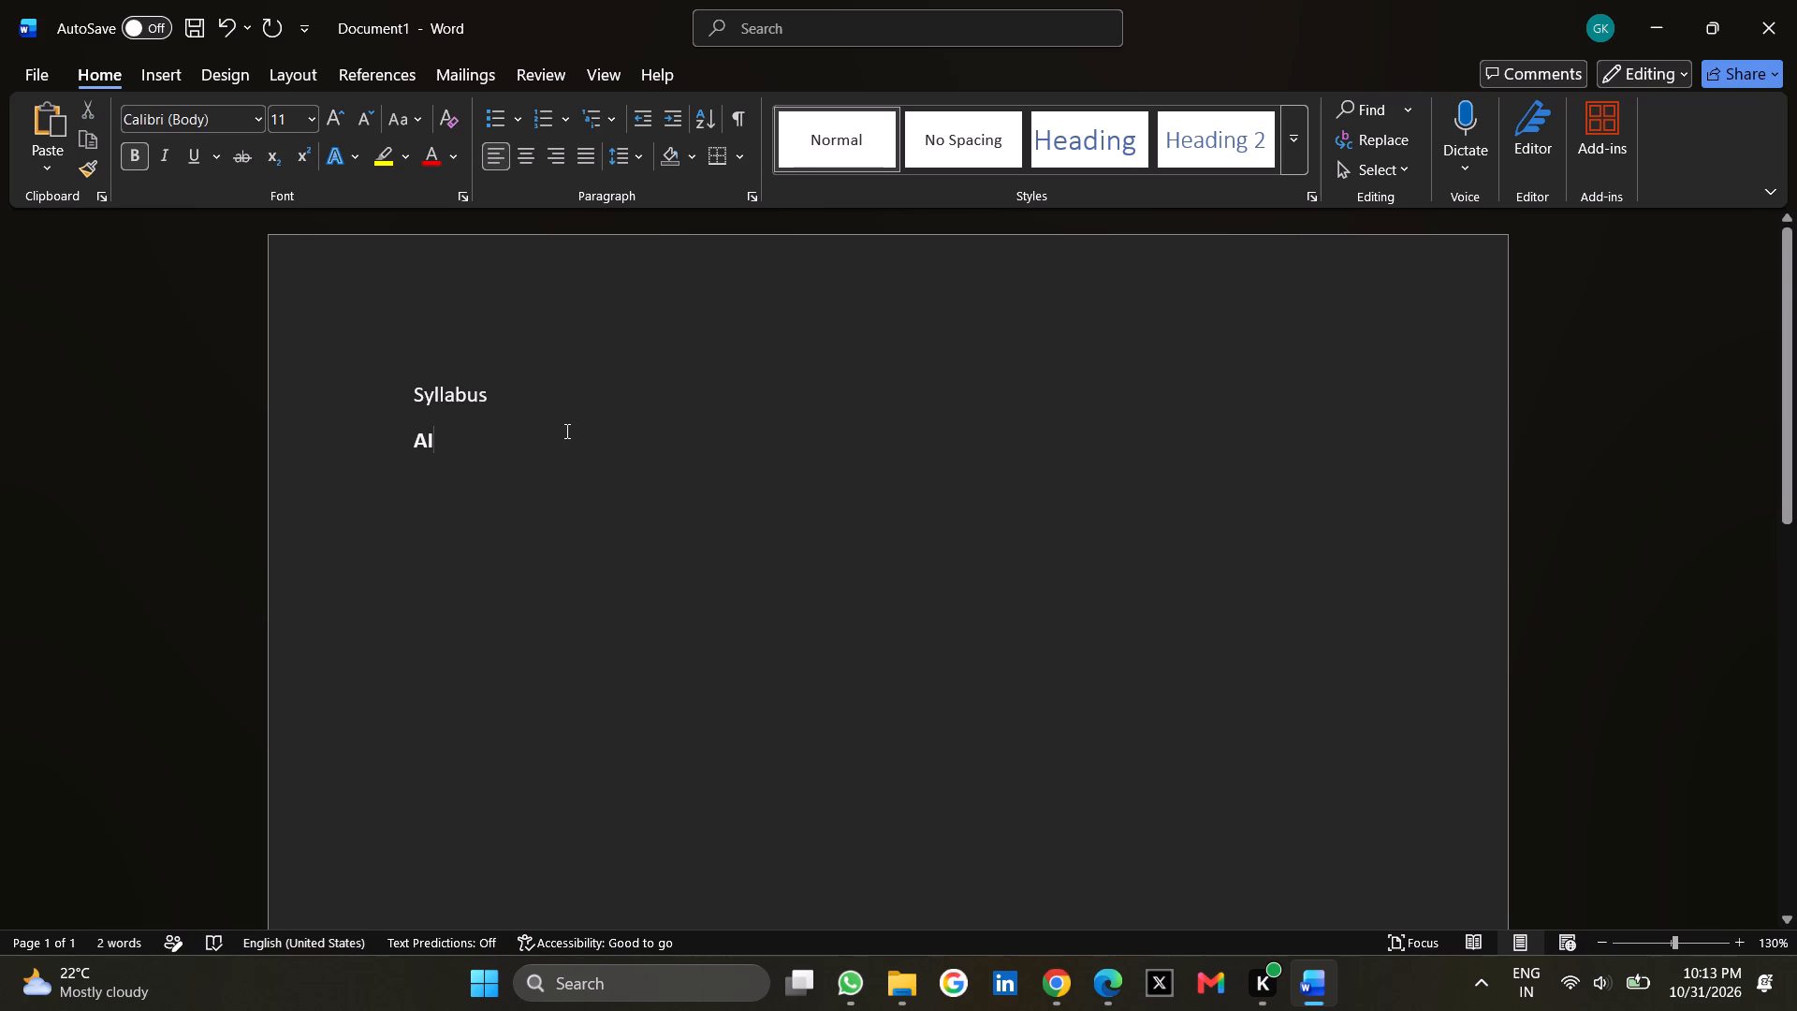
key(space)
key(space)
key(space)
key(space)
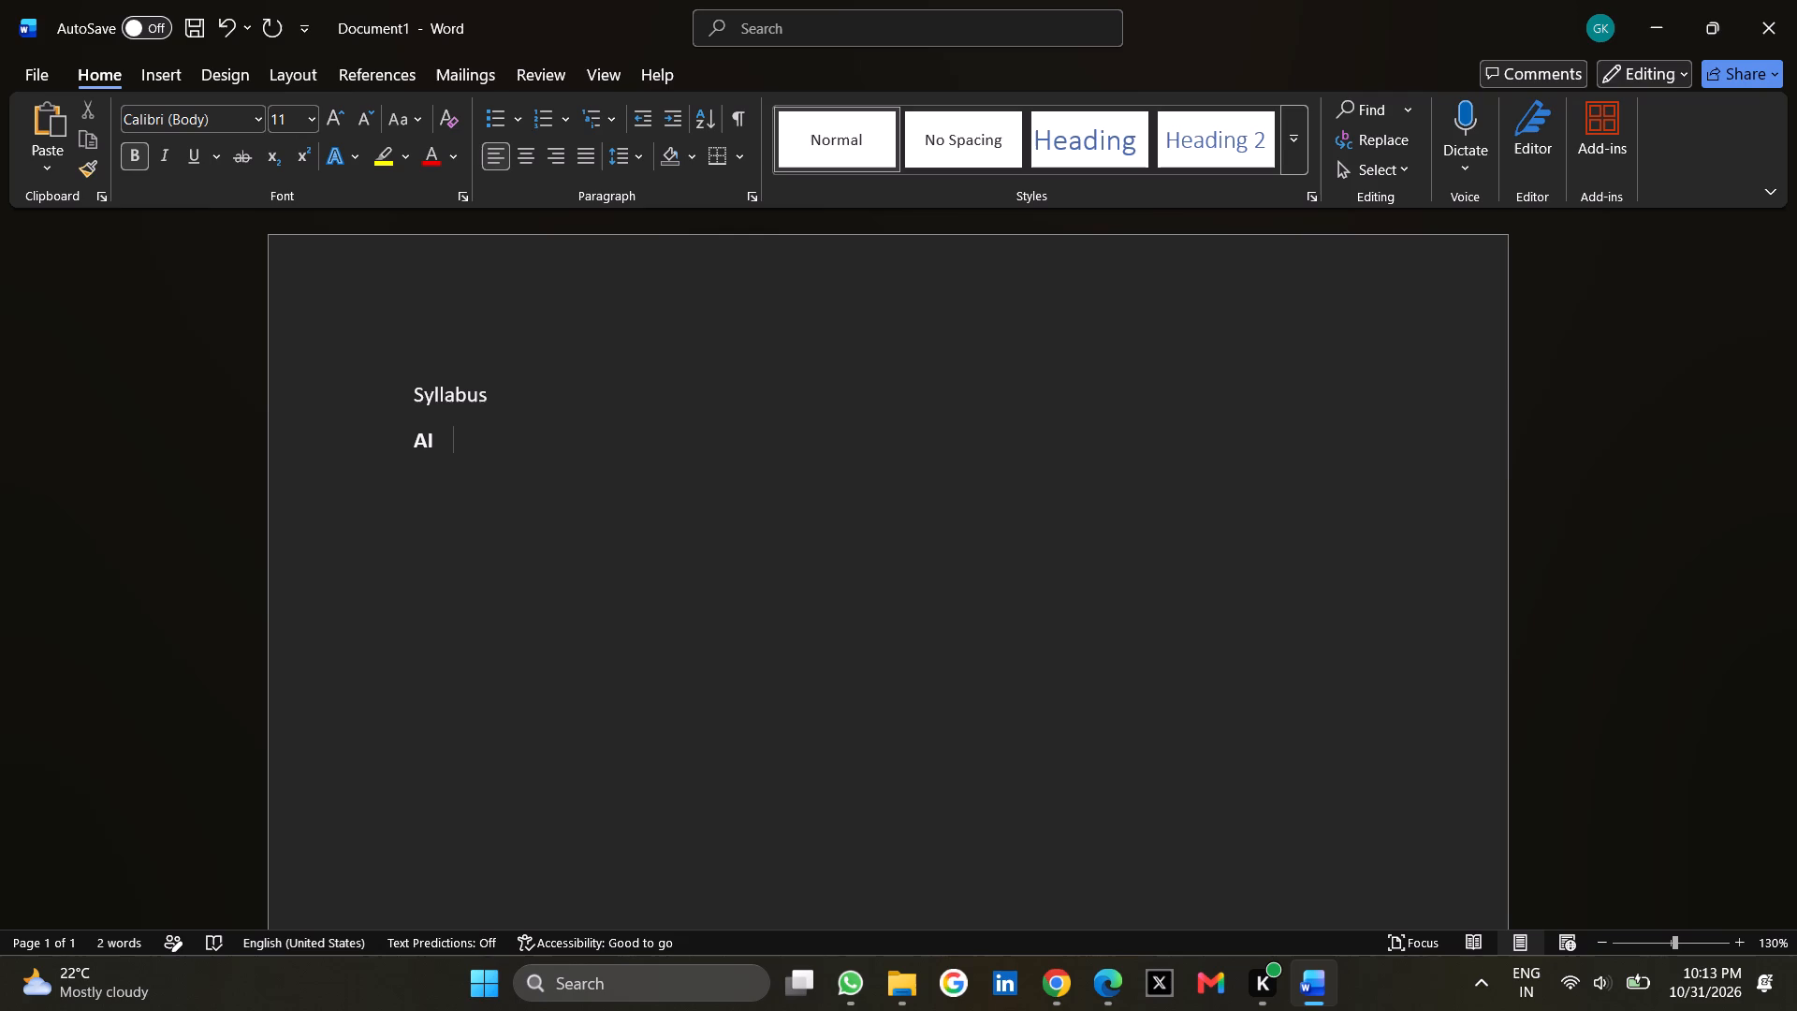
In File Explorer, open the Word document "Artificial Intelligence - Fall 2026" from Desktop > Semester_3rd > Artificial inteligence.
click(903, 998)
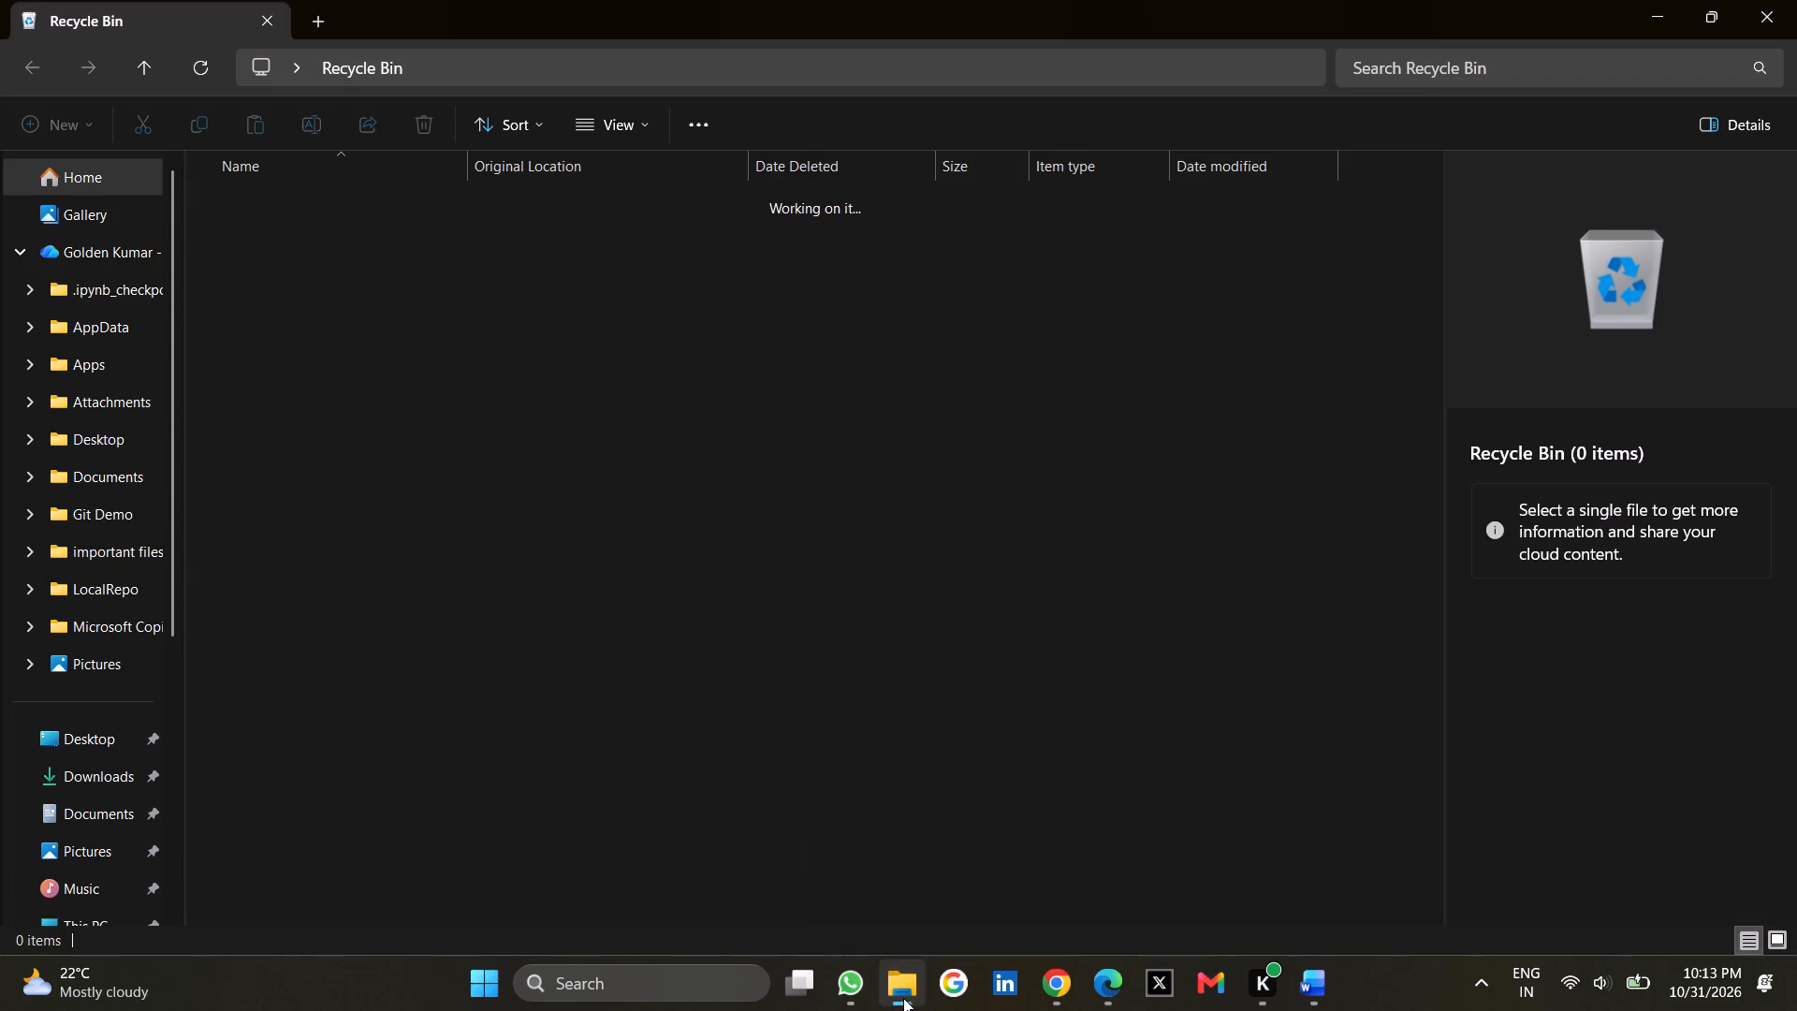
click(119, 722)
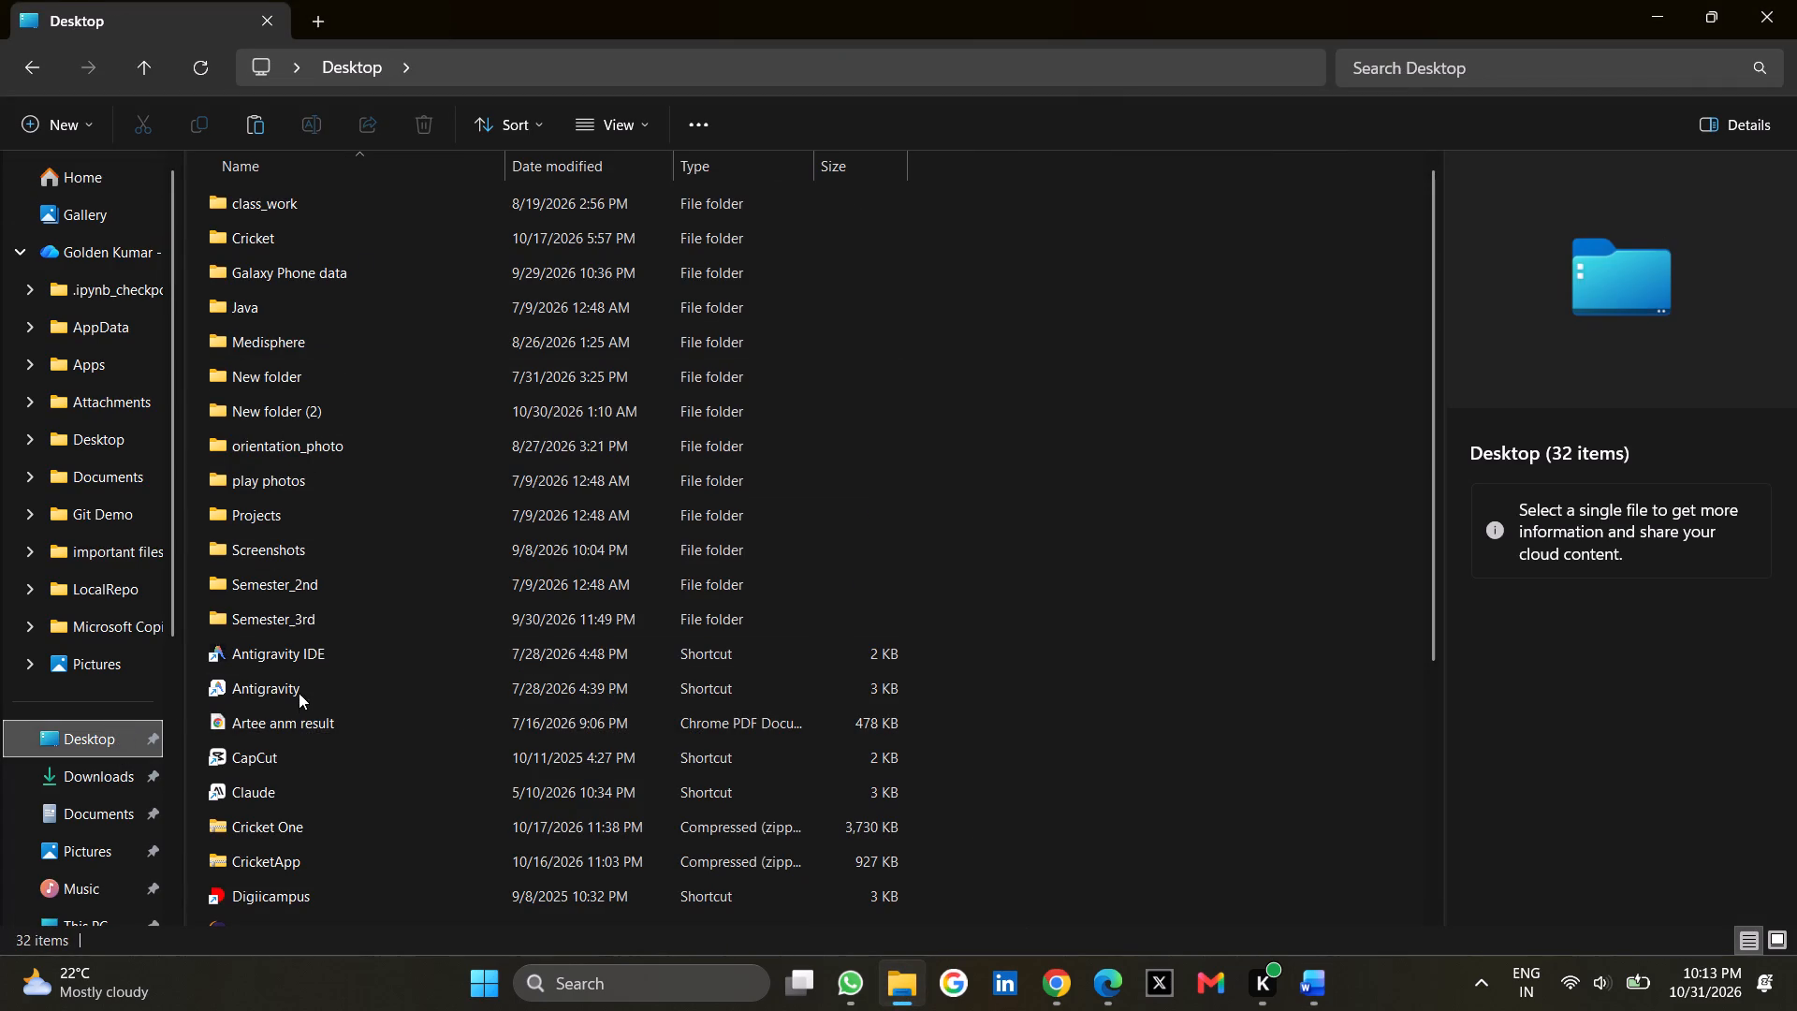
double_click(311, 620)
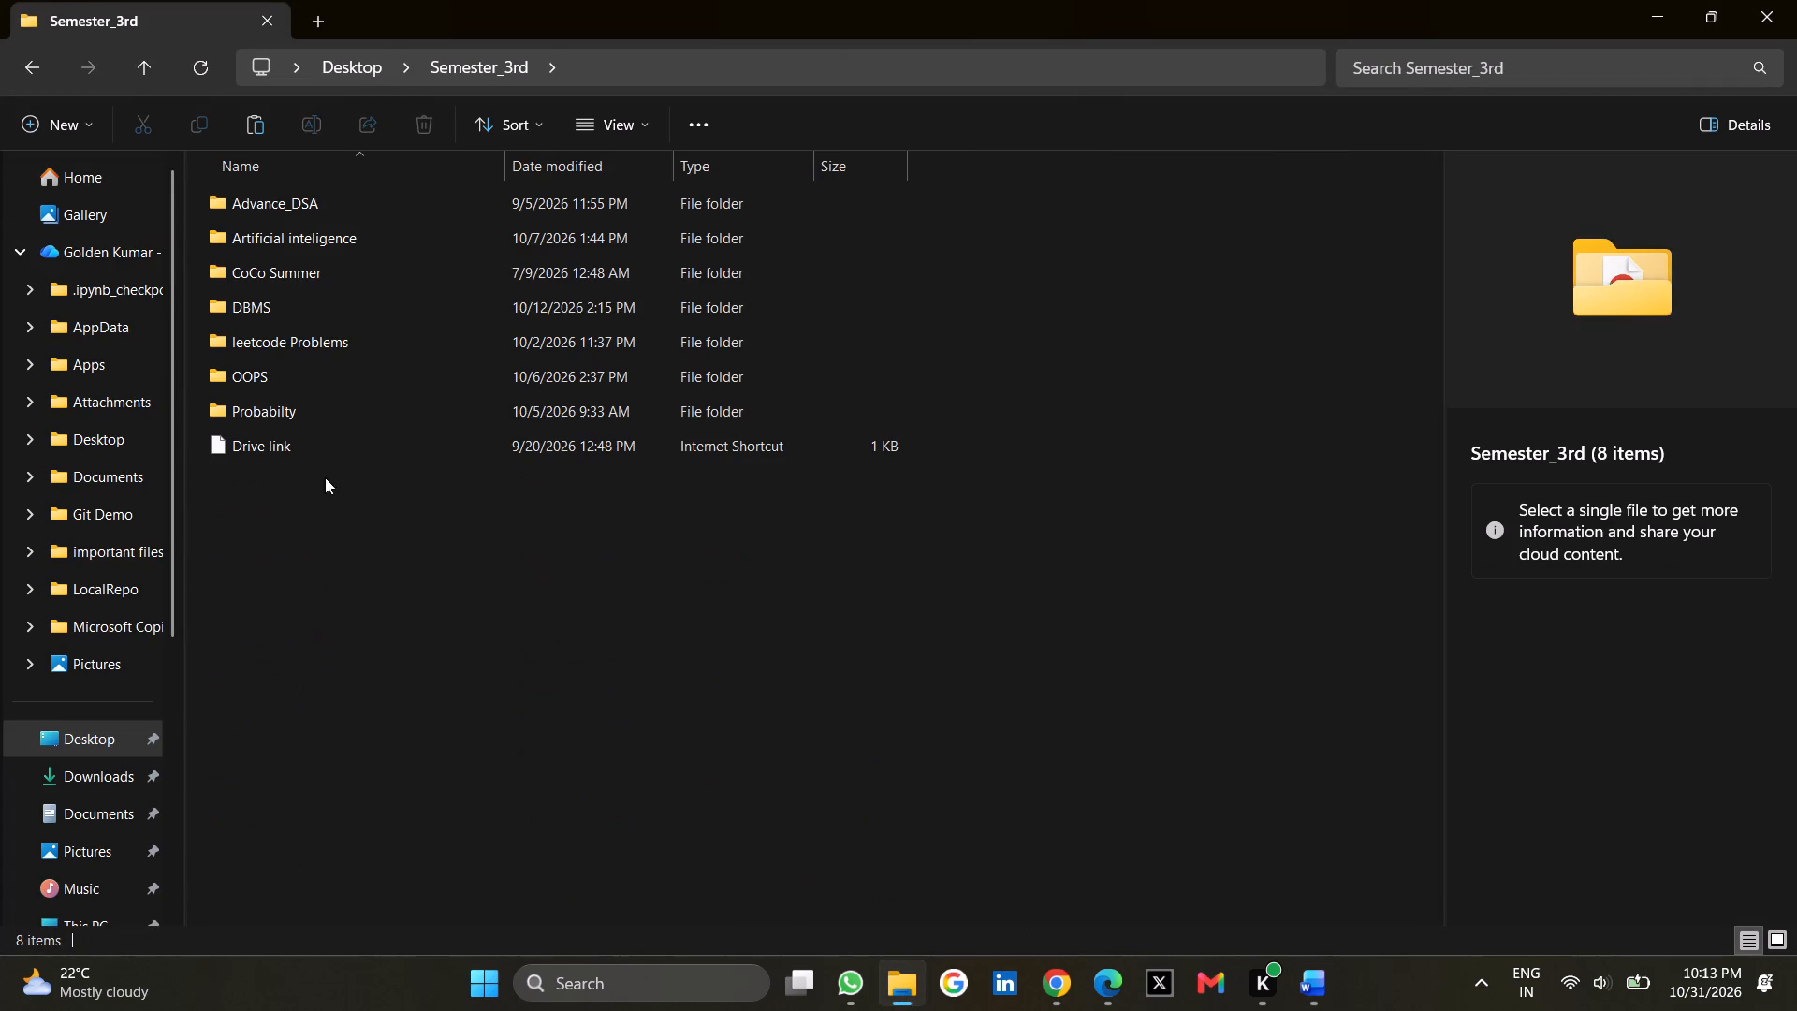
double_click(285, 235)
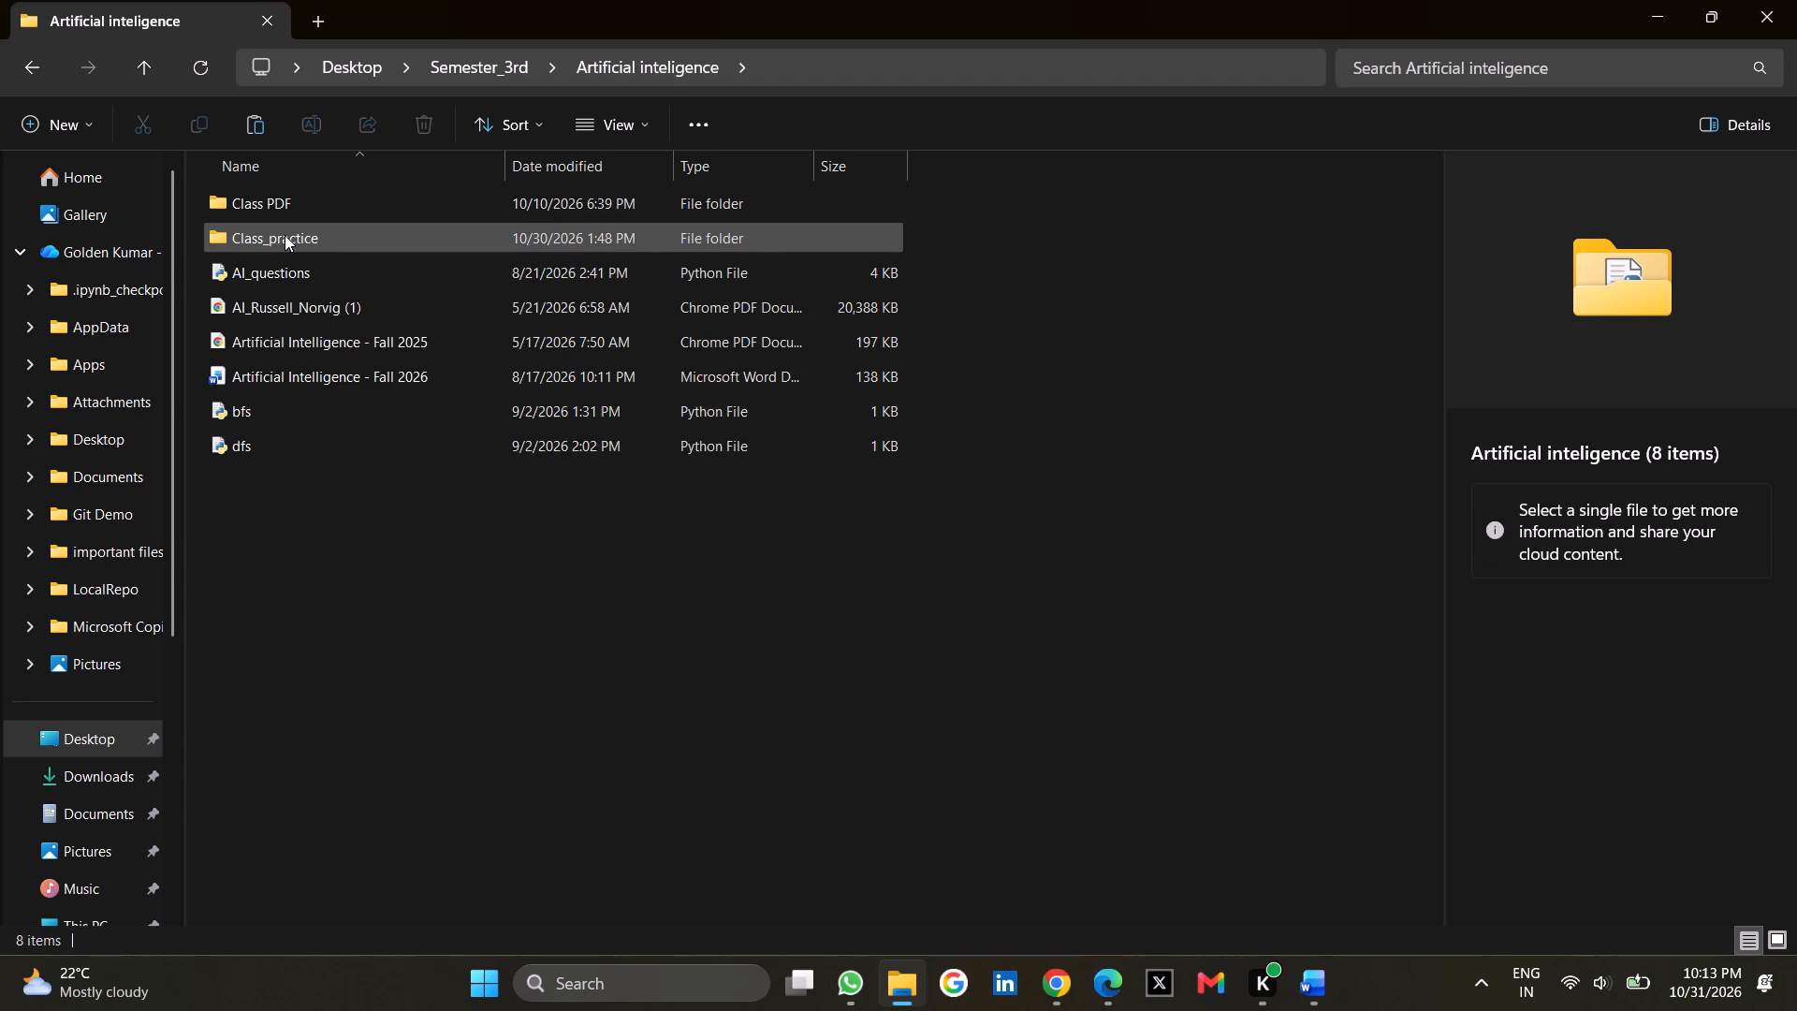
double_click(316, 380)
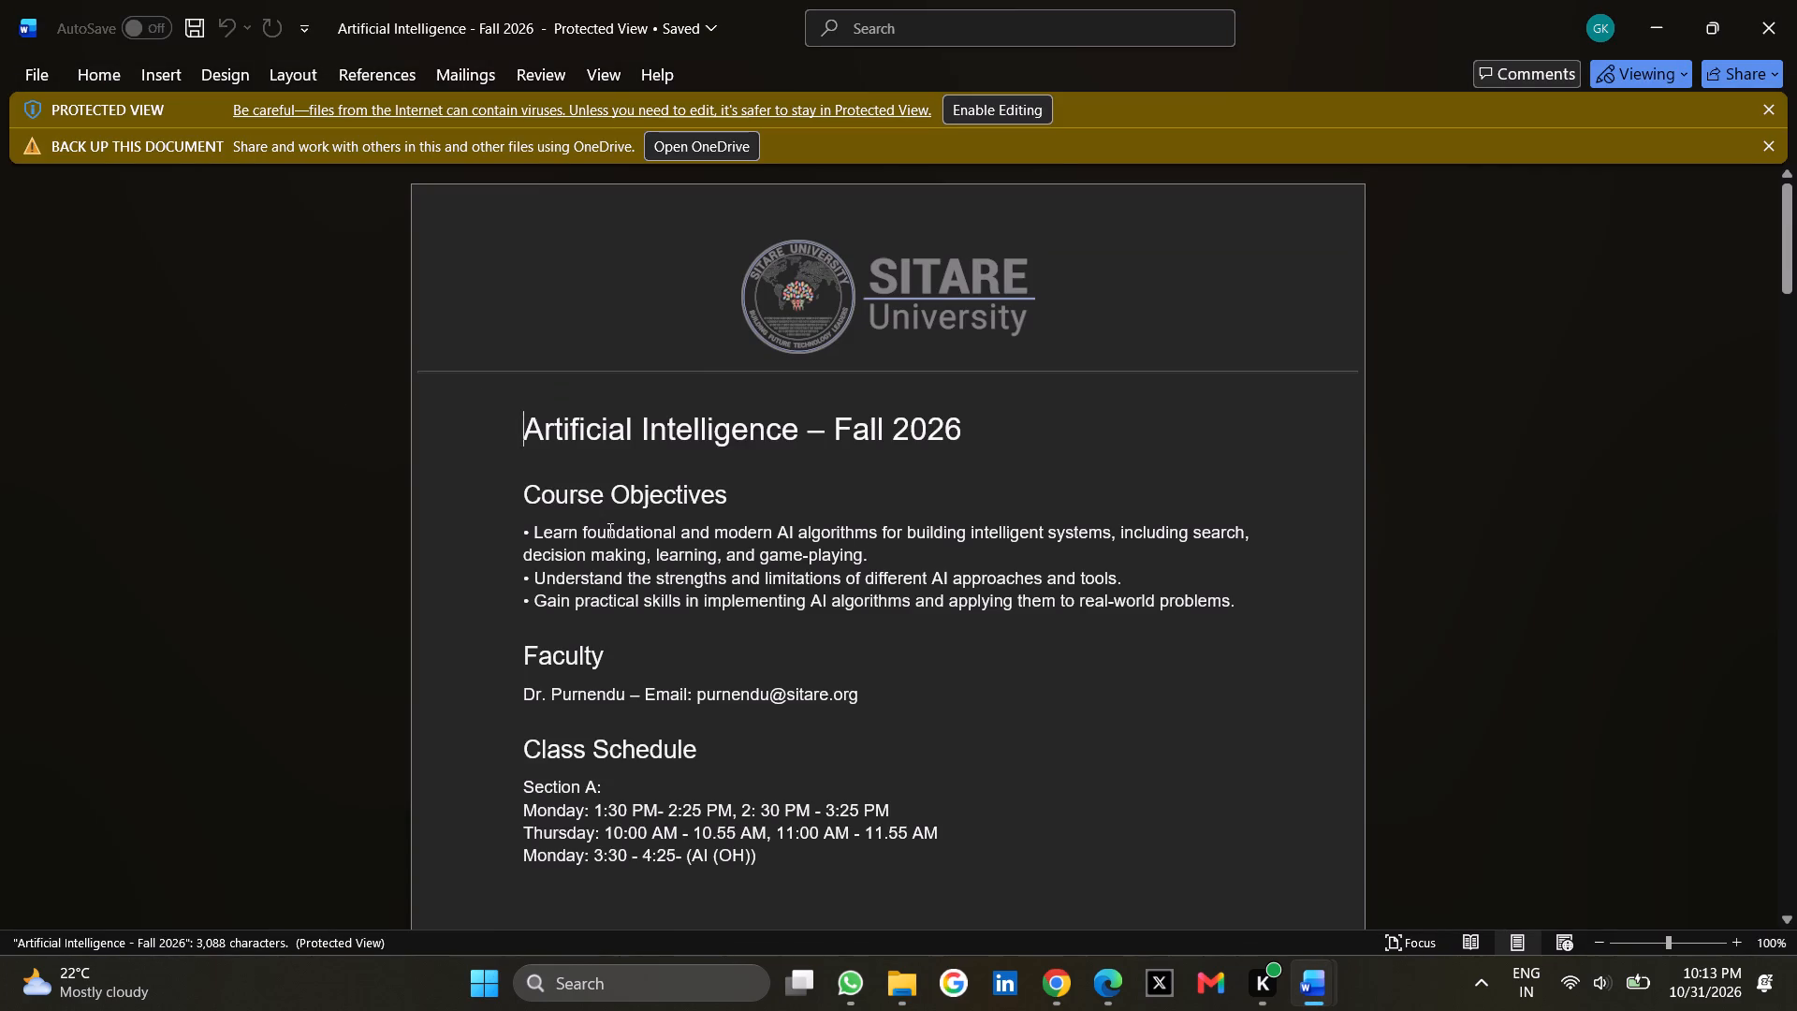
Read through the Artificial Intelligence course document, examining its Syllabus section and the topics in the Weekly Session Plan.
scroll(608, 530, down, 2)
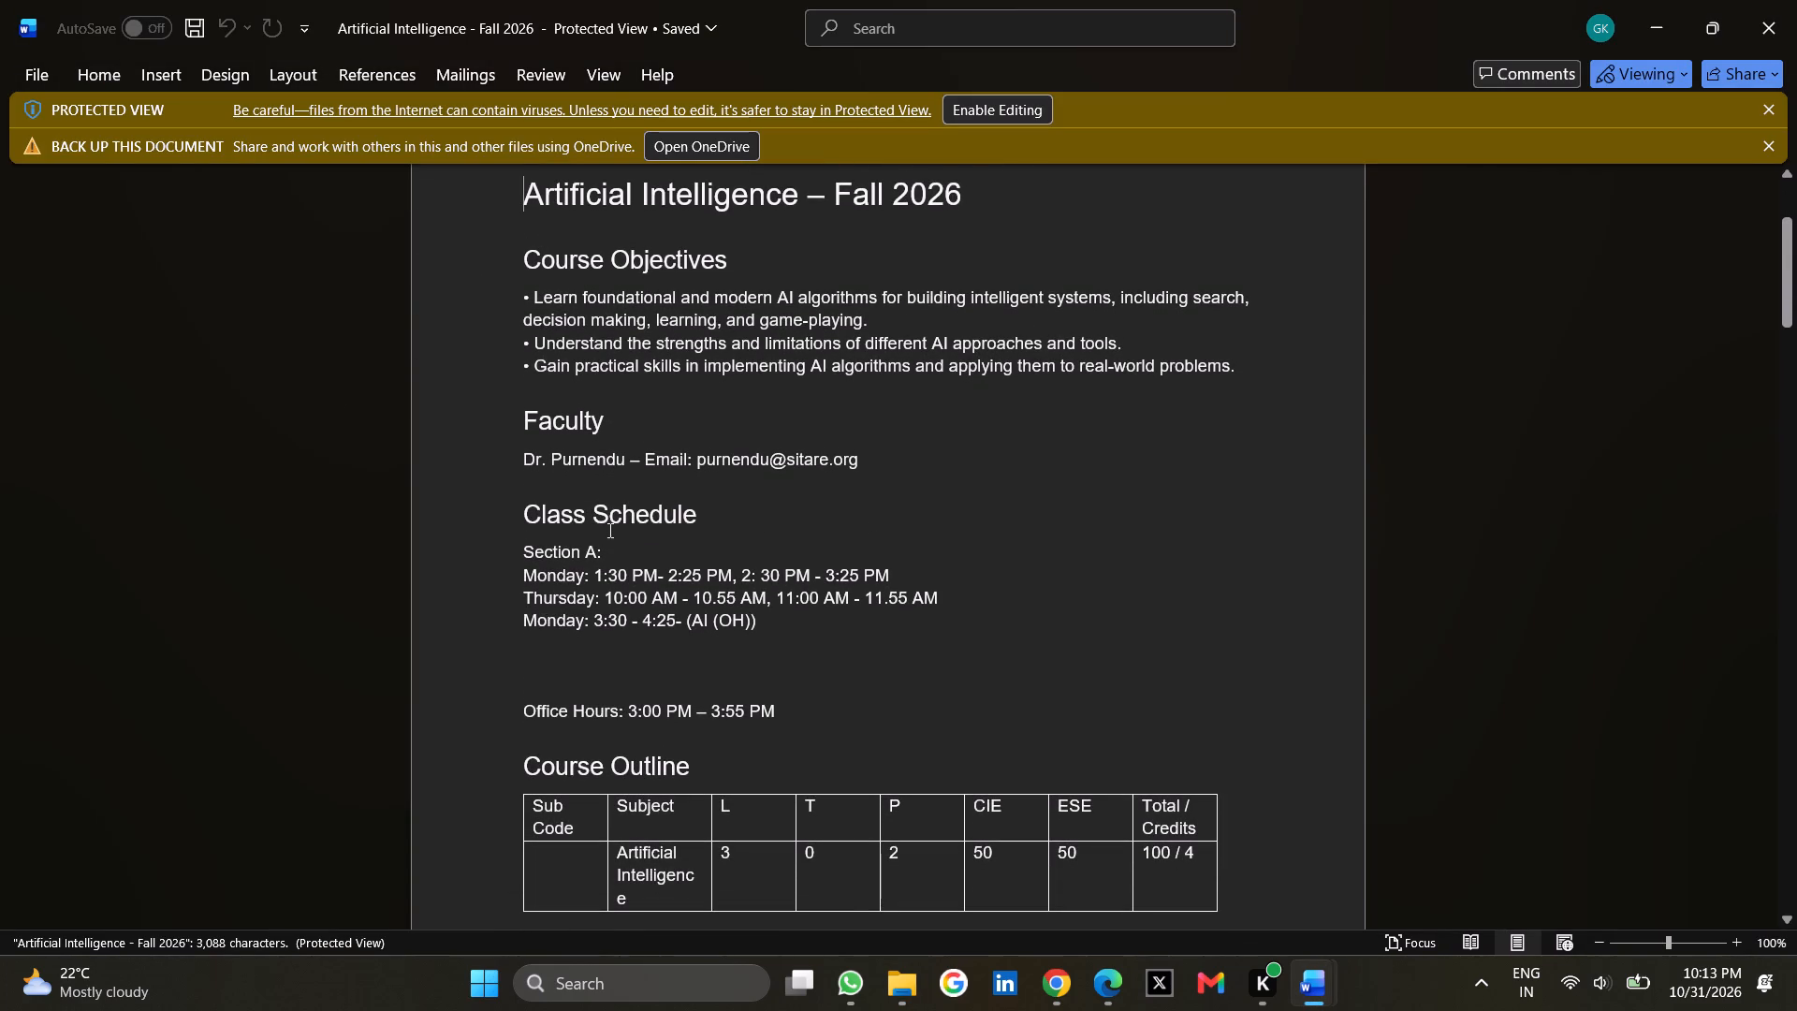
scroll(608, 530, down, 8)
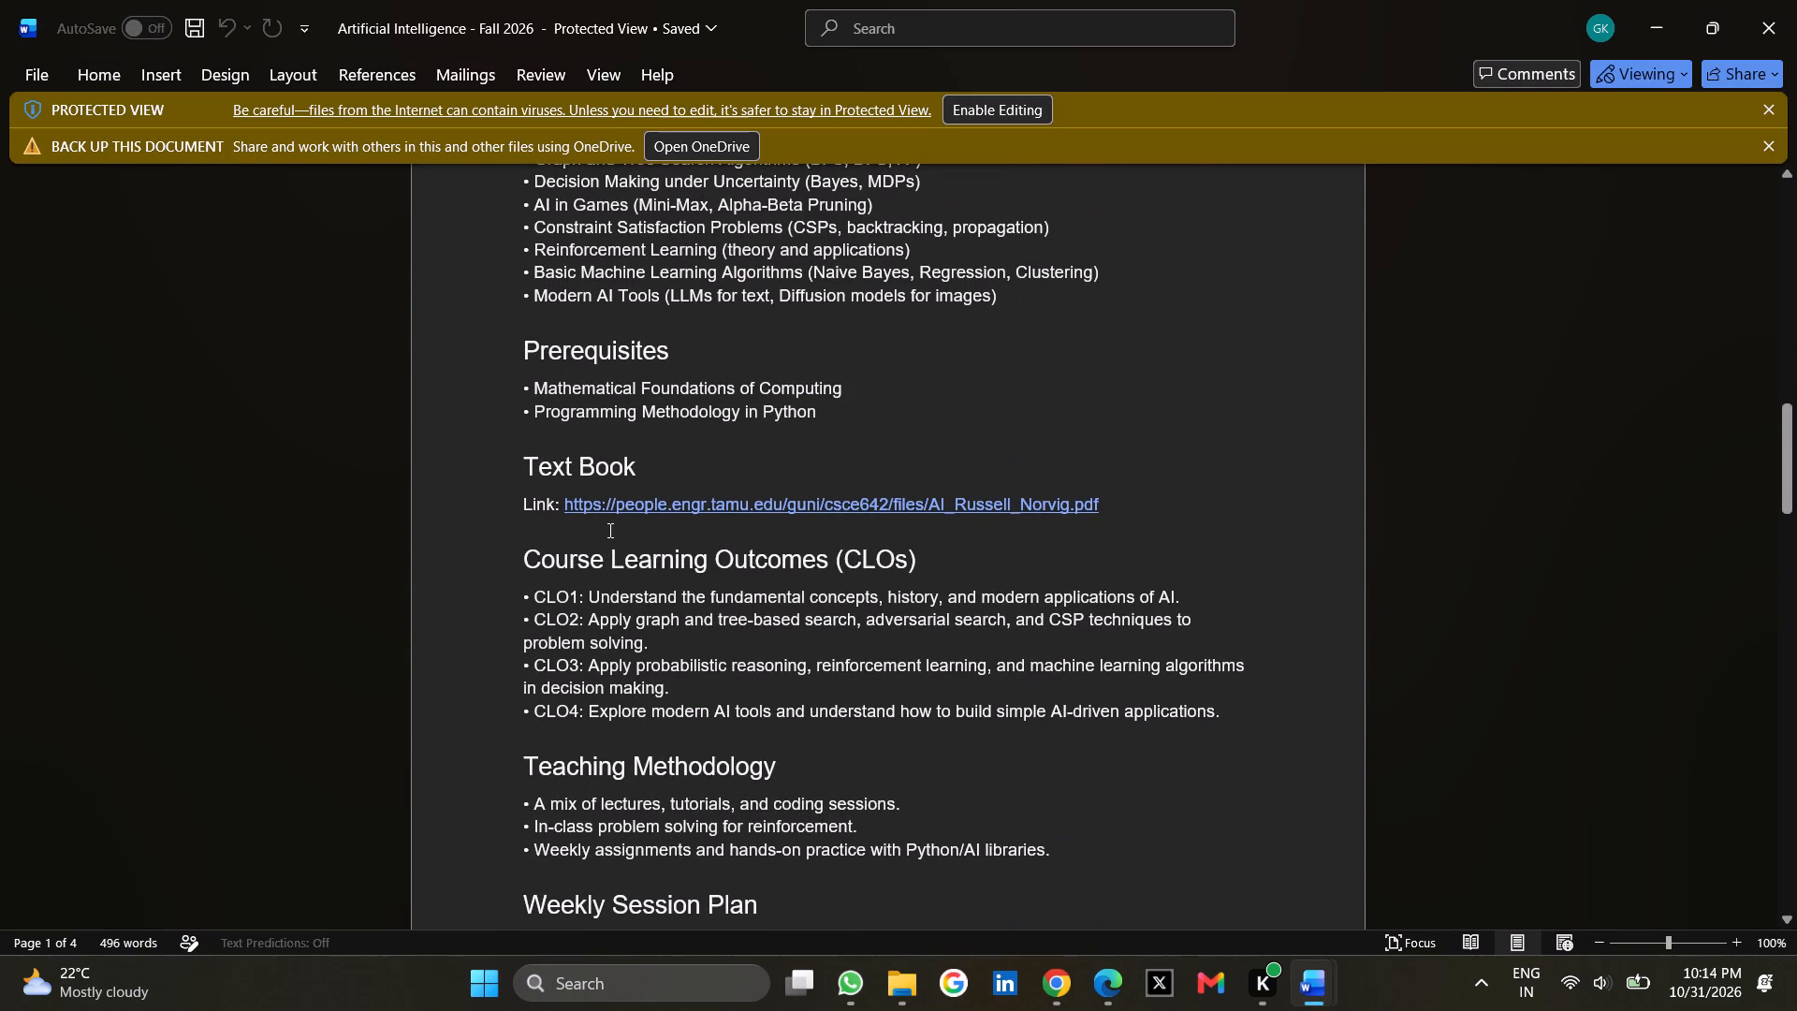
scroll(608, 530, up, 1)
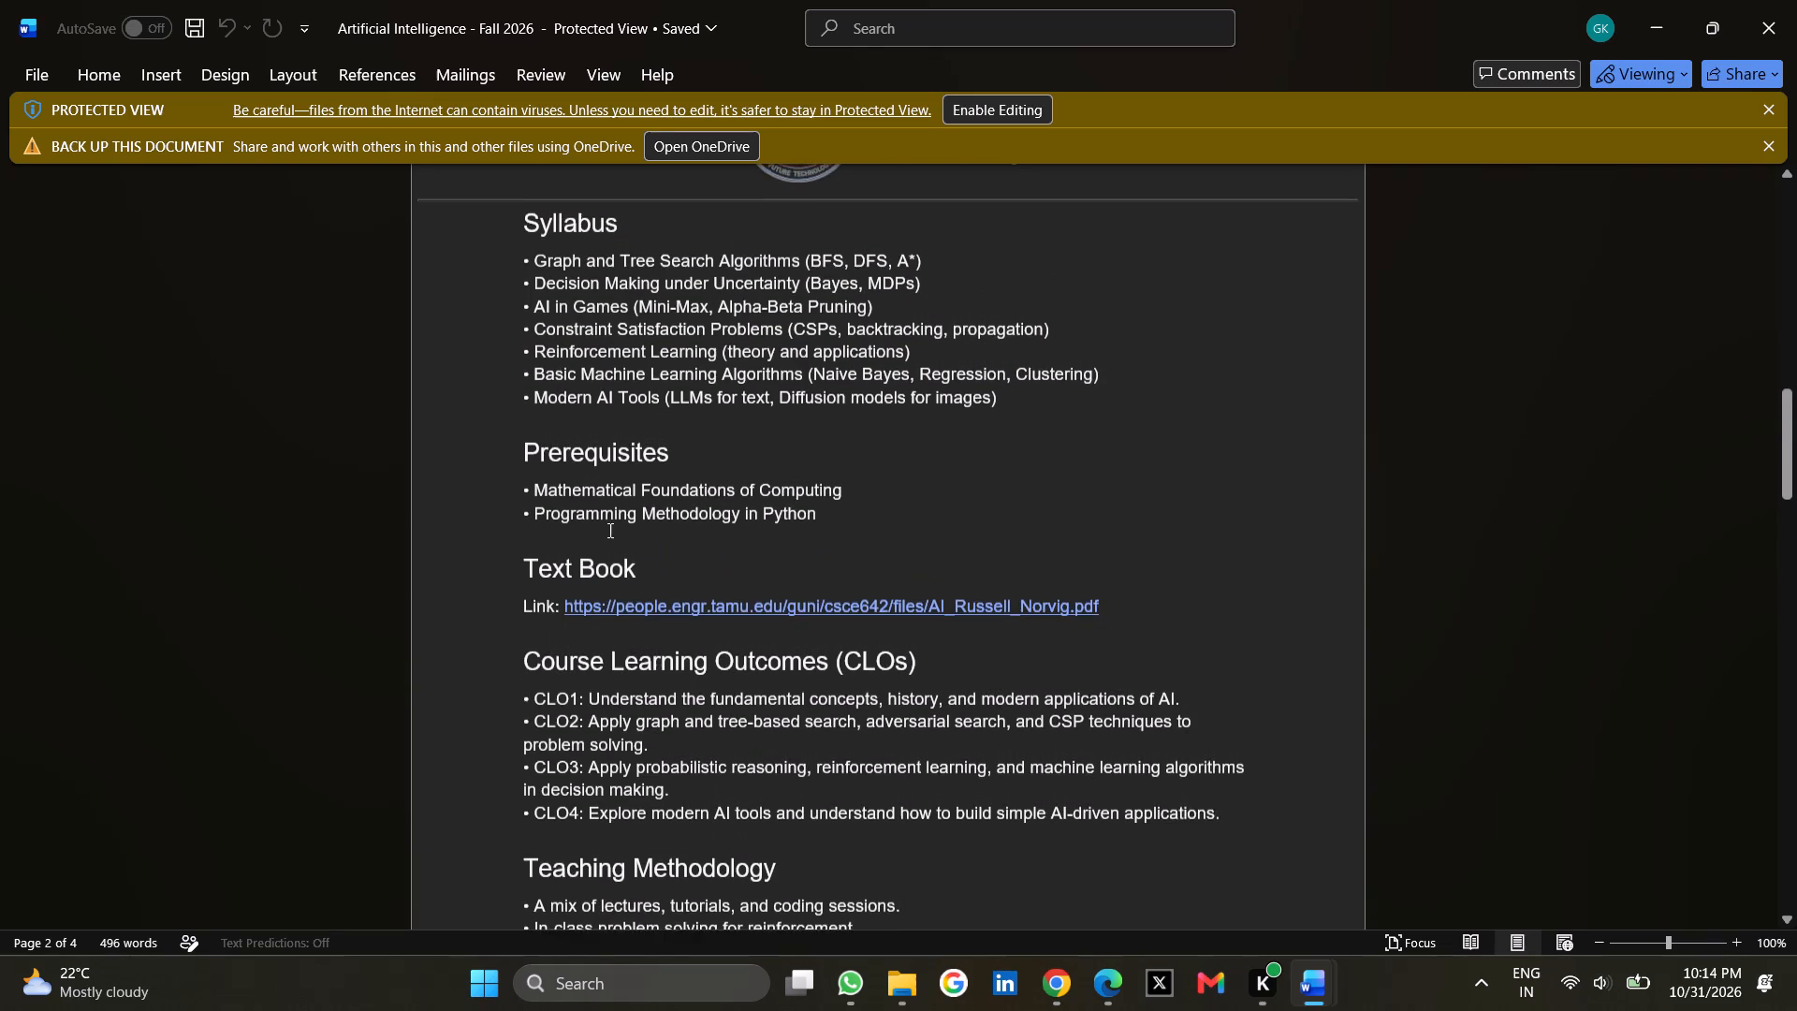
scroll(608, 530, up, 1)
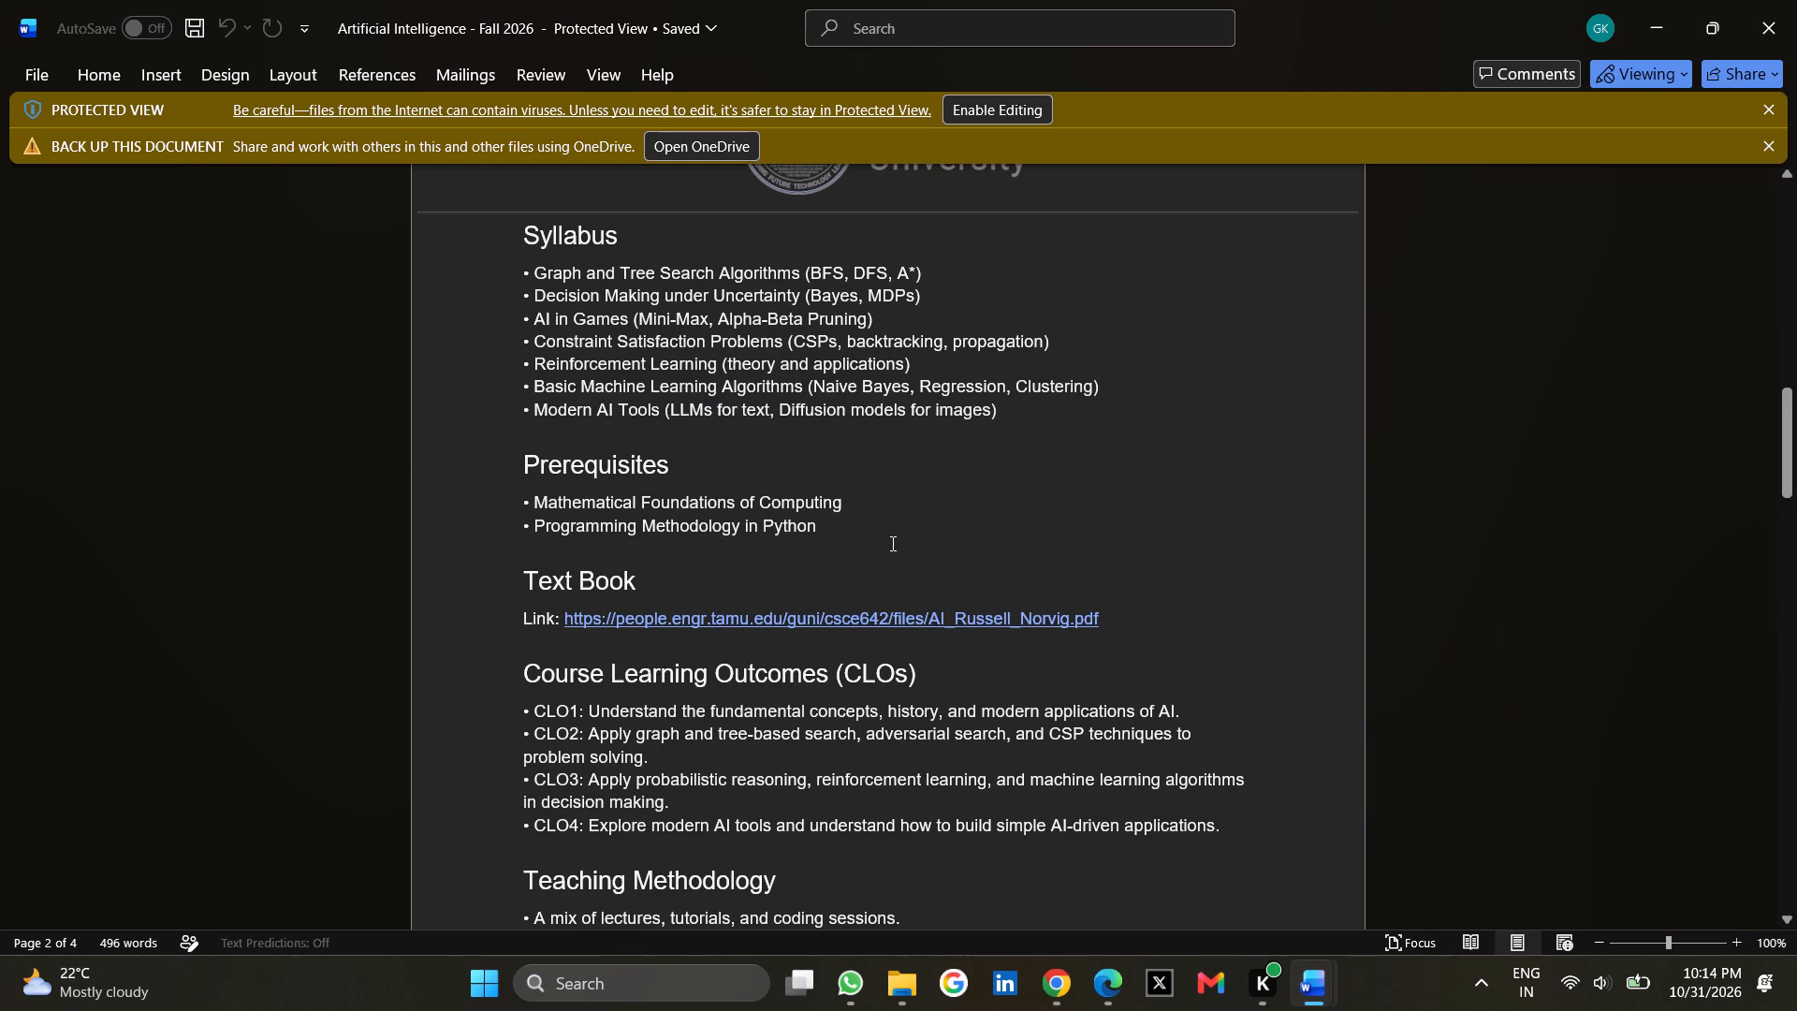
scroll(892, 543, down, 6)
scroll(892, 543, up, 2)
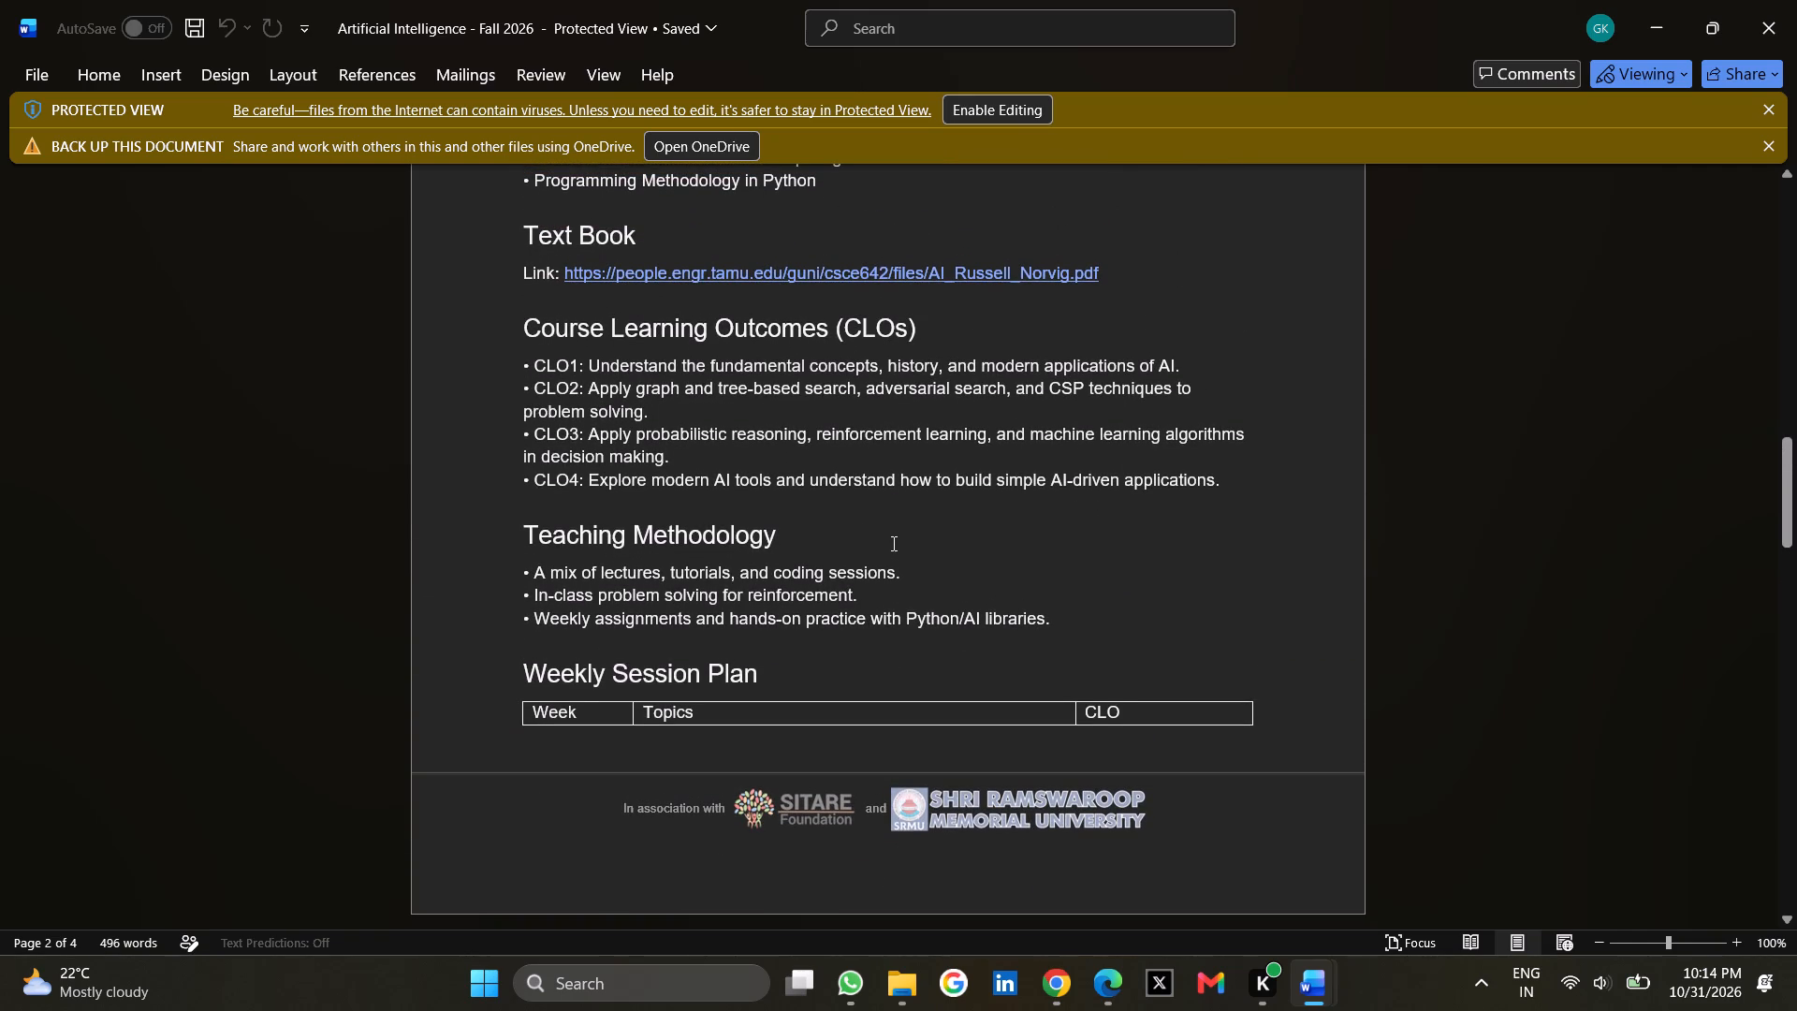
scroll(892, 543, down, 4)
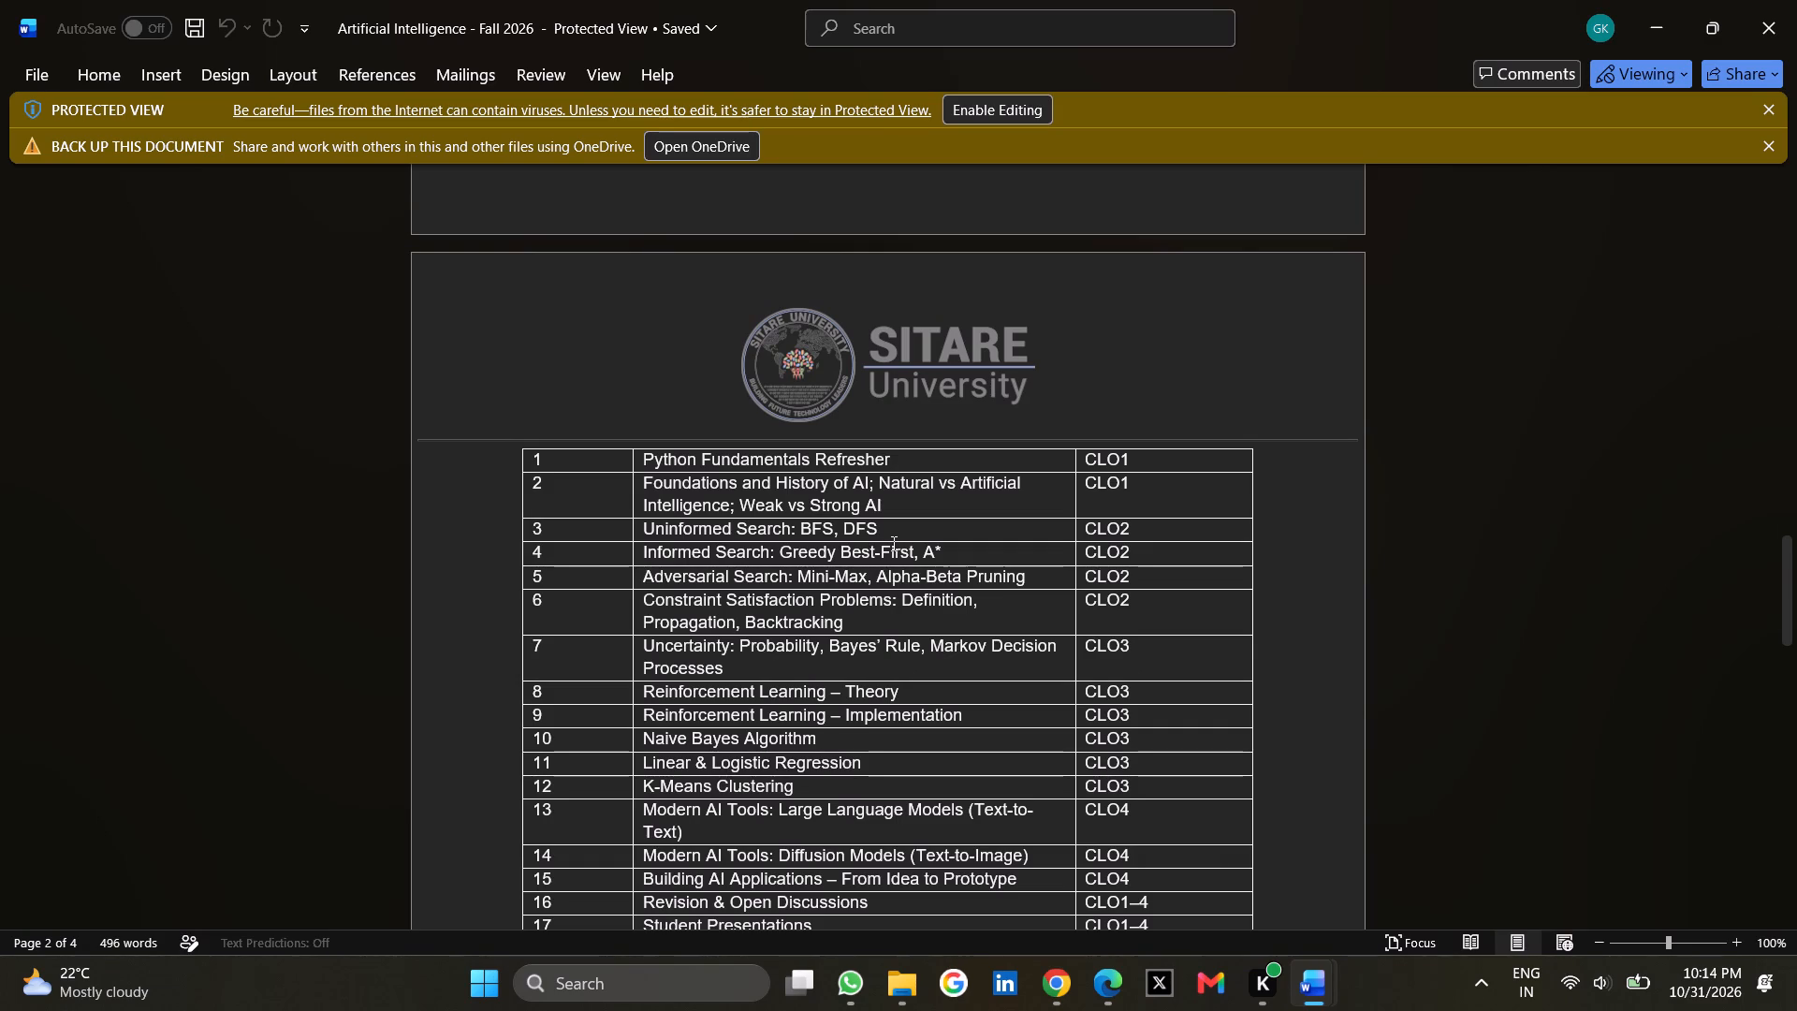
scroll(892, 543, down, 1)
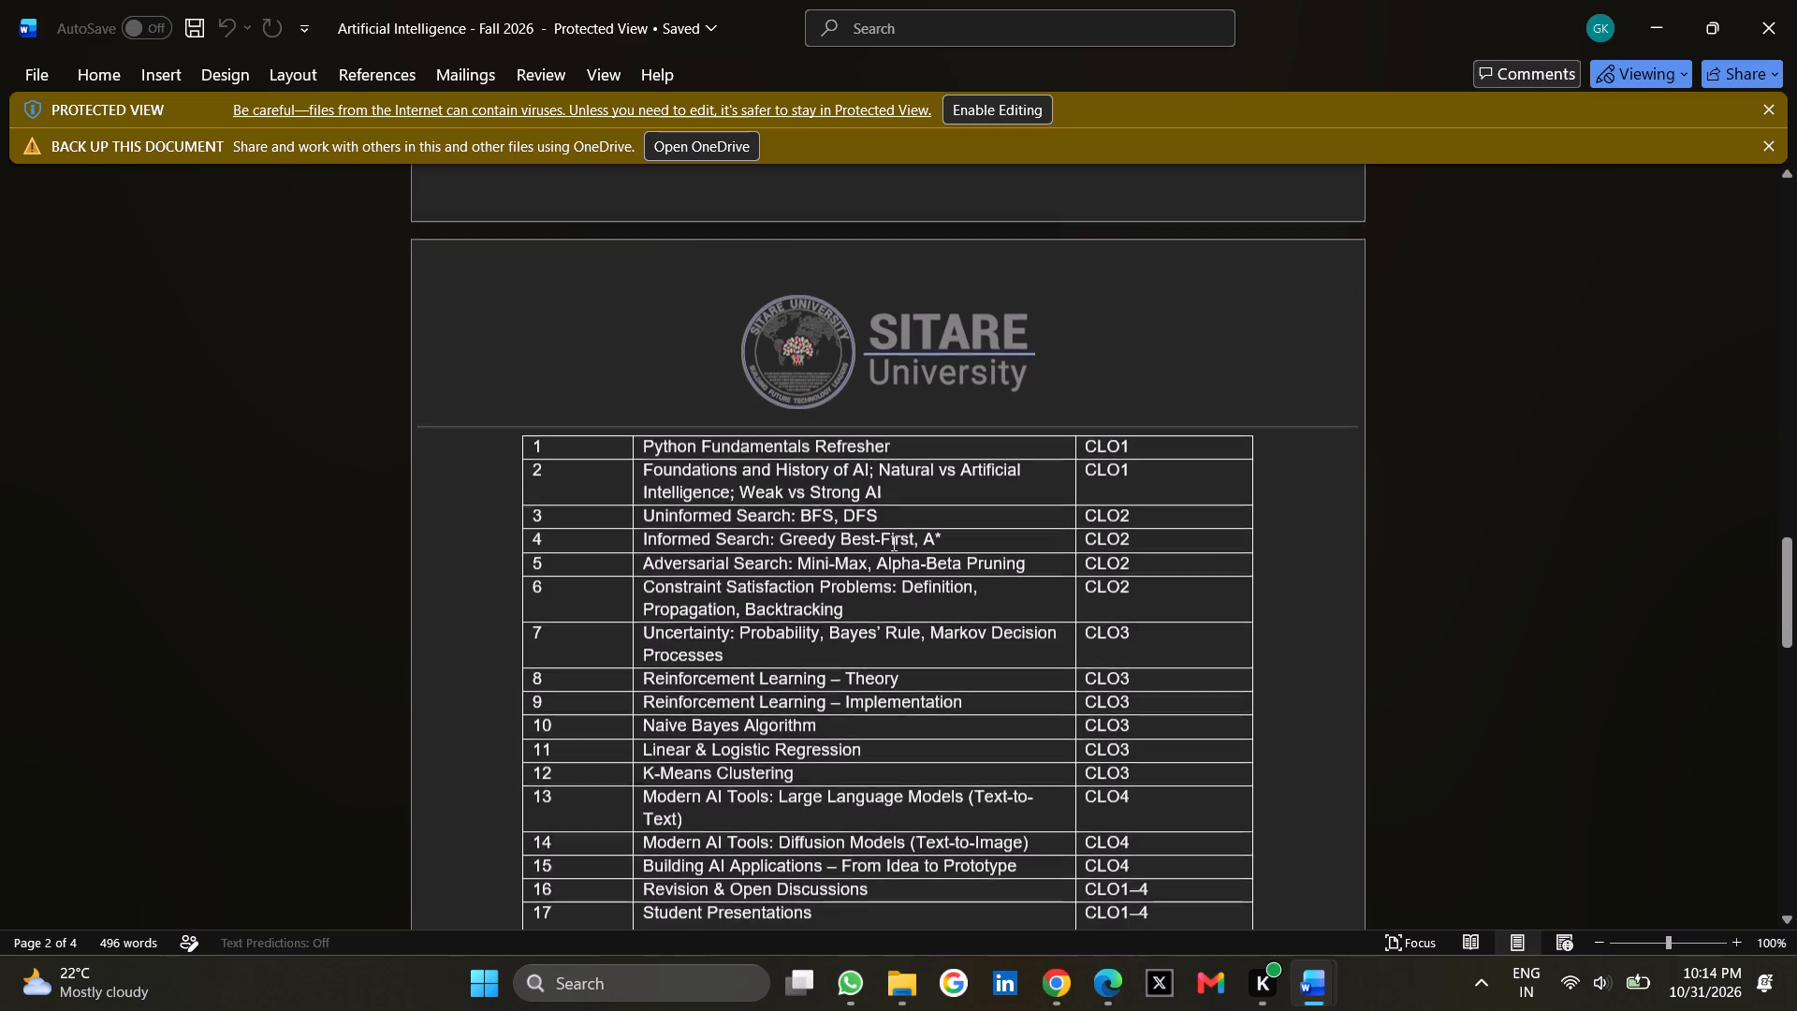
scroll(892, 543, down, 1)
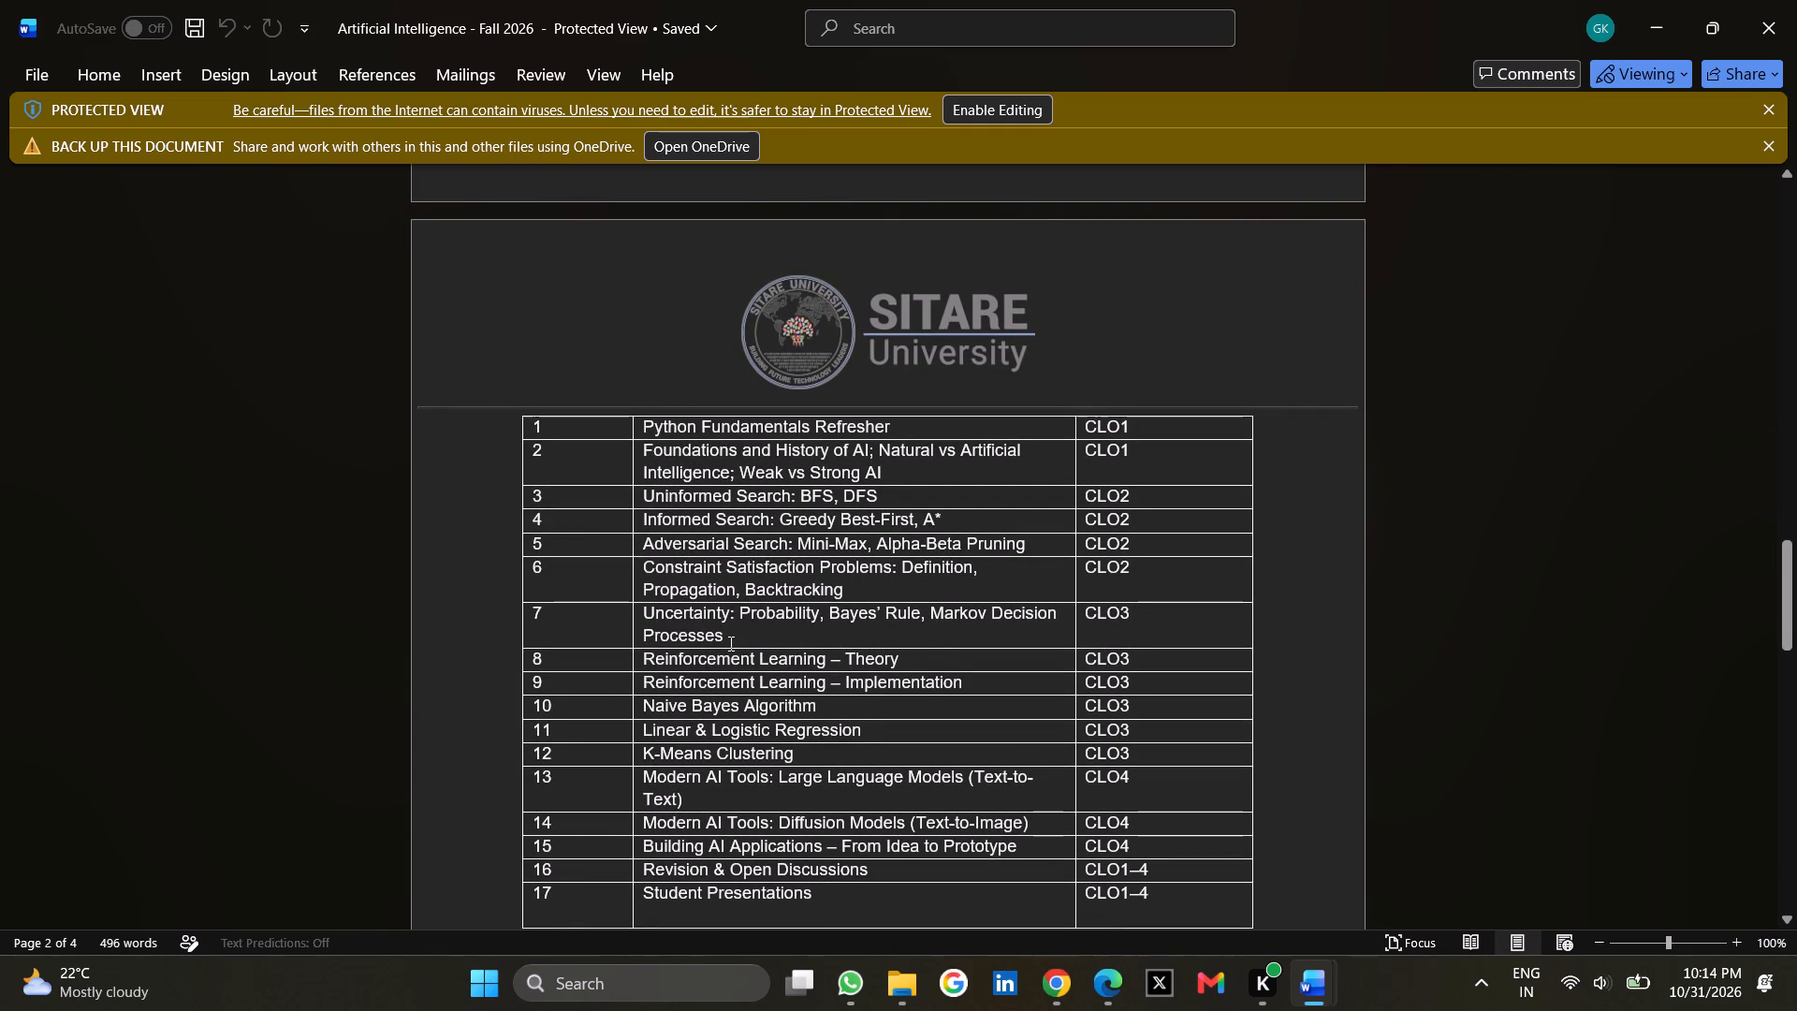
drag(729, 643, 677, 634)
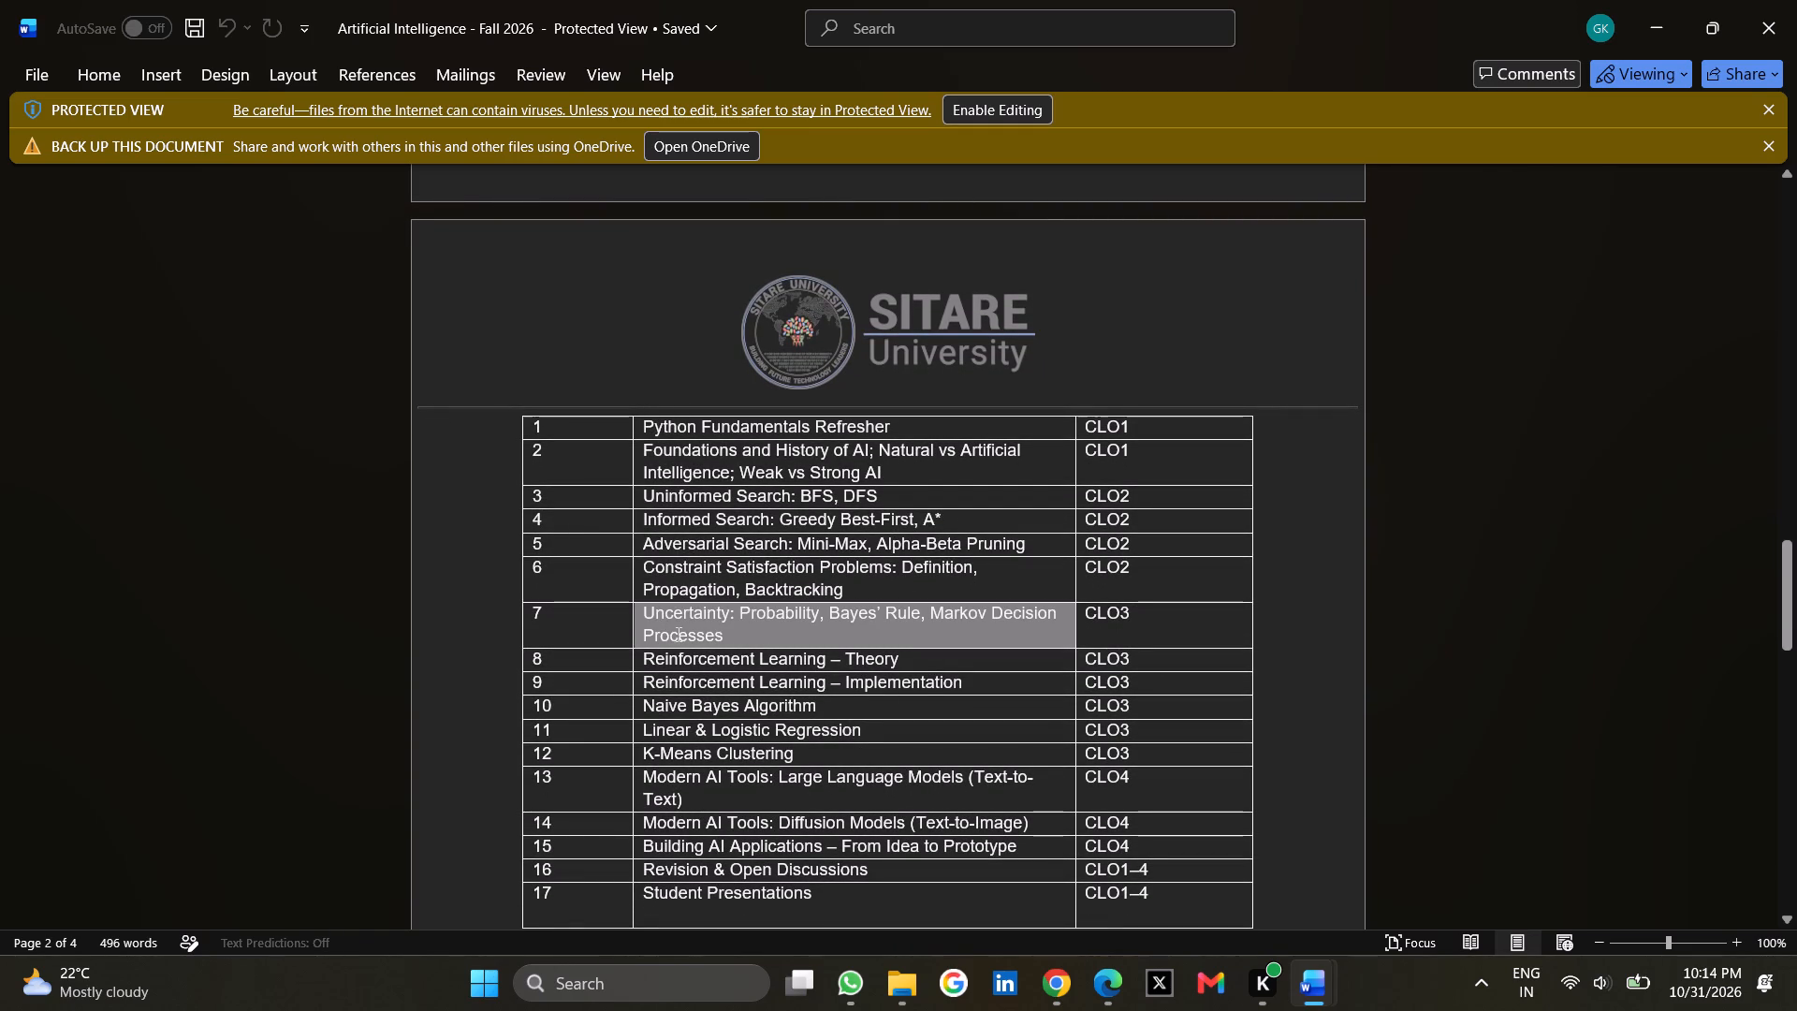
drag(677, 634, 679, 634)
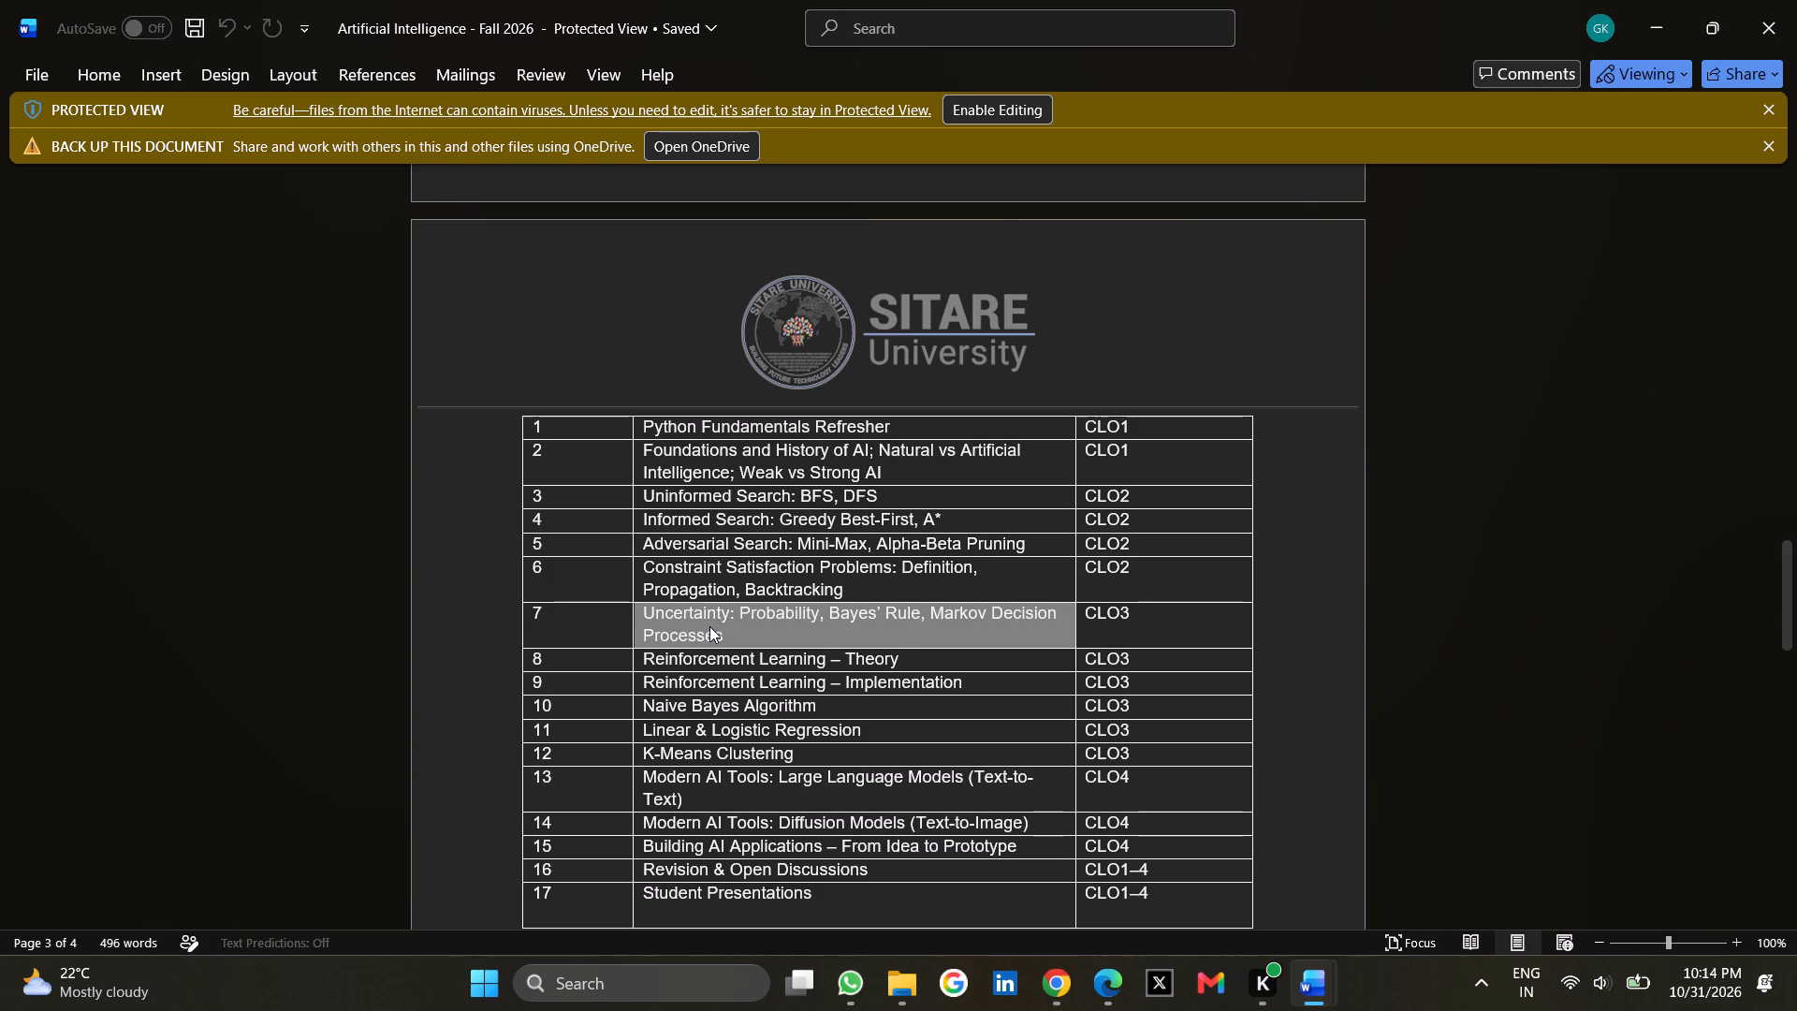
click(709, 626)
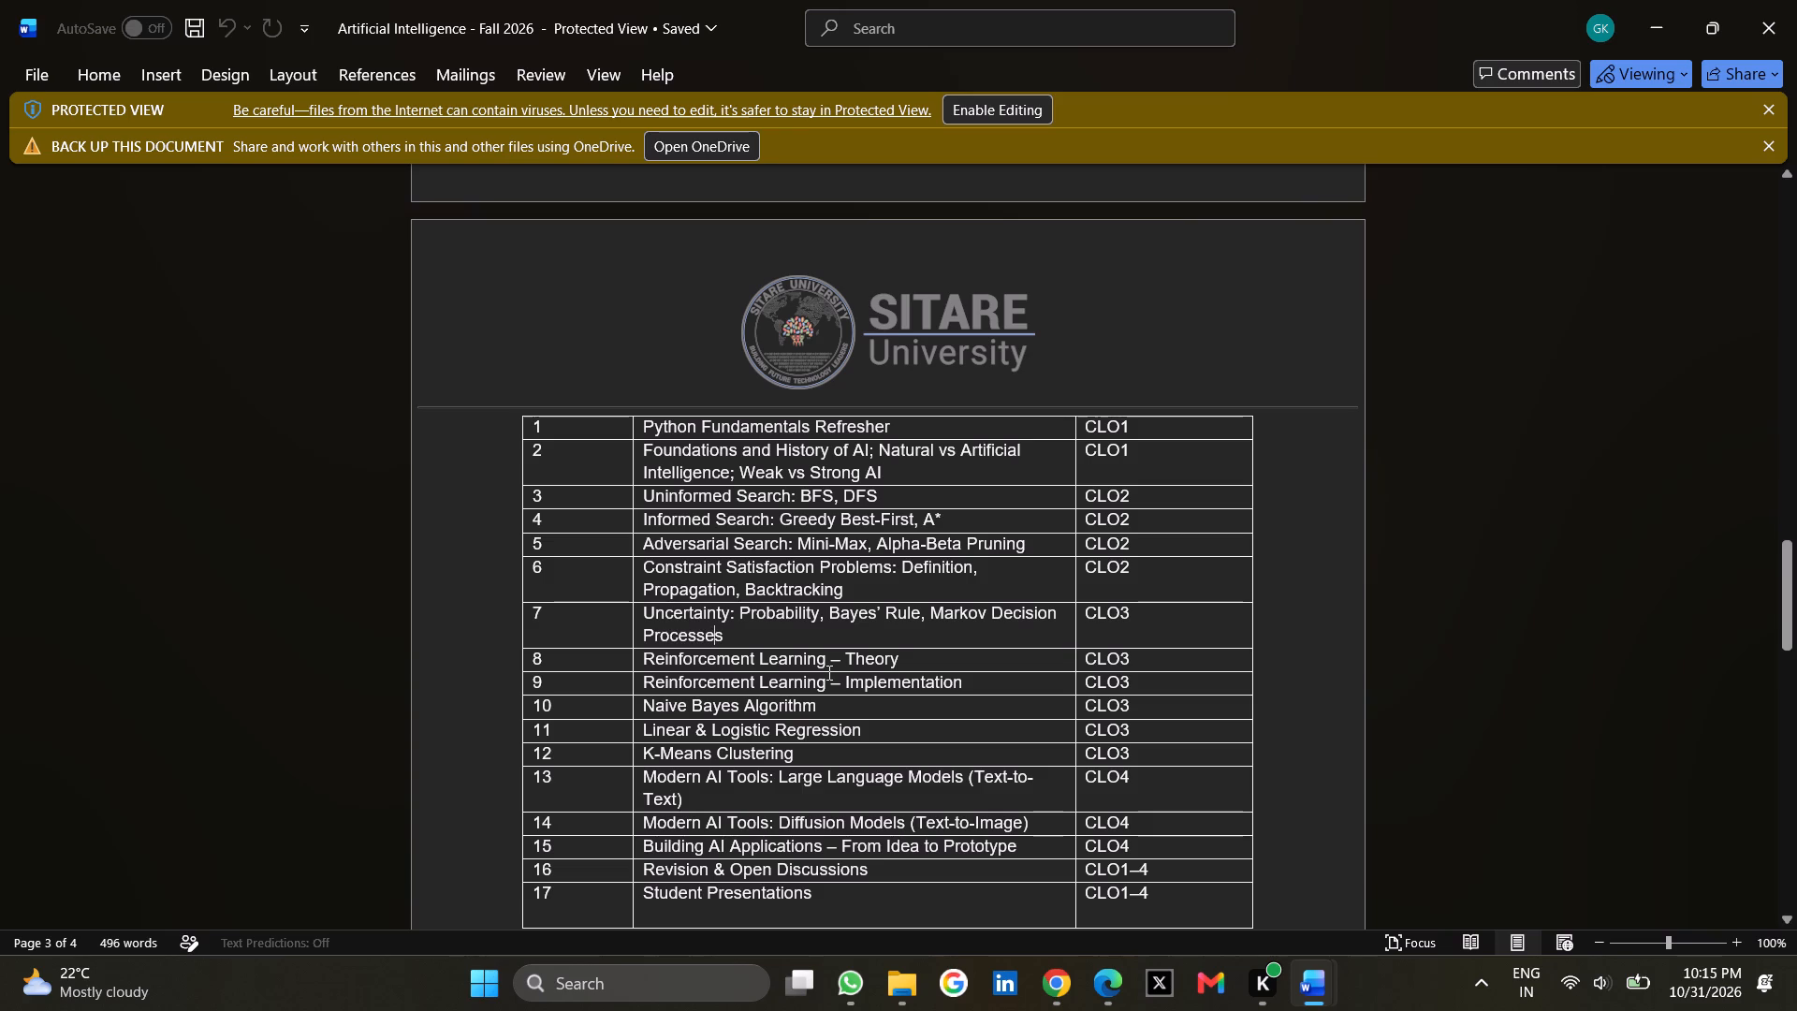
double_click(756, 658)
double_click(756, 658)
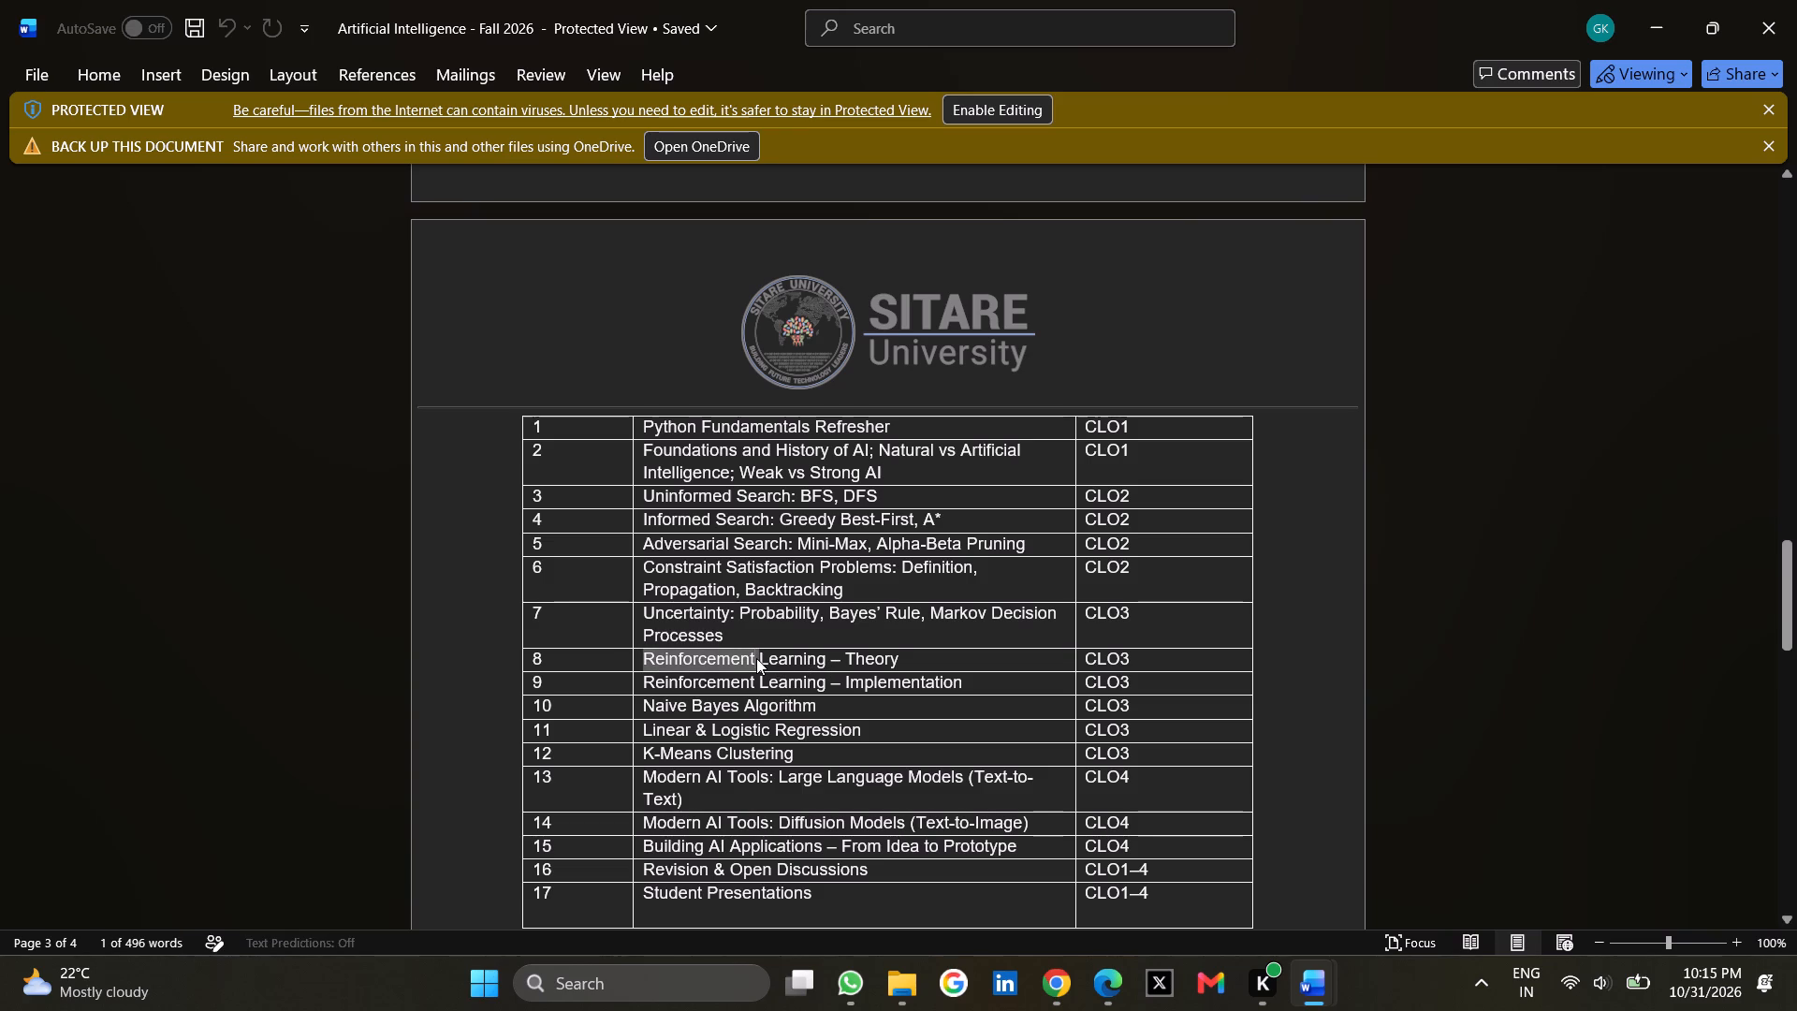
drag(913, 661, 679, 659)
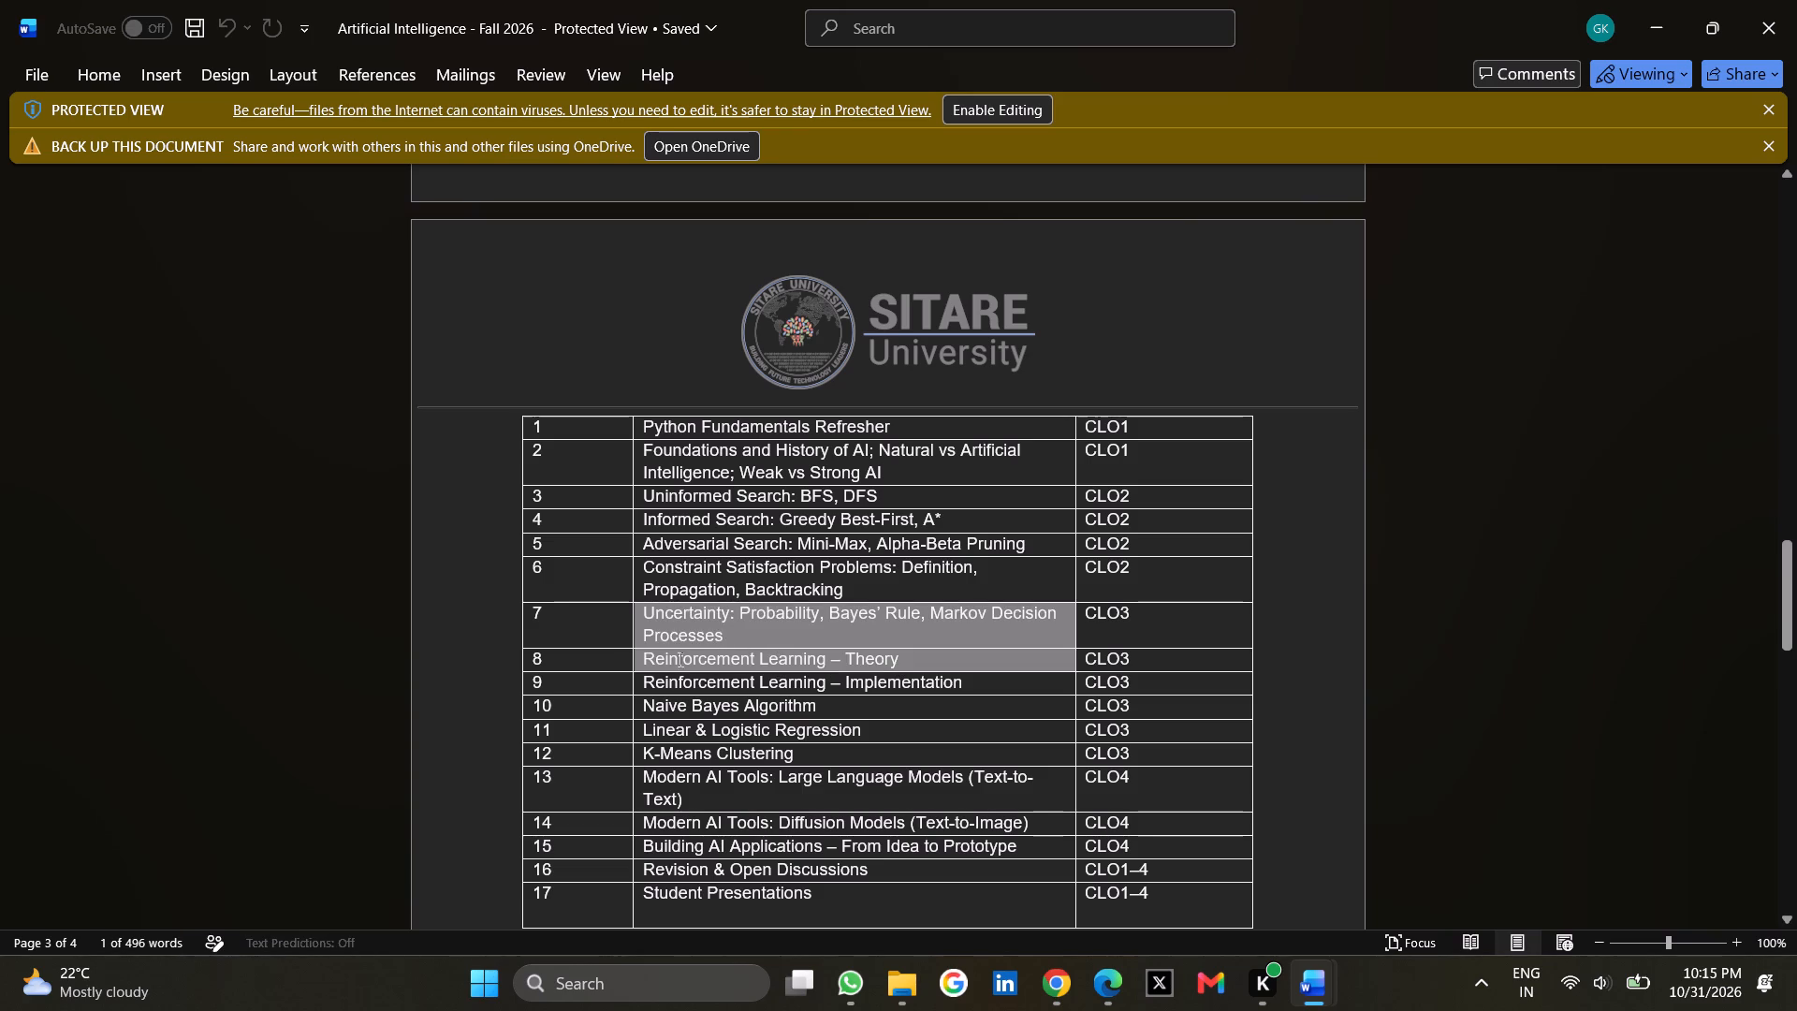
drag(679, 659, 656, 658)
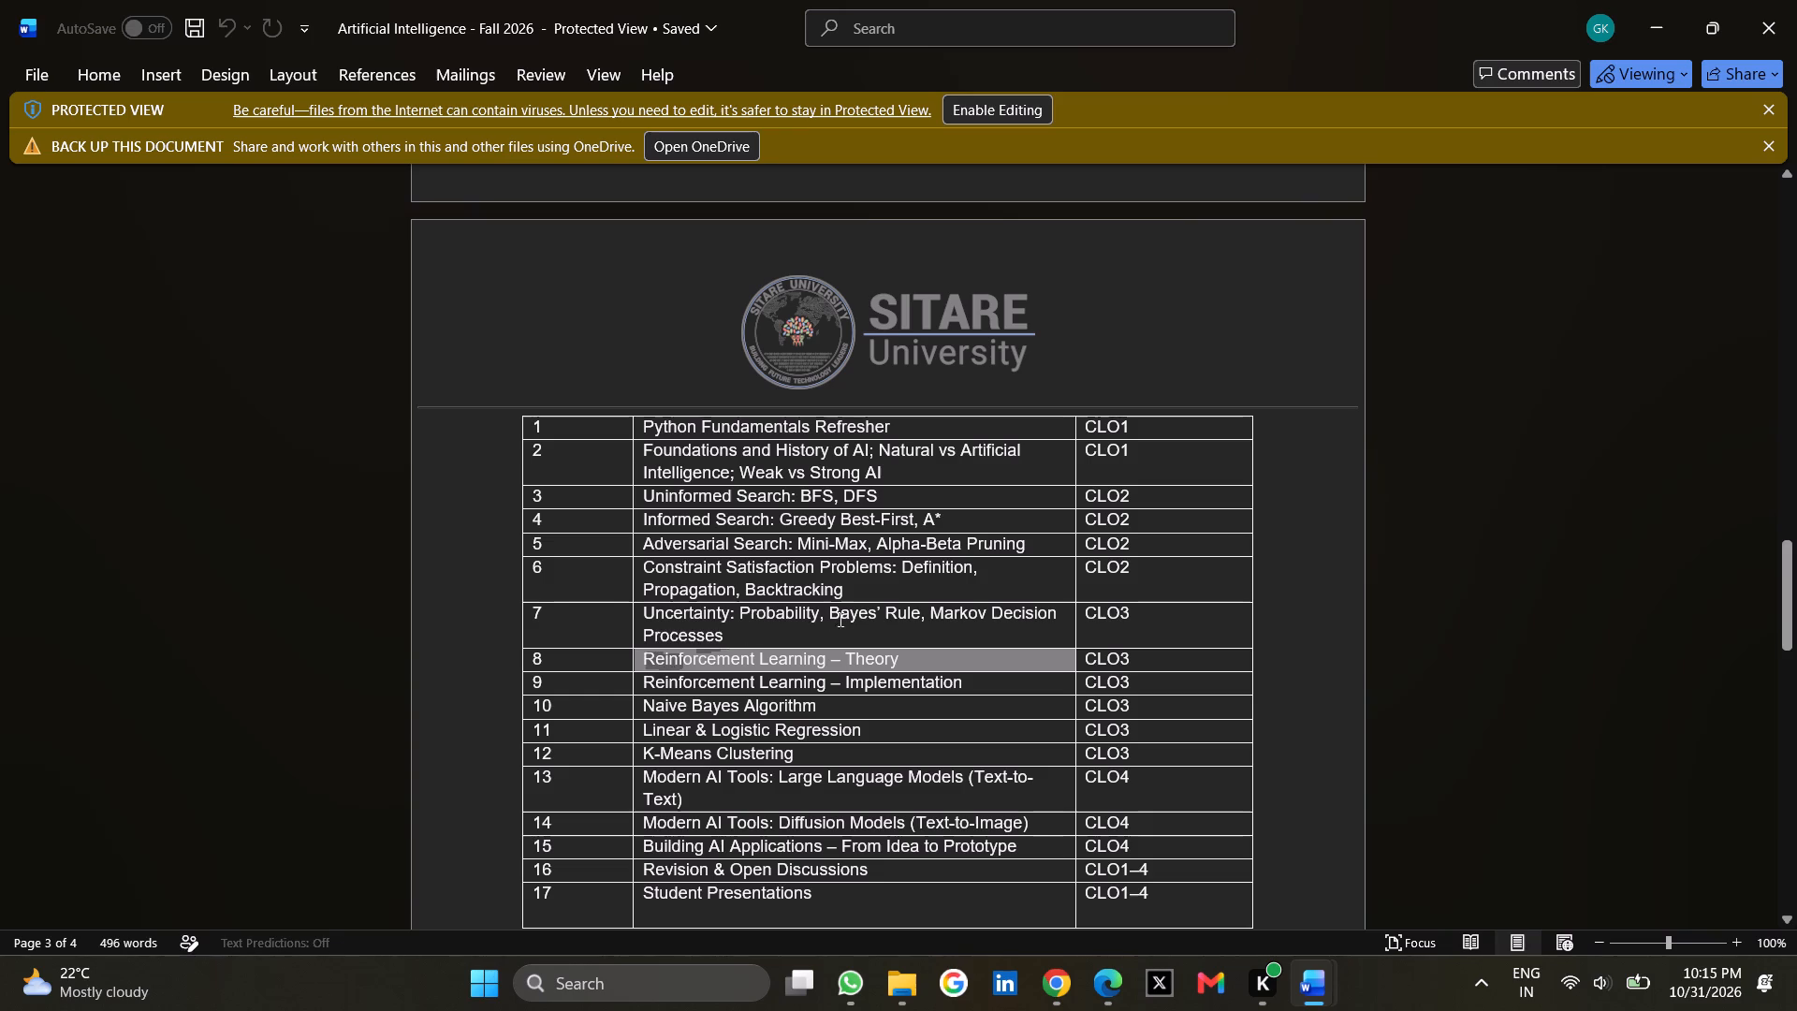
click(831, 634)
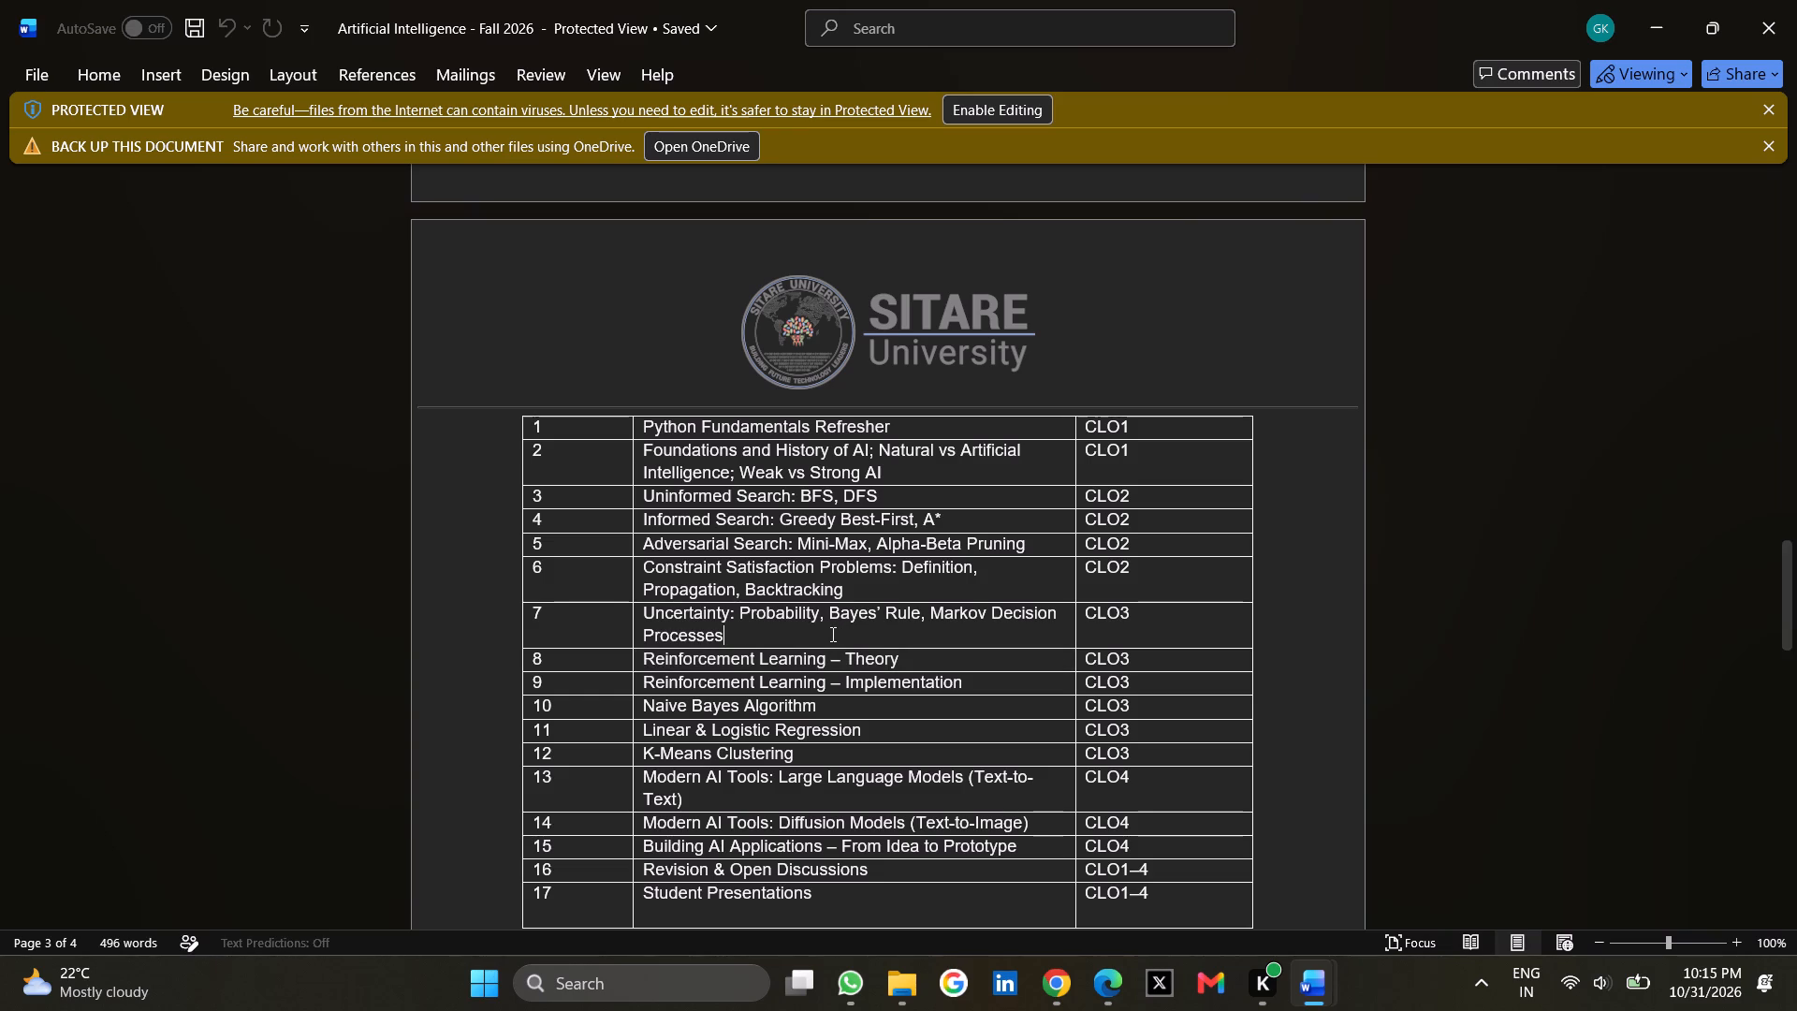
Copy "Naive Bayes Algorithm" from week 10 of the session plan into Document1 after "AI", and return to the course document.
drag(830, 704, 802, 702)
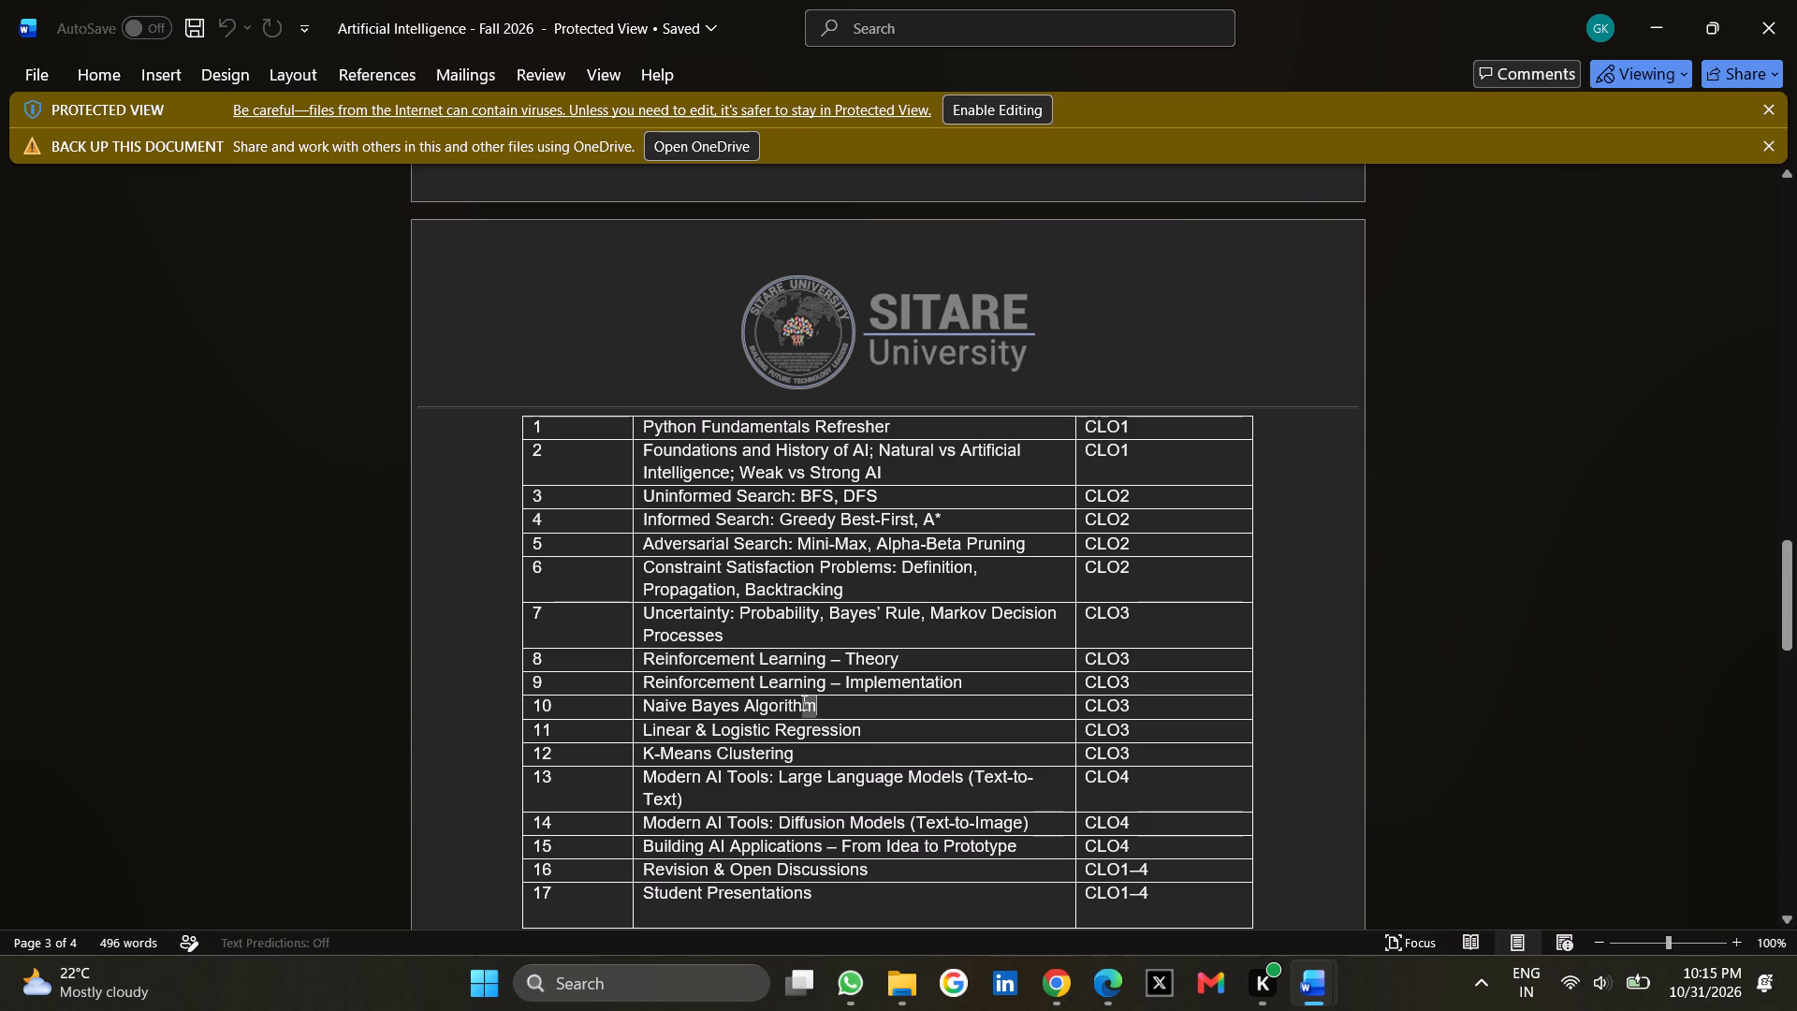
drag(802, 702, 659, 699)
key(ctrl+c)
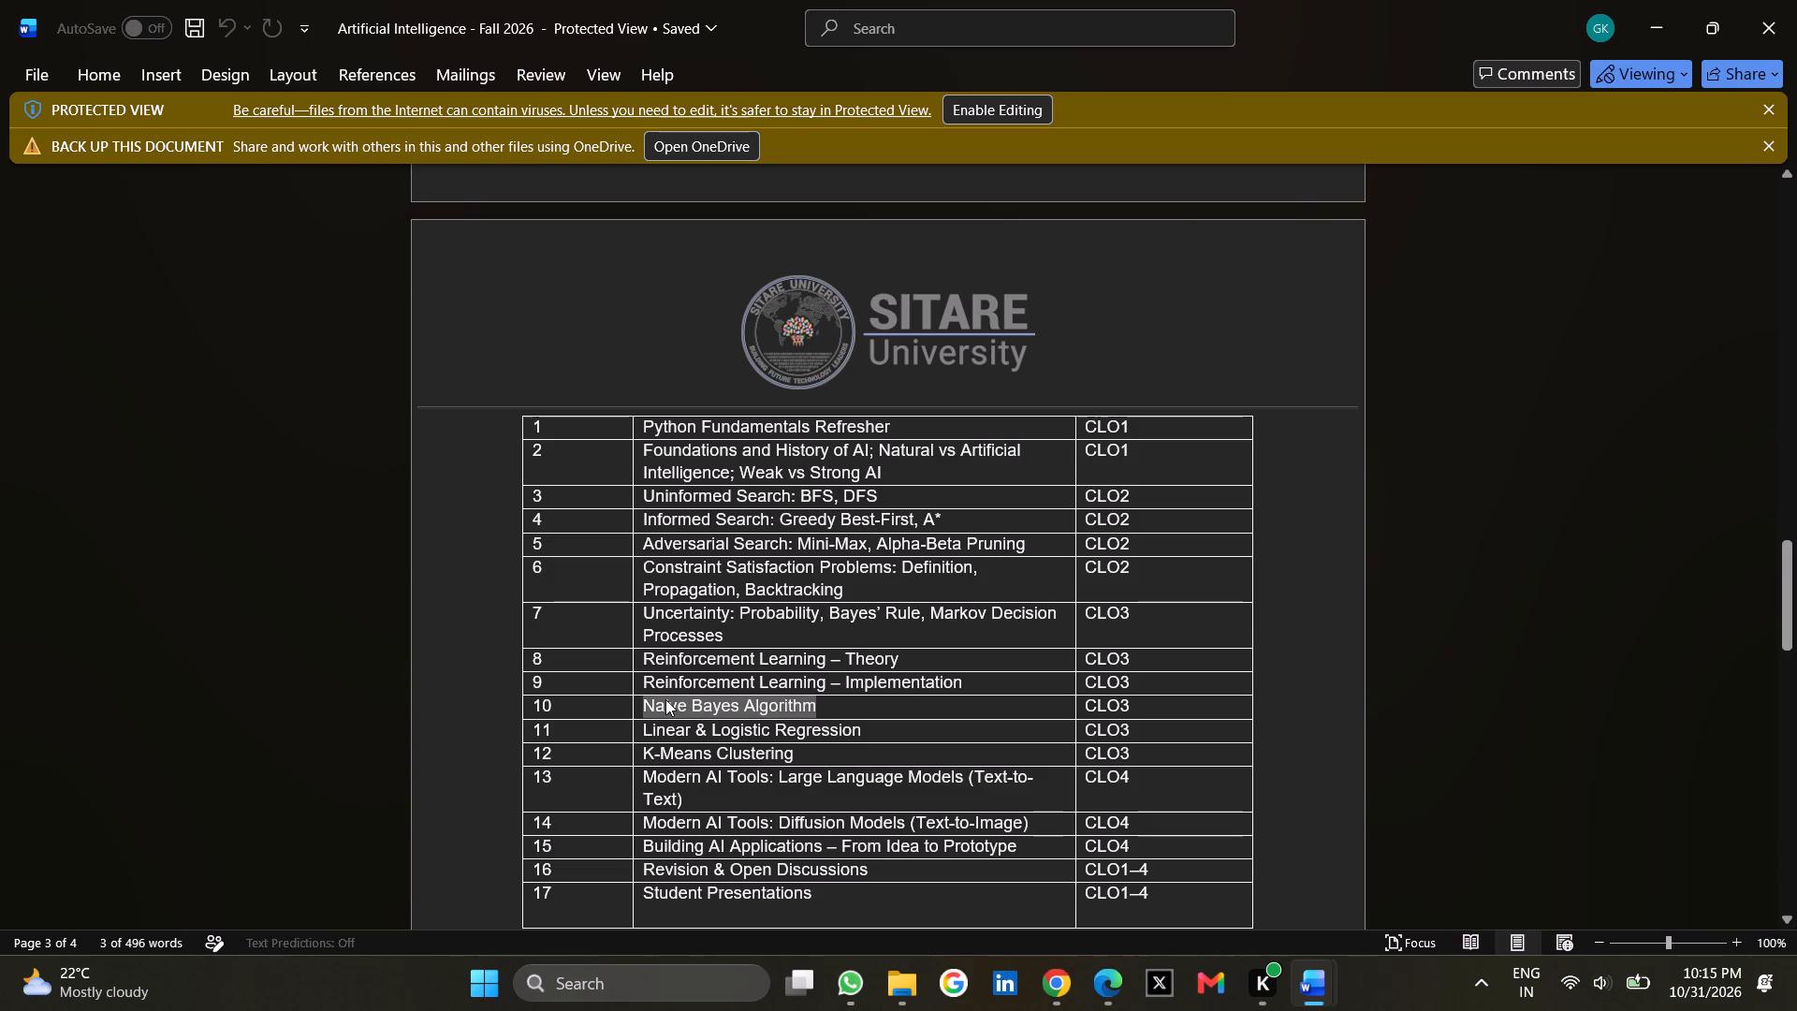
key(alt+Tab)
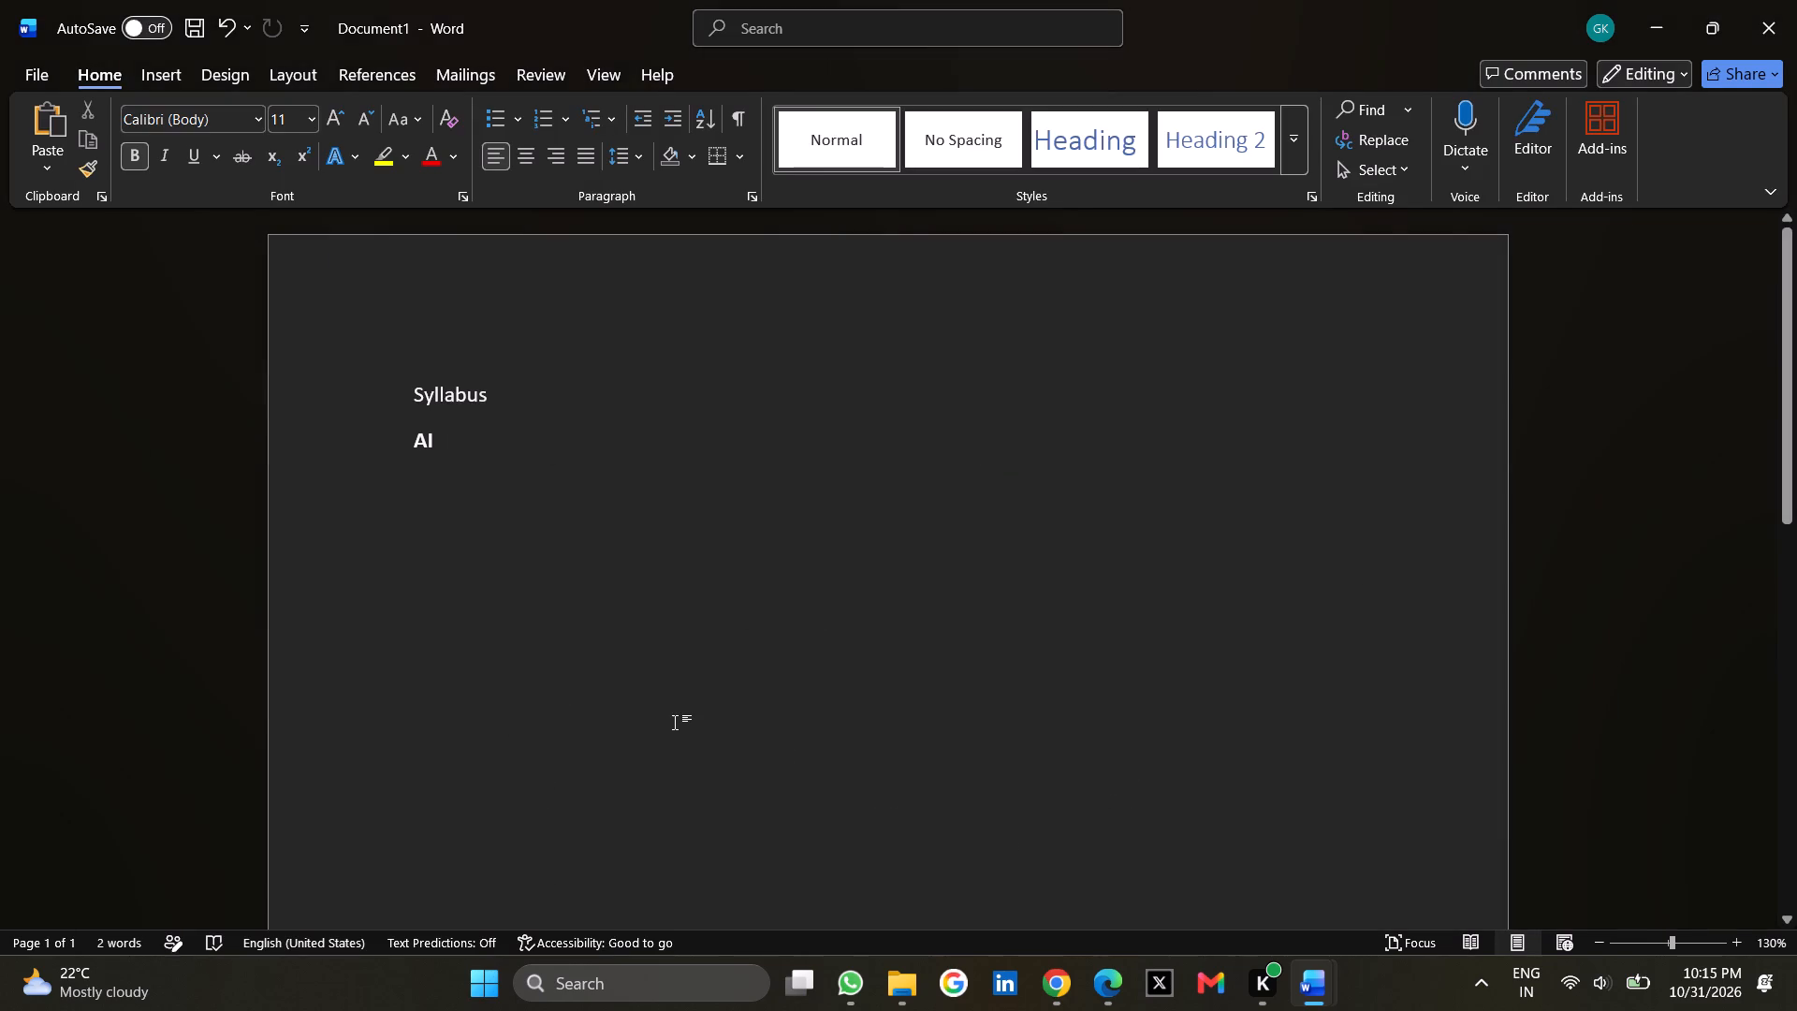
key(ctrl+v)
key(alt+Tab)
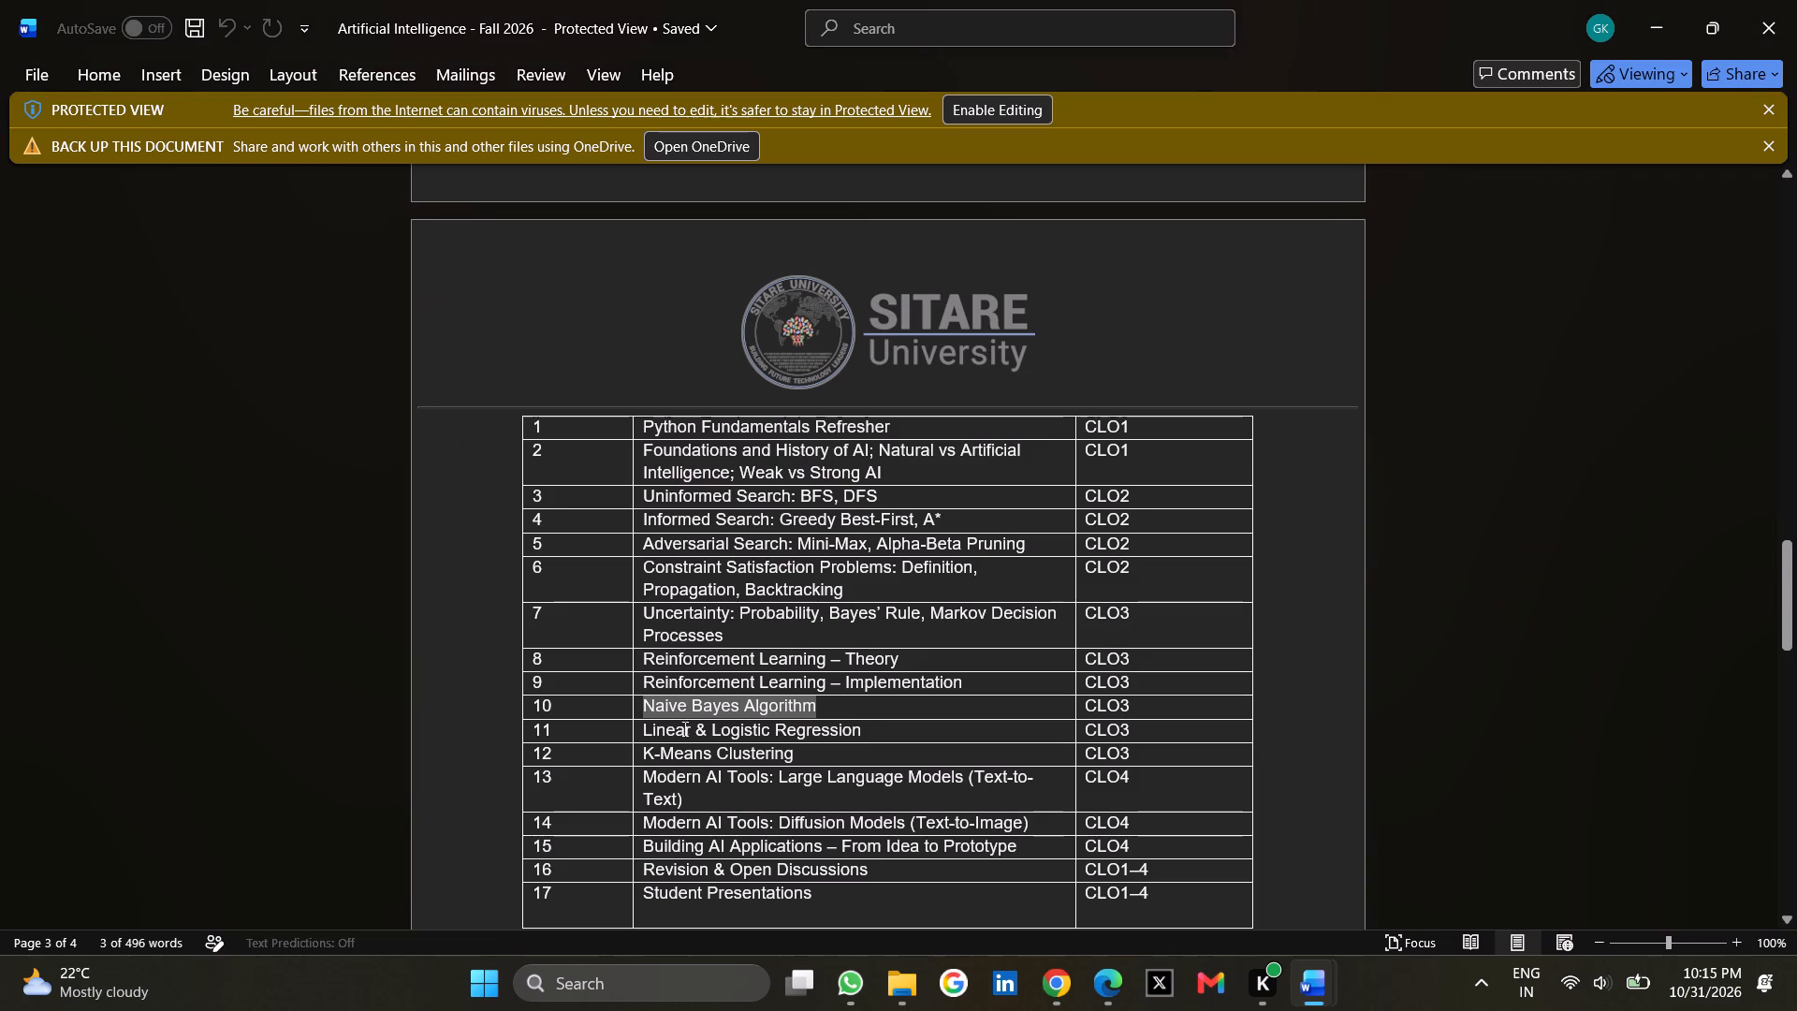
Copy "Linear & Logistic Regression" from week 11 of the session plan onto a new line below "Naive Bayes Algorithm" in Document1.
drag(869, 735, 700, 715)
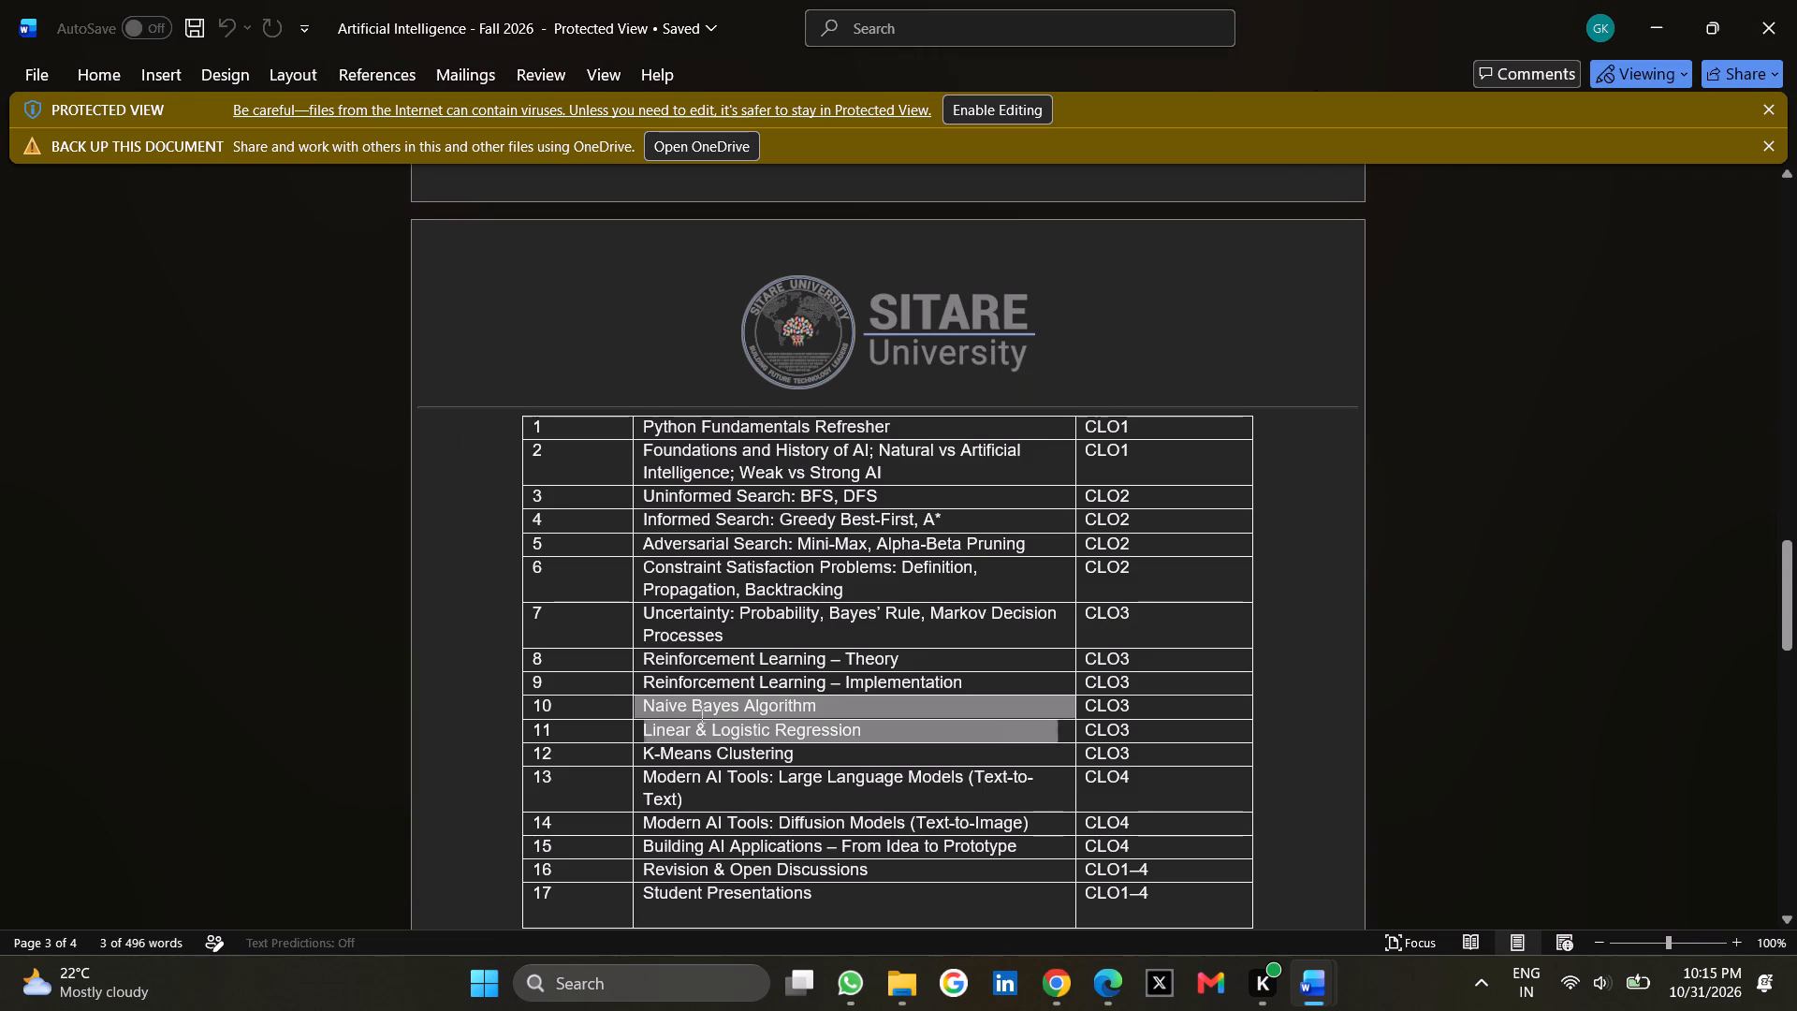
drag(700, 715, 645, 731)
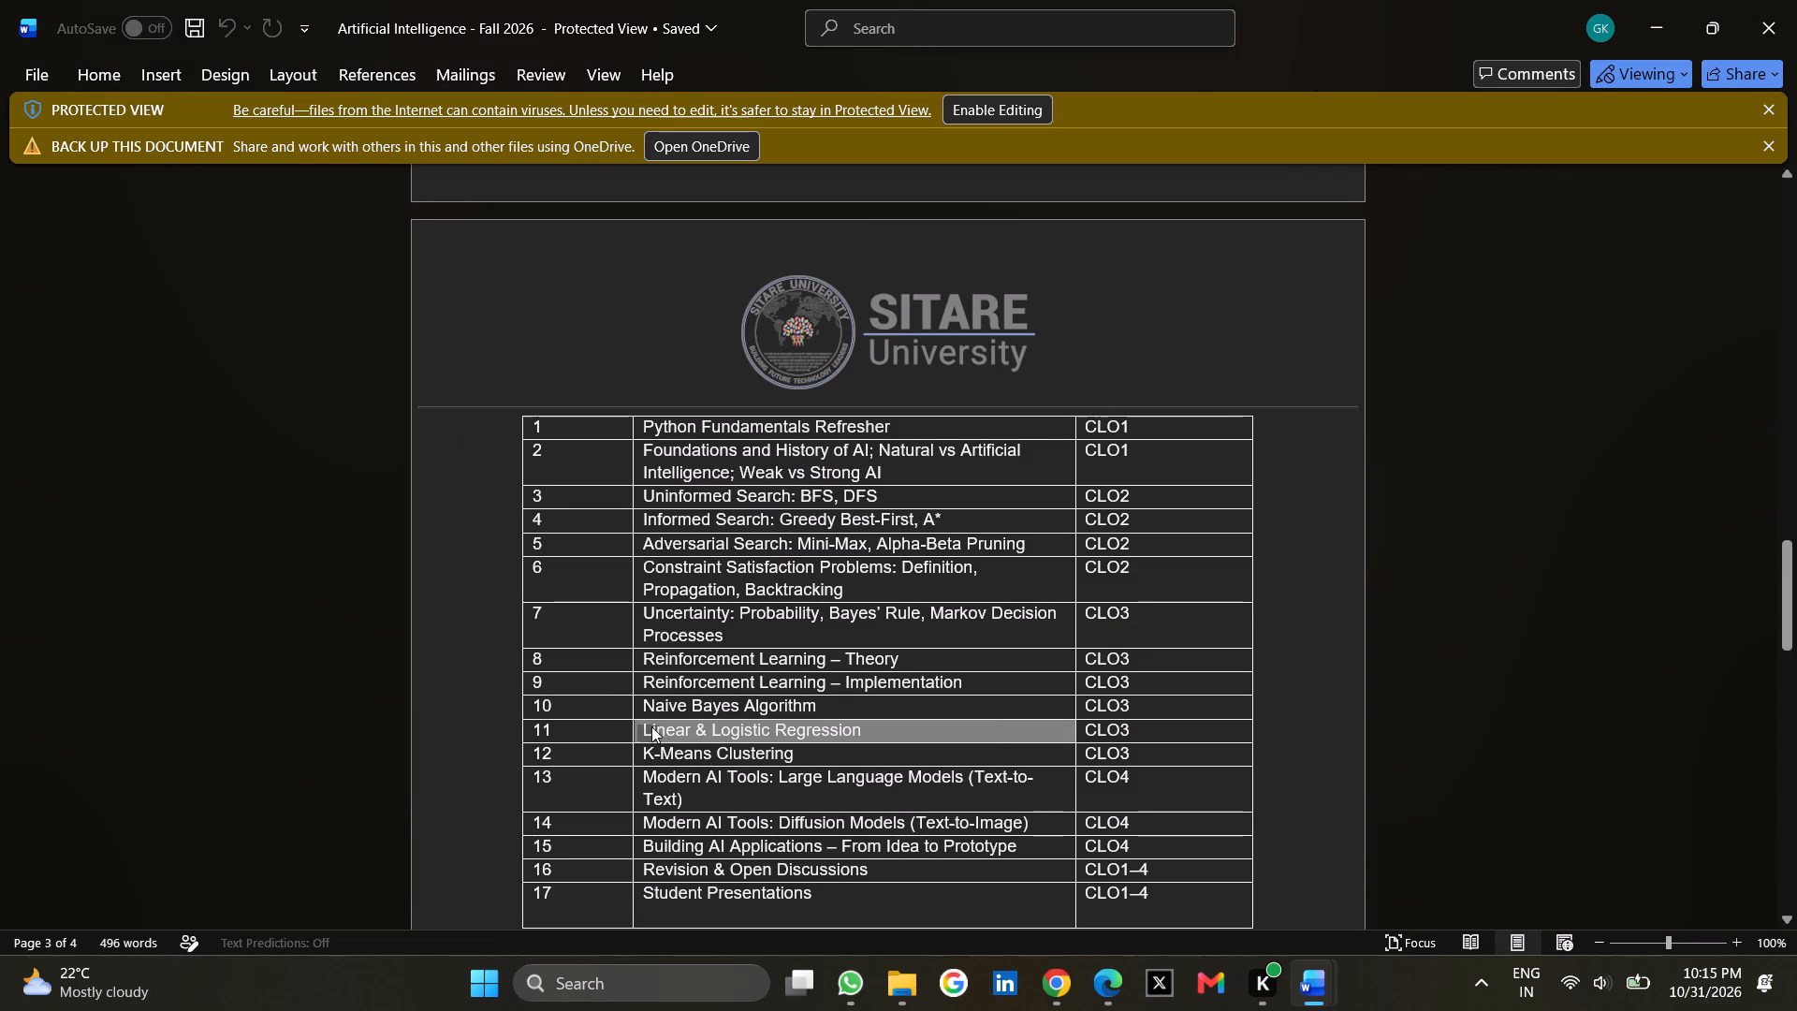
key(ctrl+c)
key(alt+Tab)
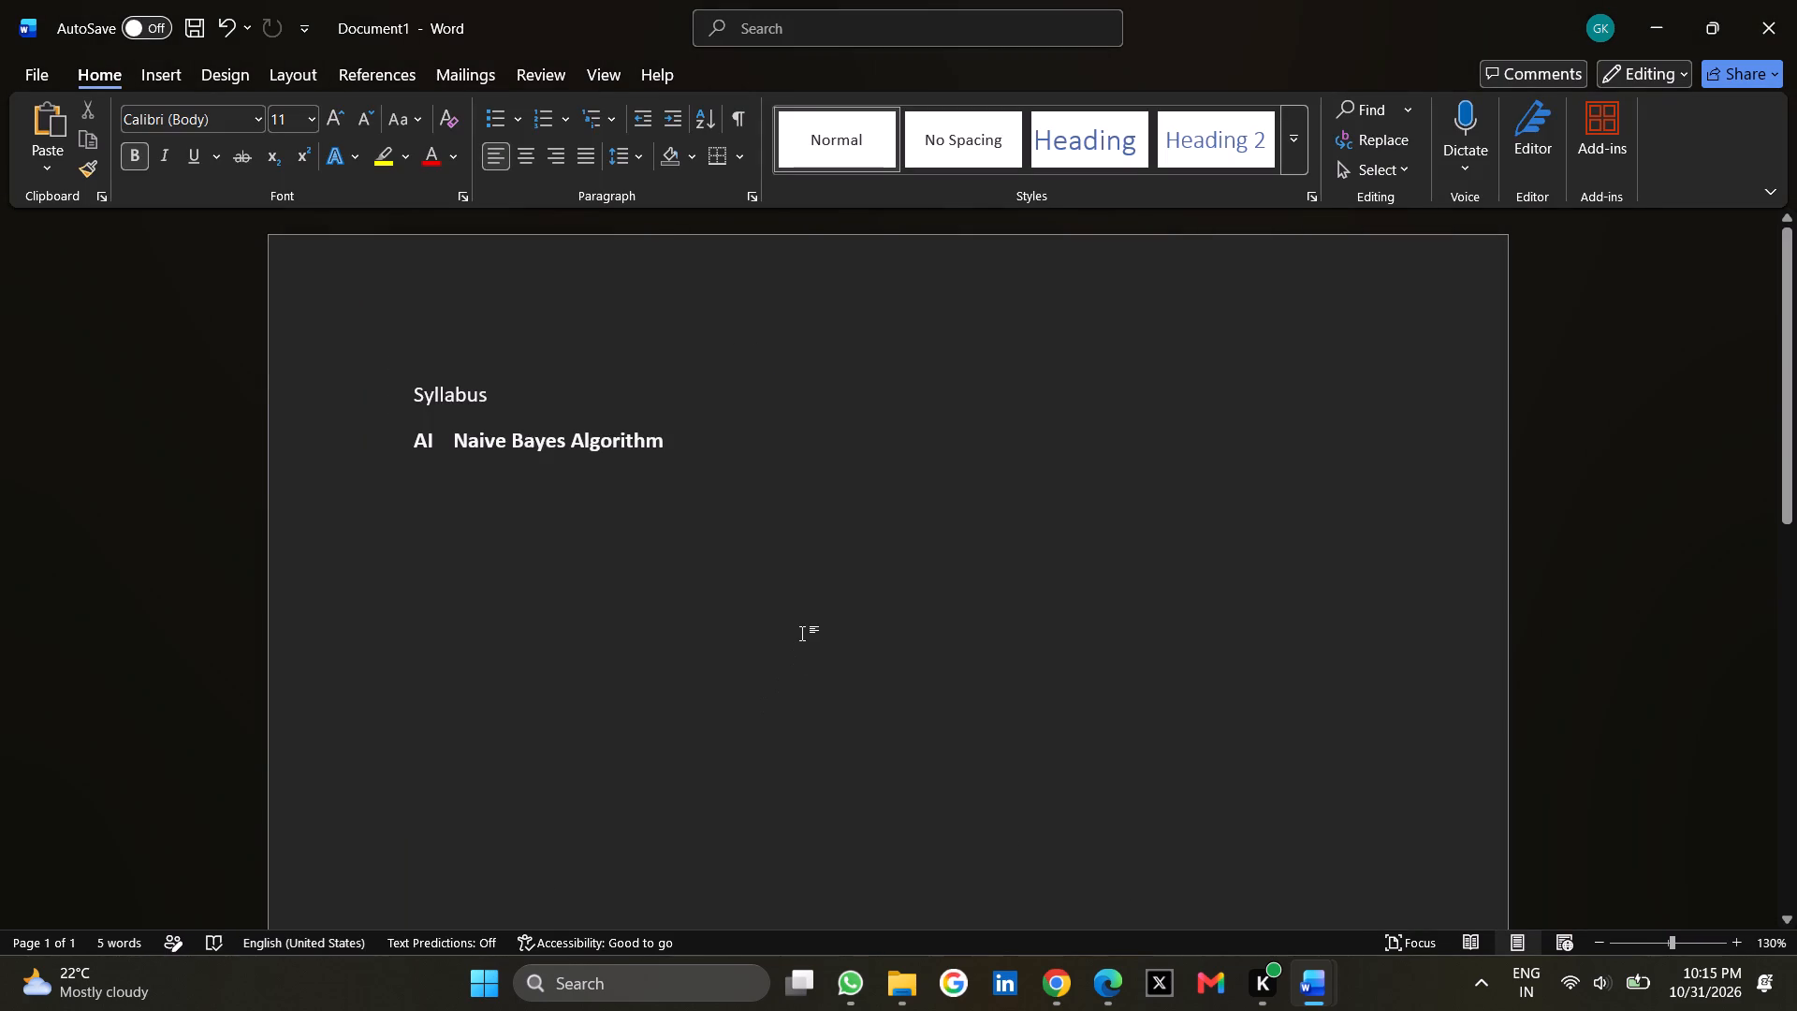
key(space)
key(space)
key(space)
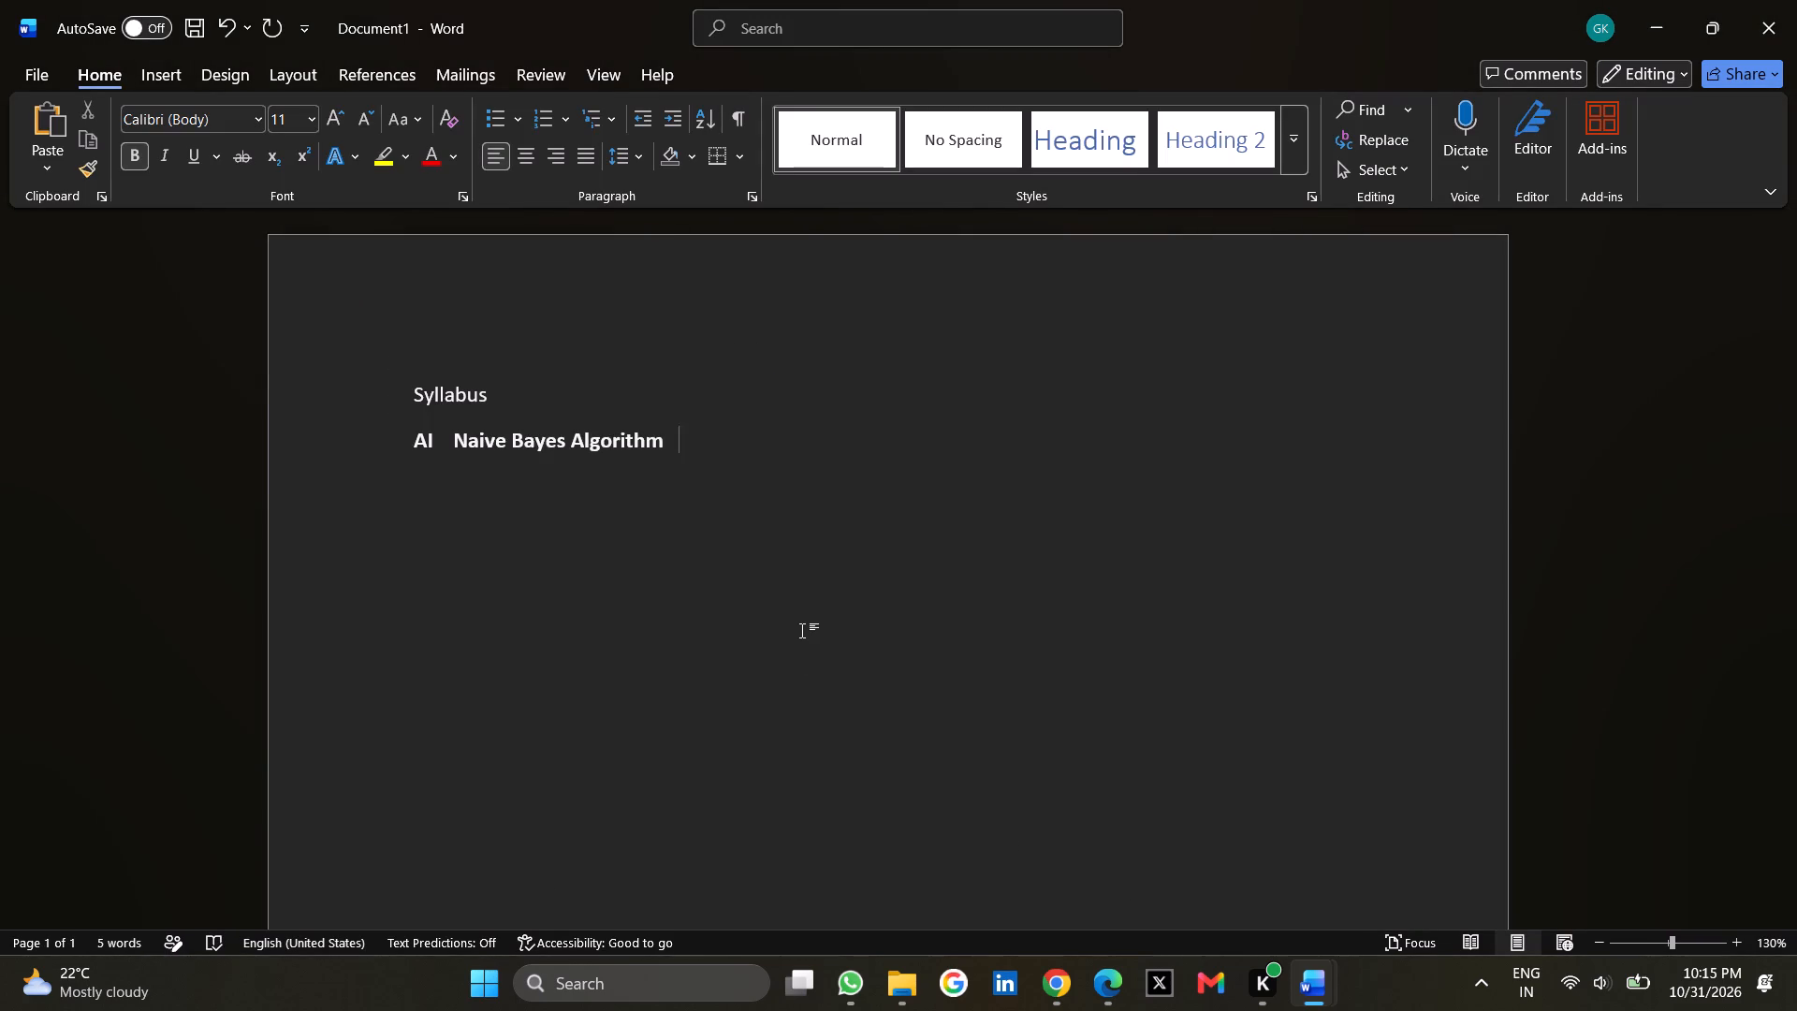
key(Return)
key(ctrl+v)
Copy "K-Means Clustering" from week 12 of the session plan onto the line below "Linear & Logistic Regression" in Document1.
key(alt+Tab)
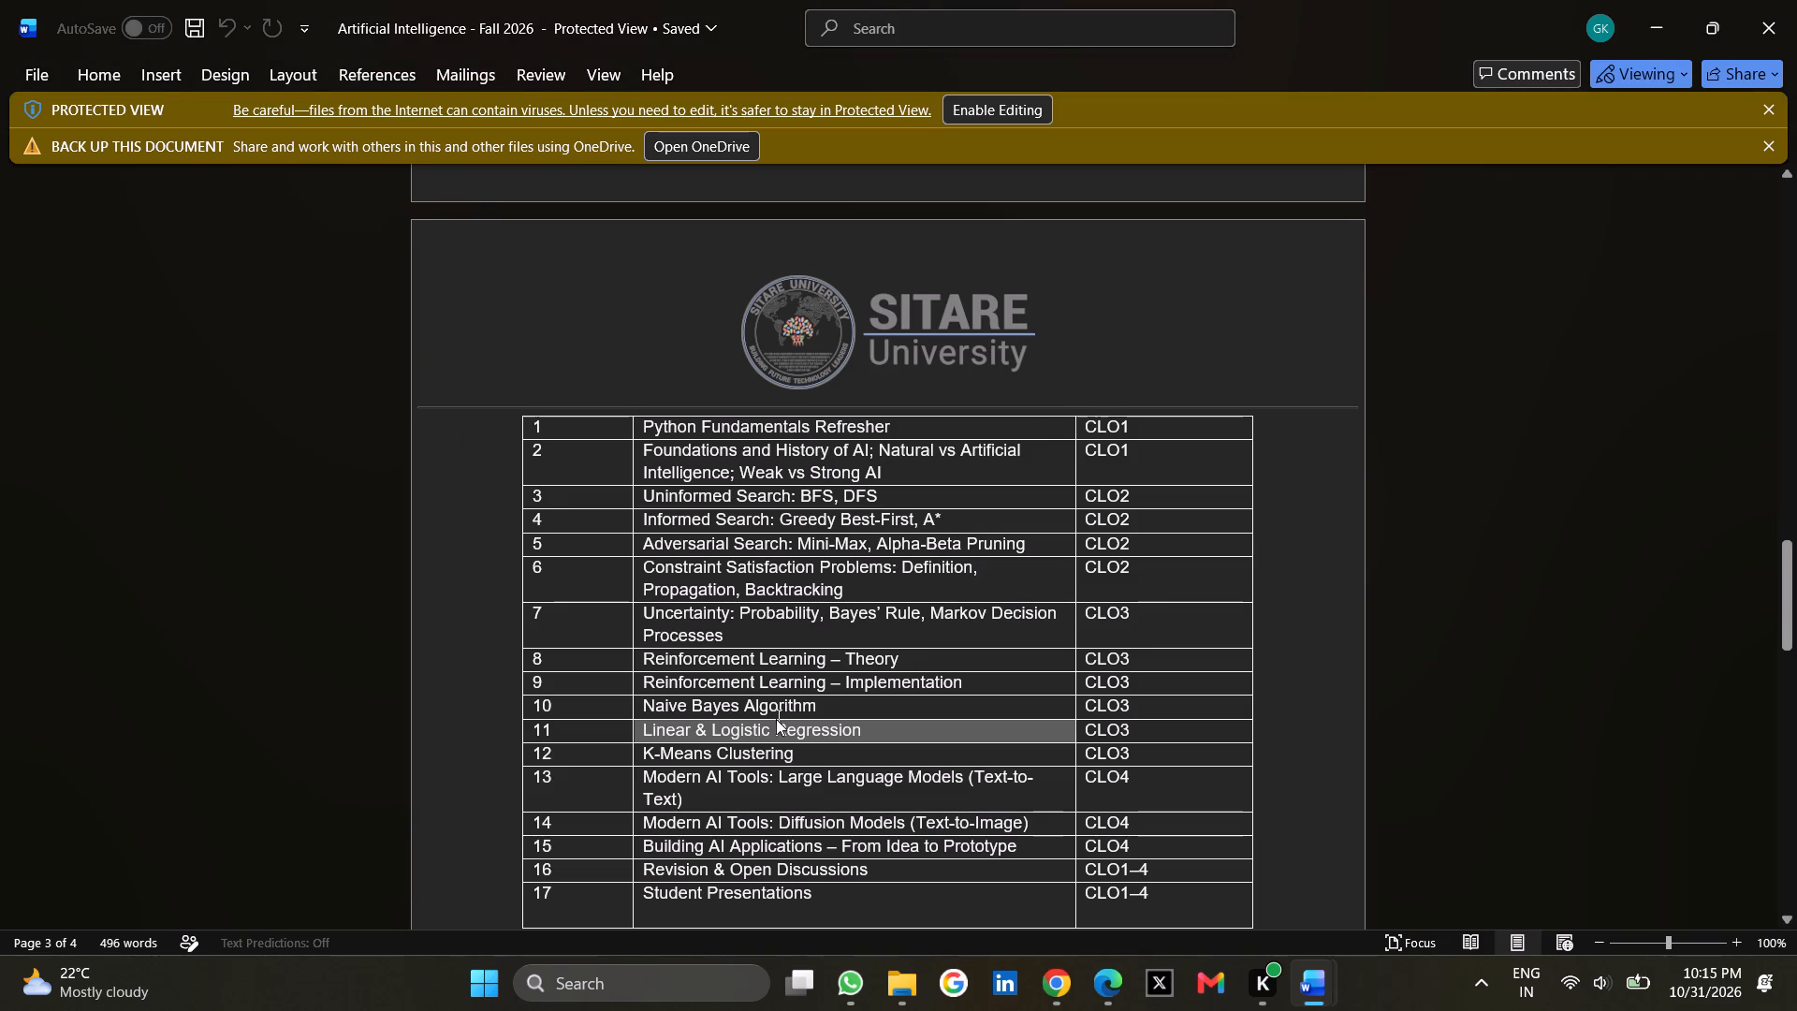
triple_click(795, 748)
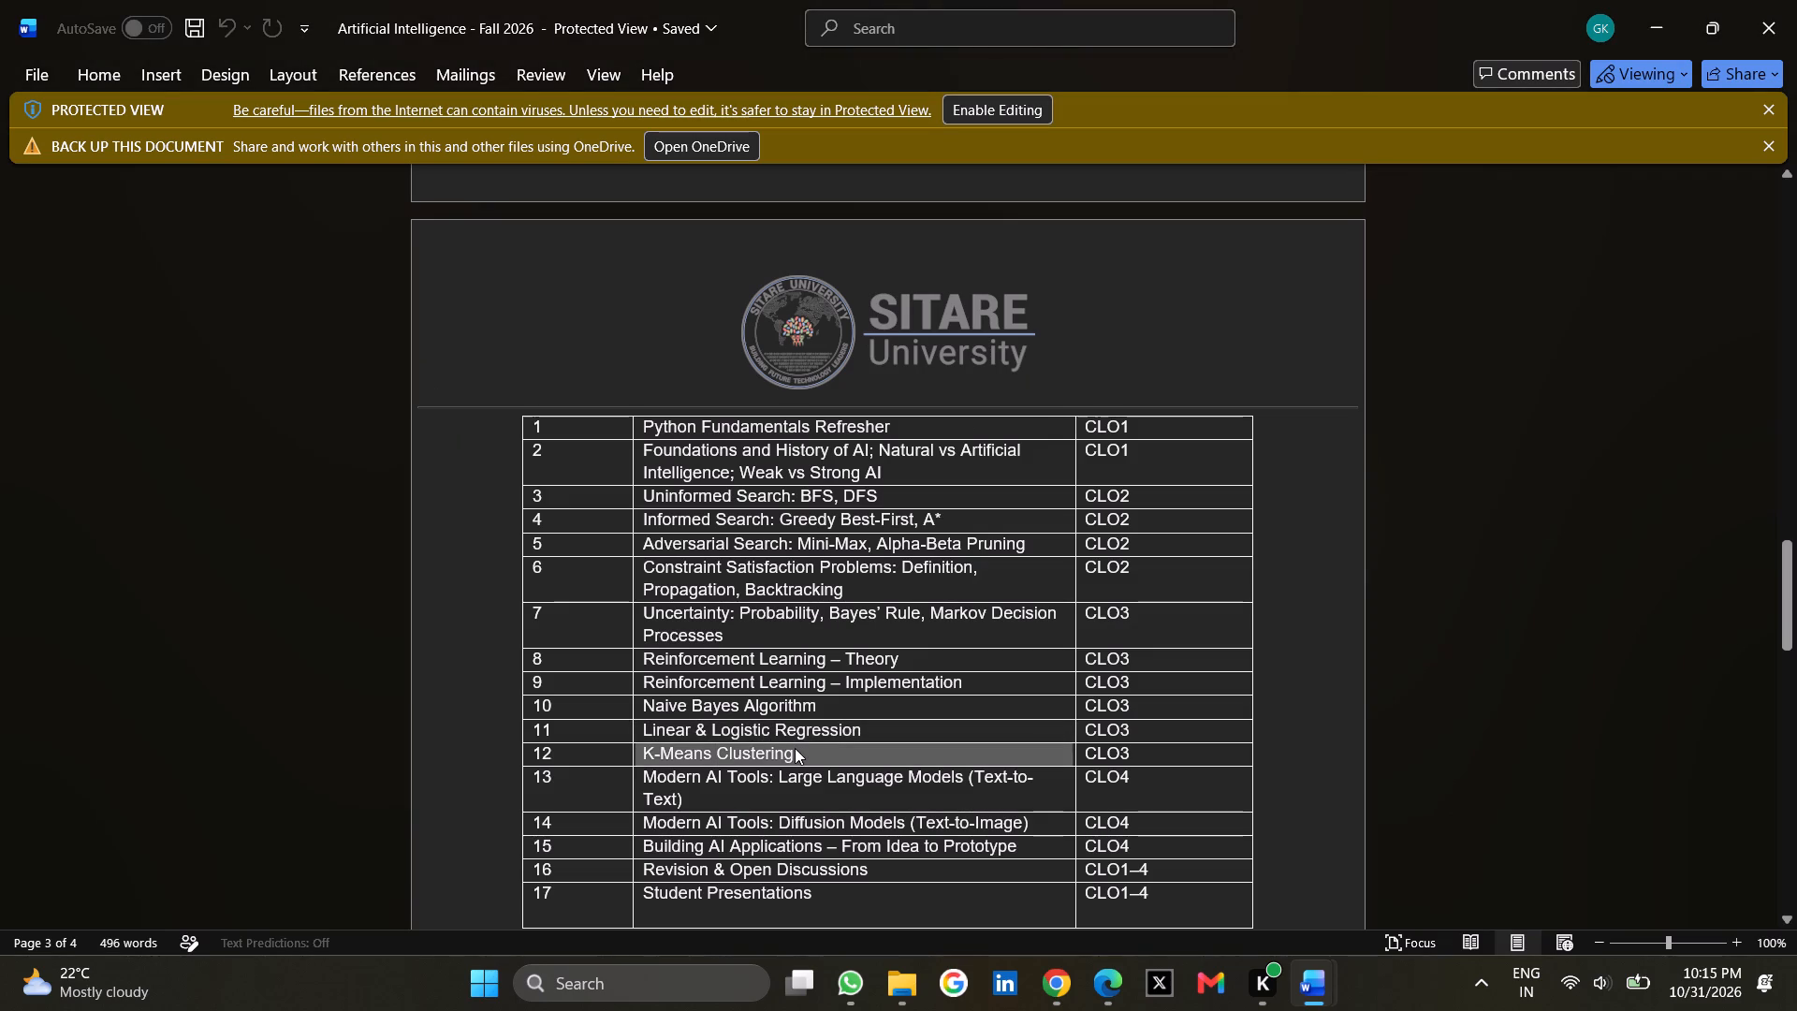
key(ctrl+c)
key(alt+Tab)
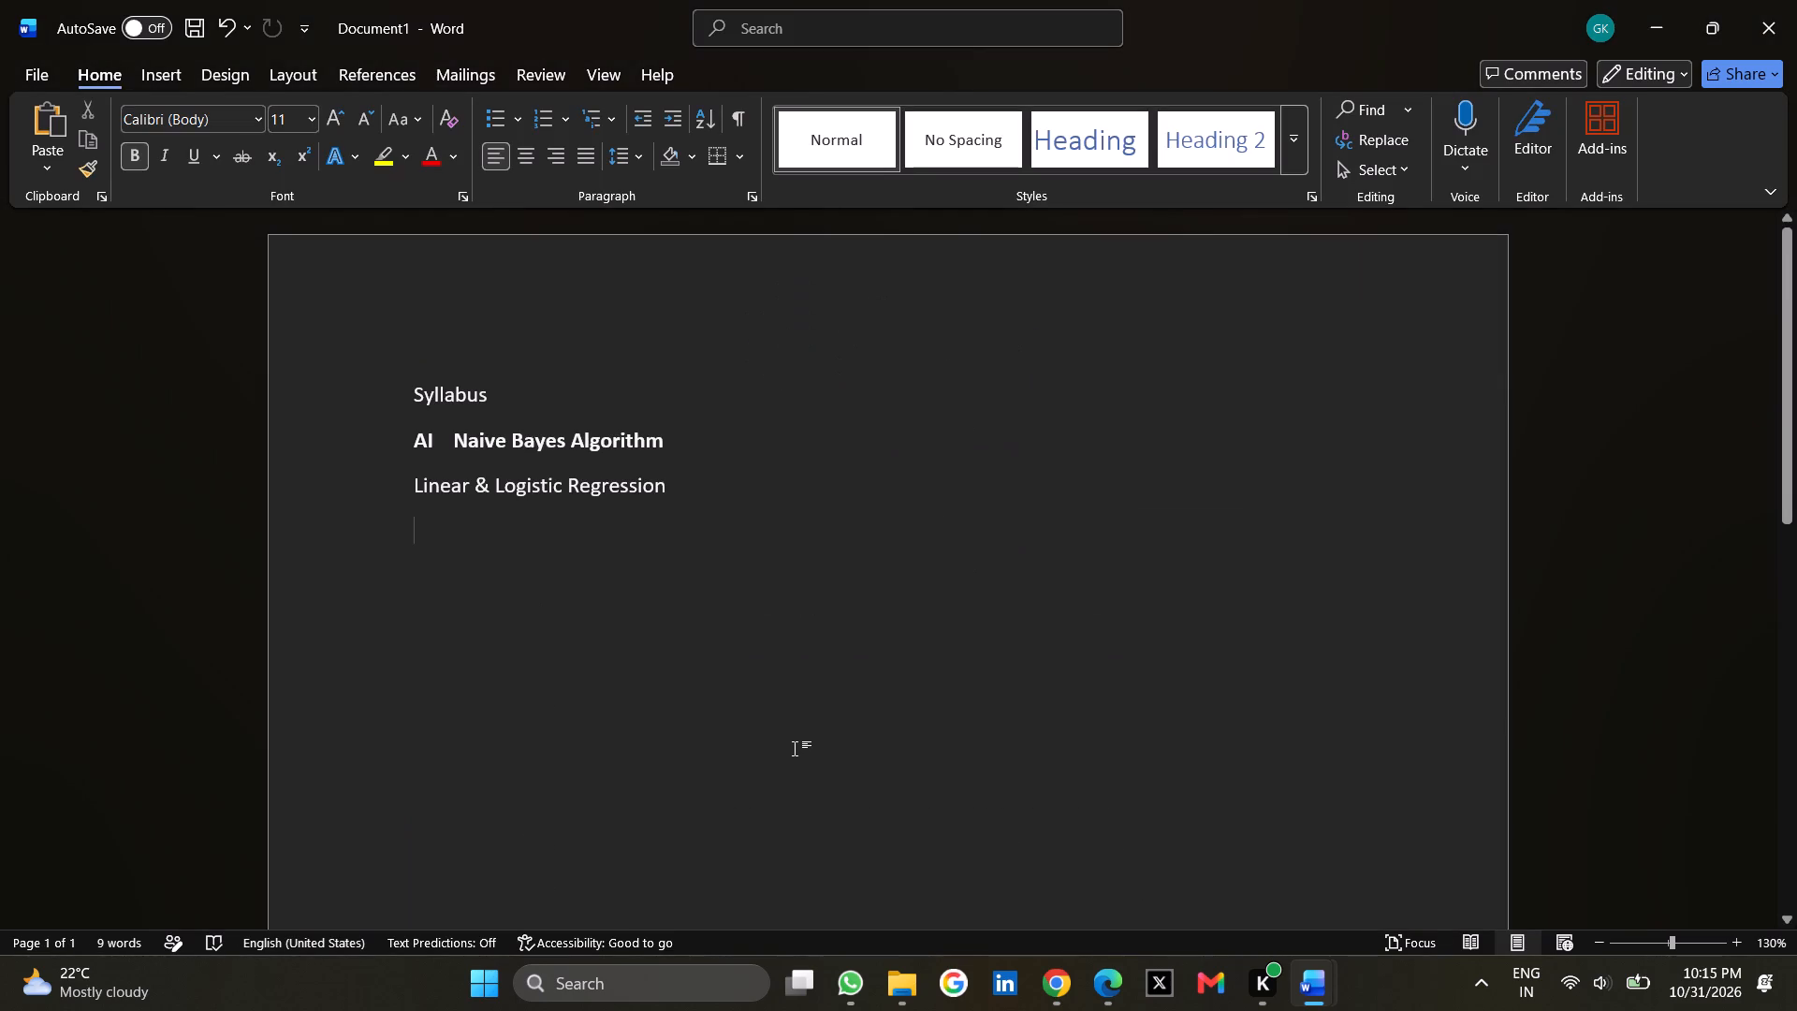
key(ctrl+v)
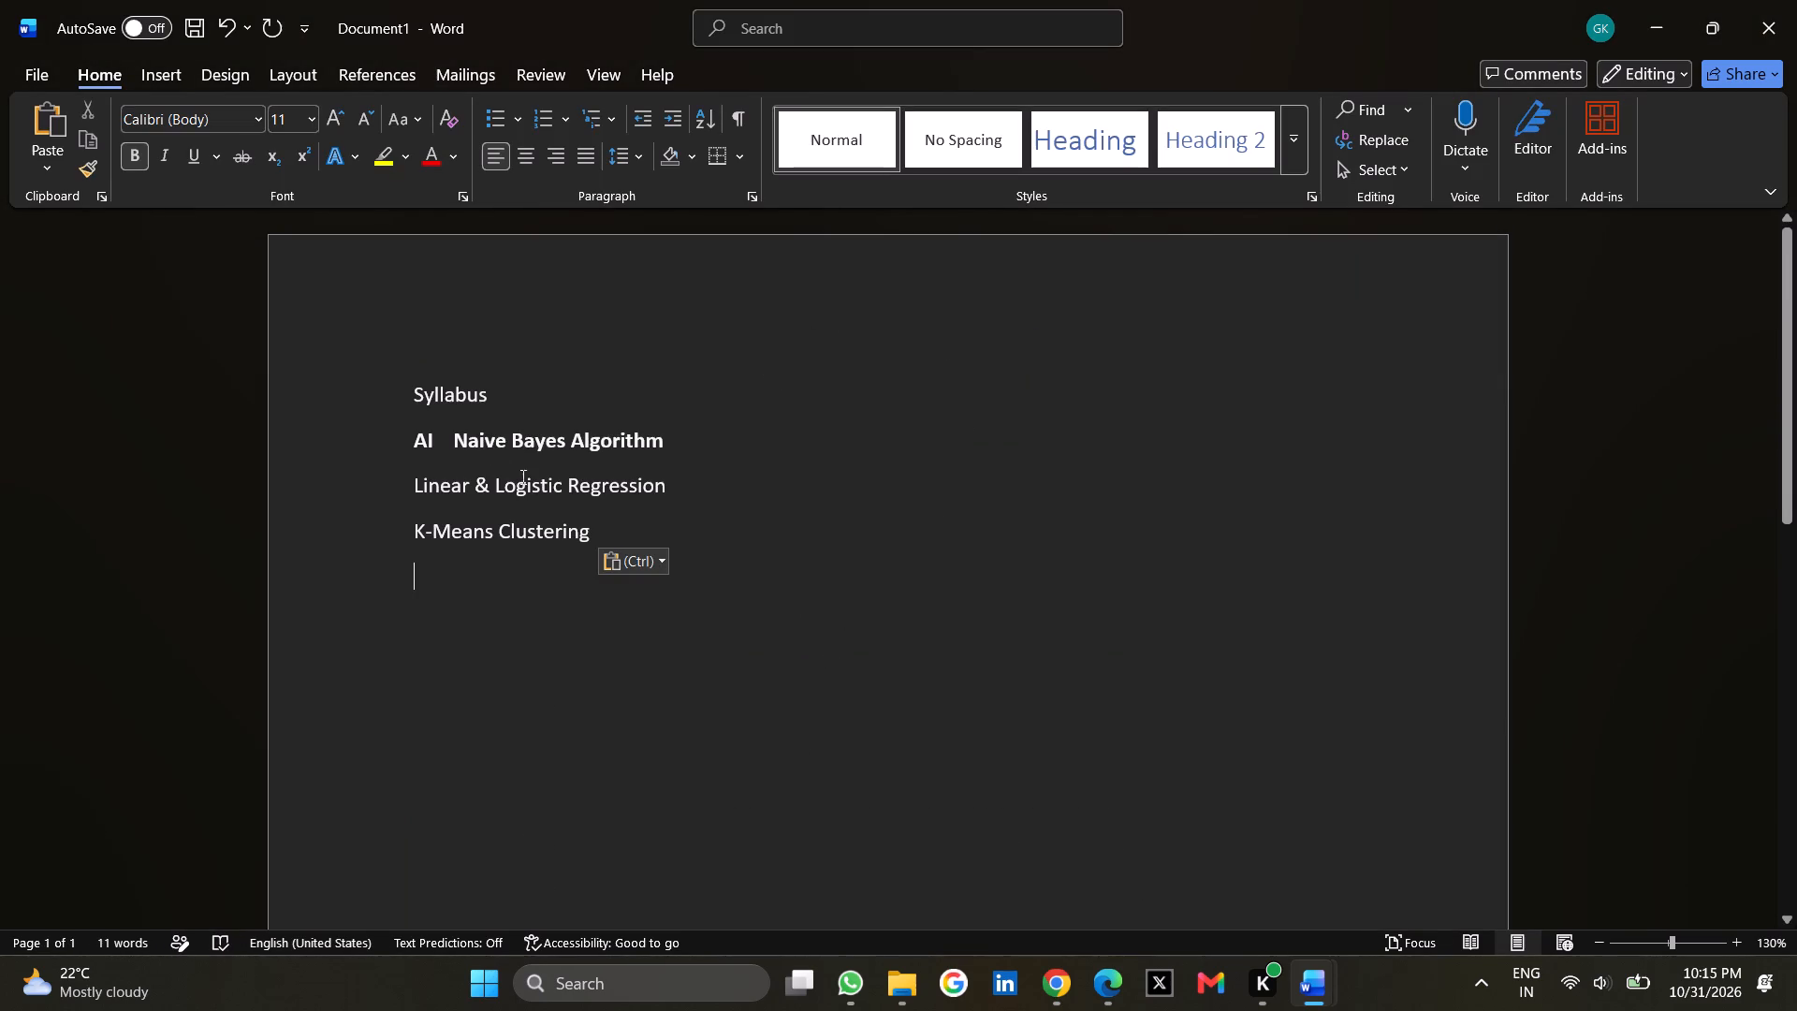
Move "Naive Bayes Algorithm" onto its own line below "AI".
click(447, 424)
click(449, 439)
key(Return)
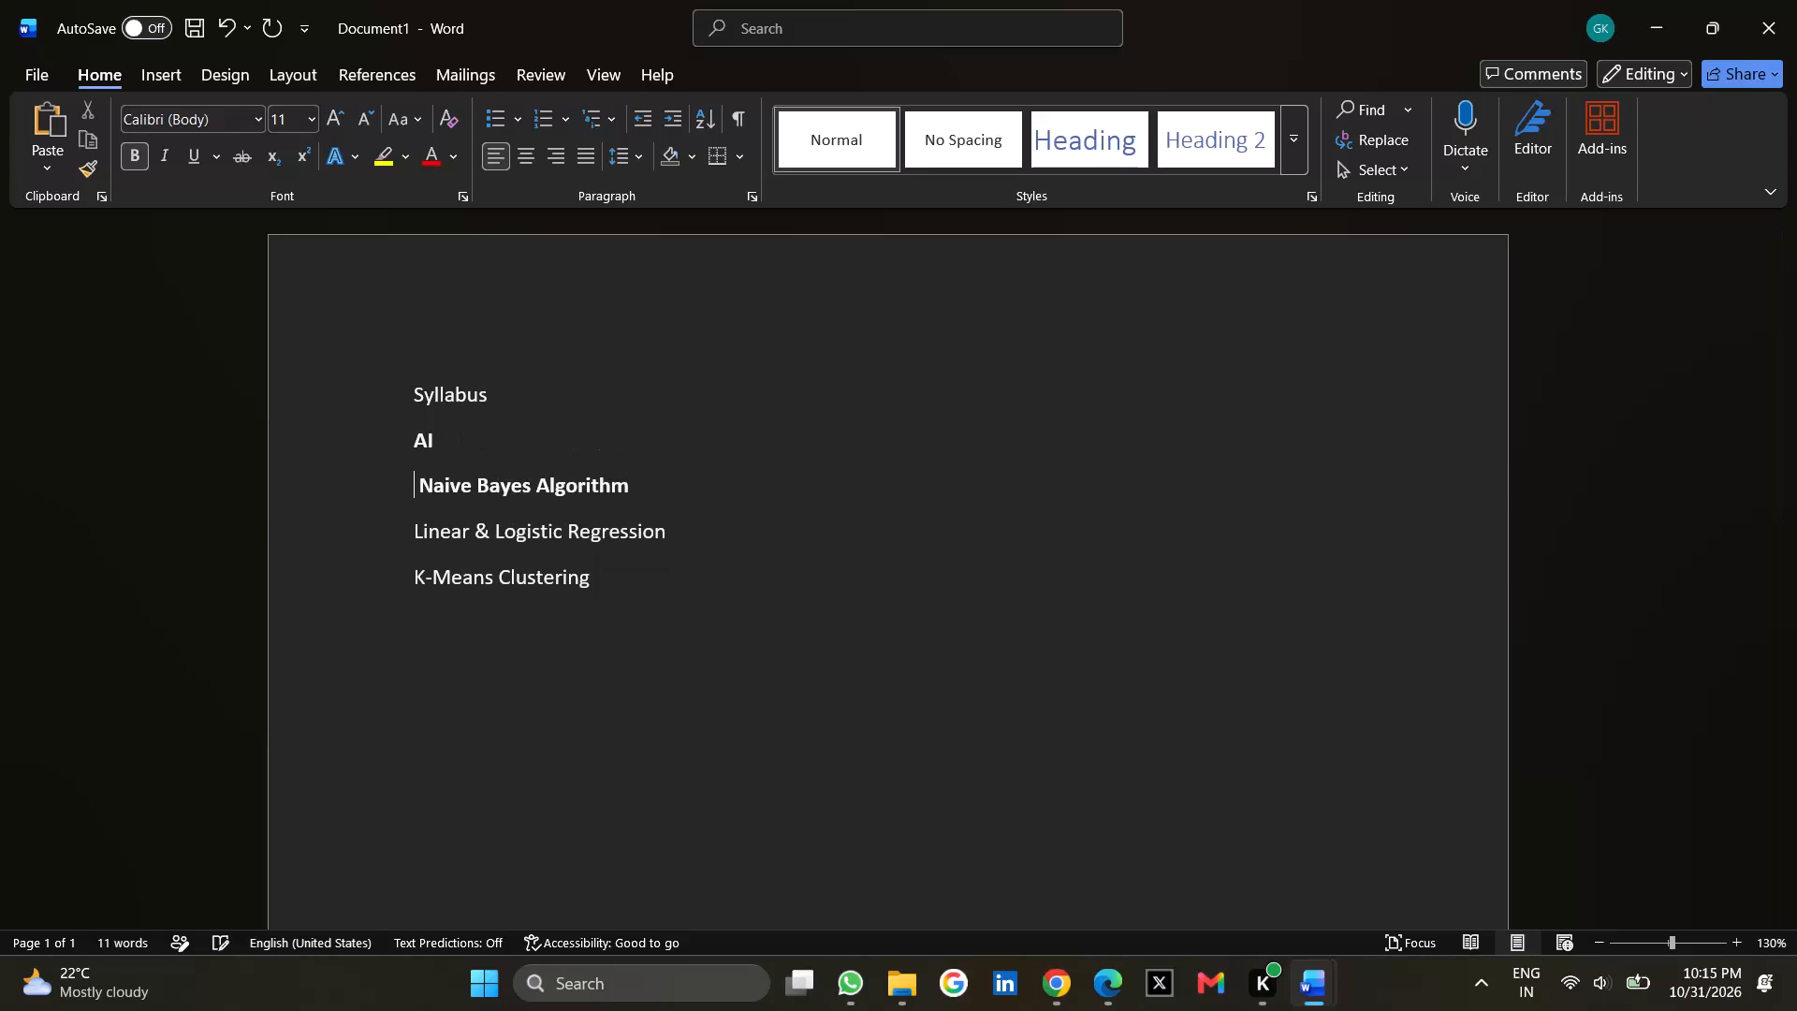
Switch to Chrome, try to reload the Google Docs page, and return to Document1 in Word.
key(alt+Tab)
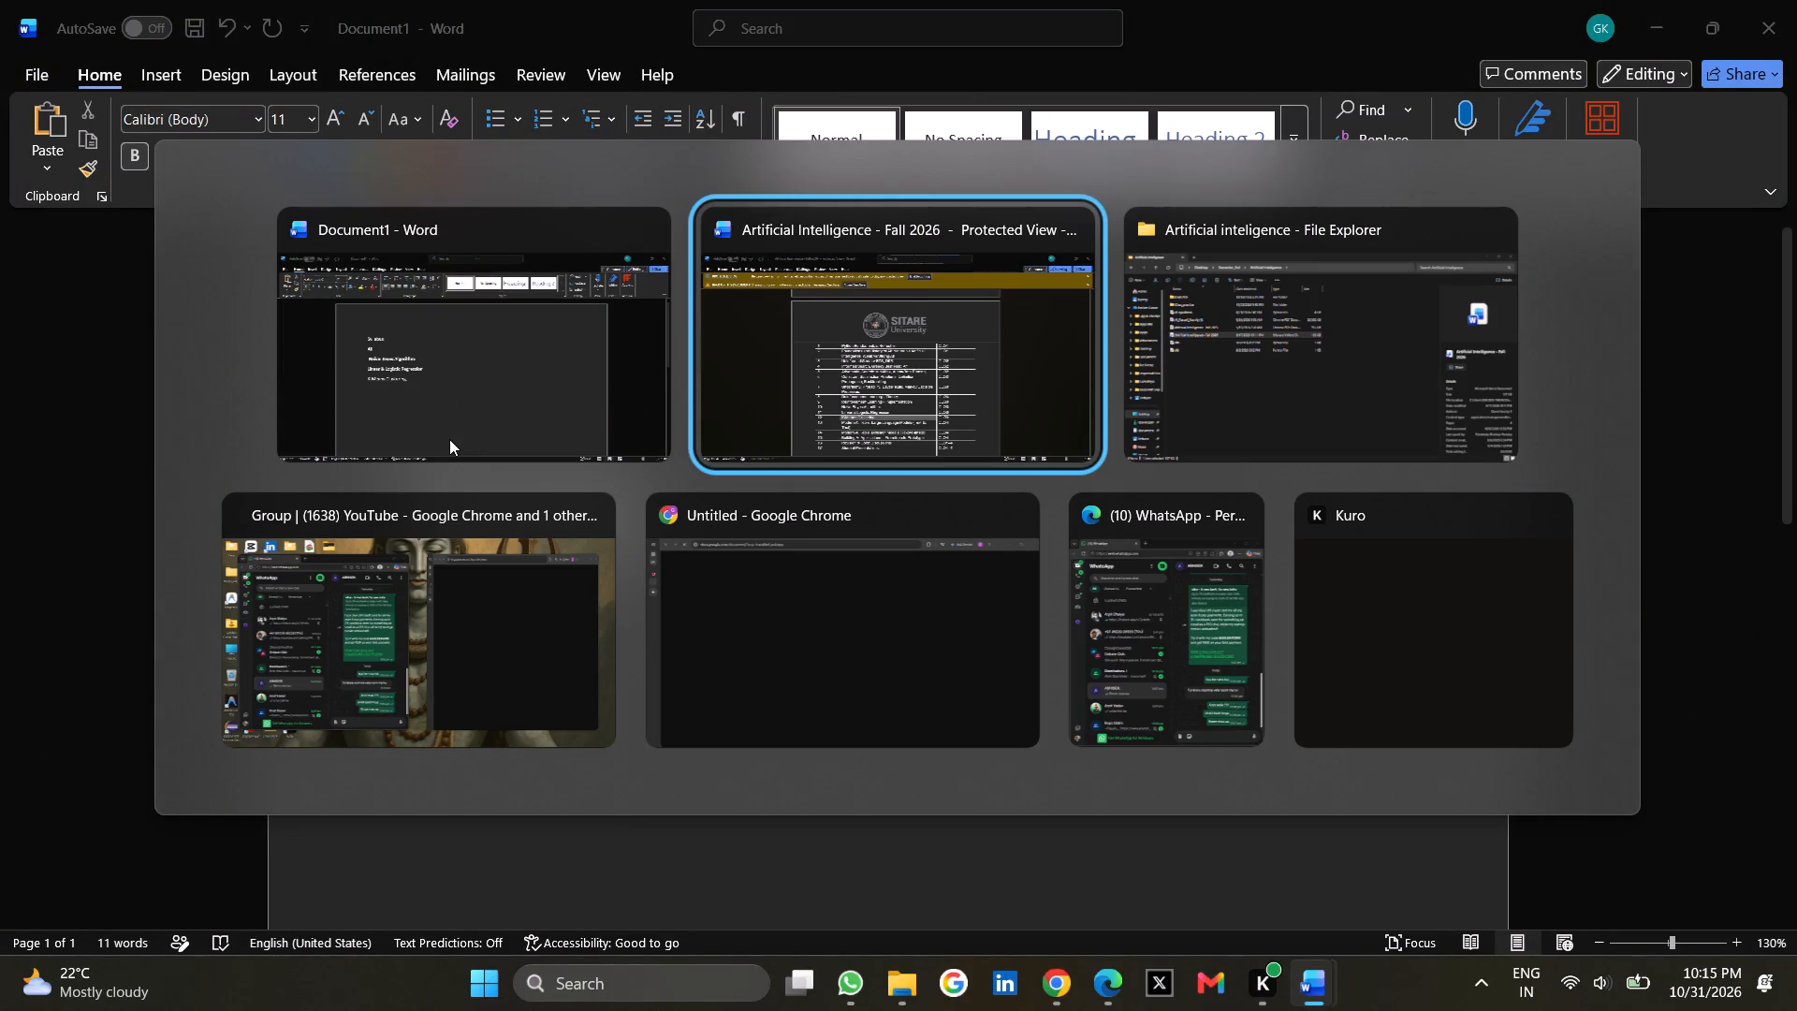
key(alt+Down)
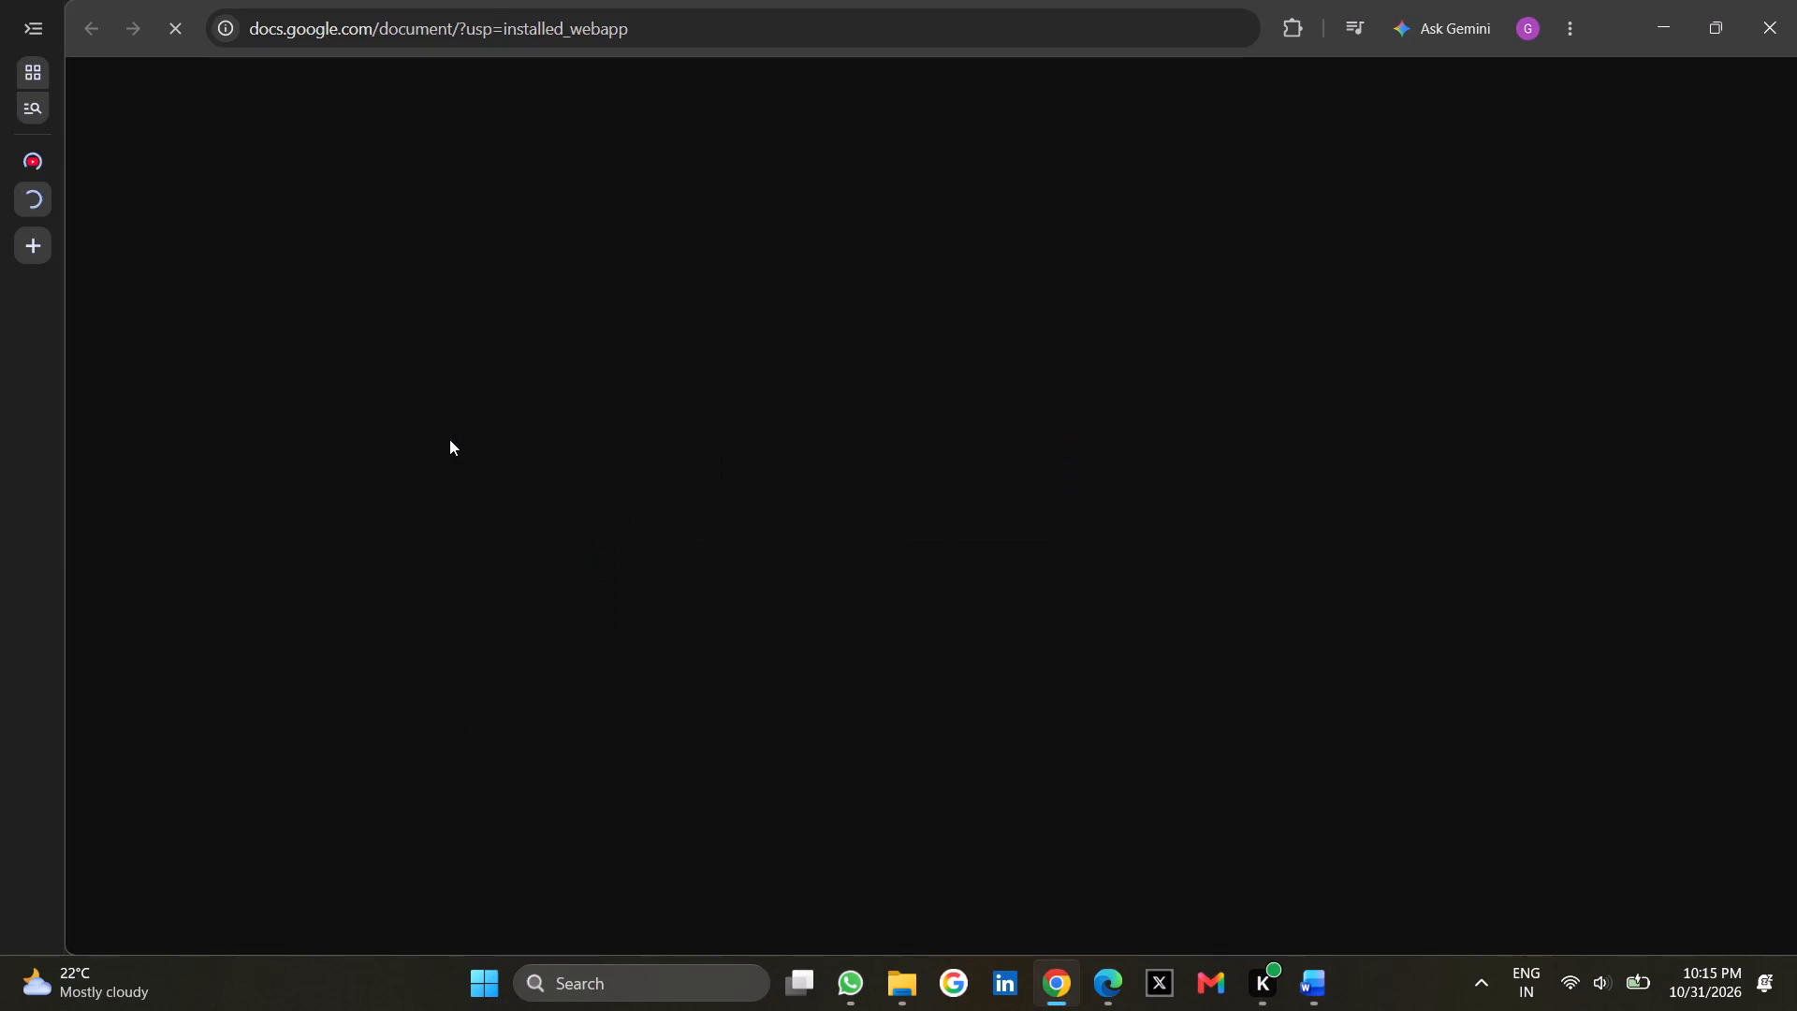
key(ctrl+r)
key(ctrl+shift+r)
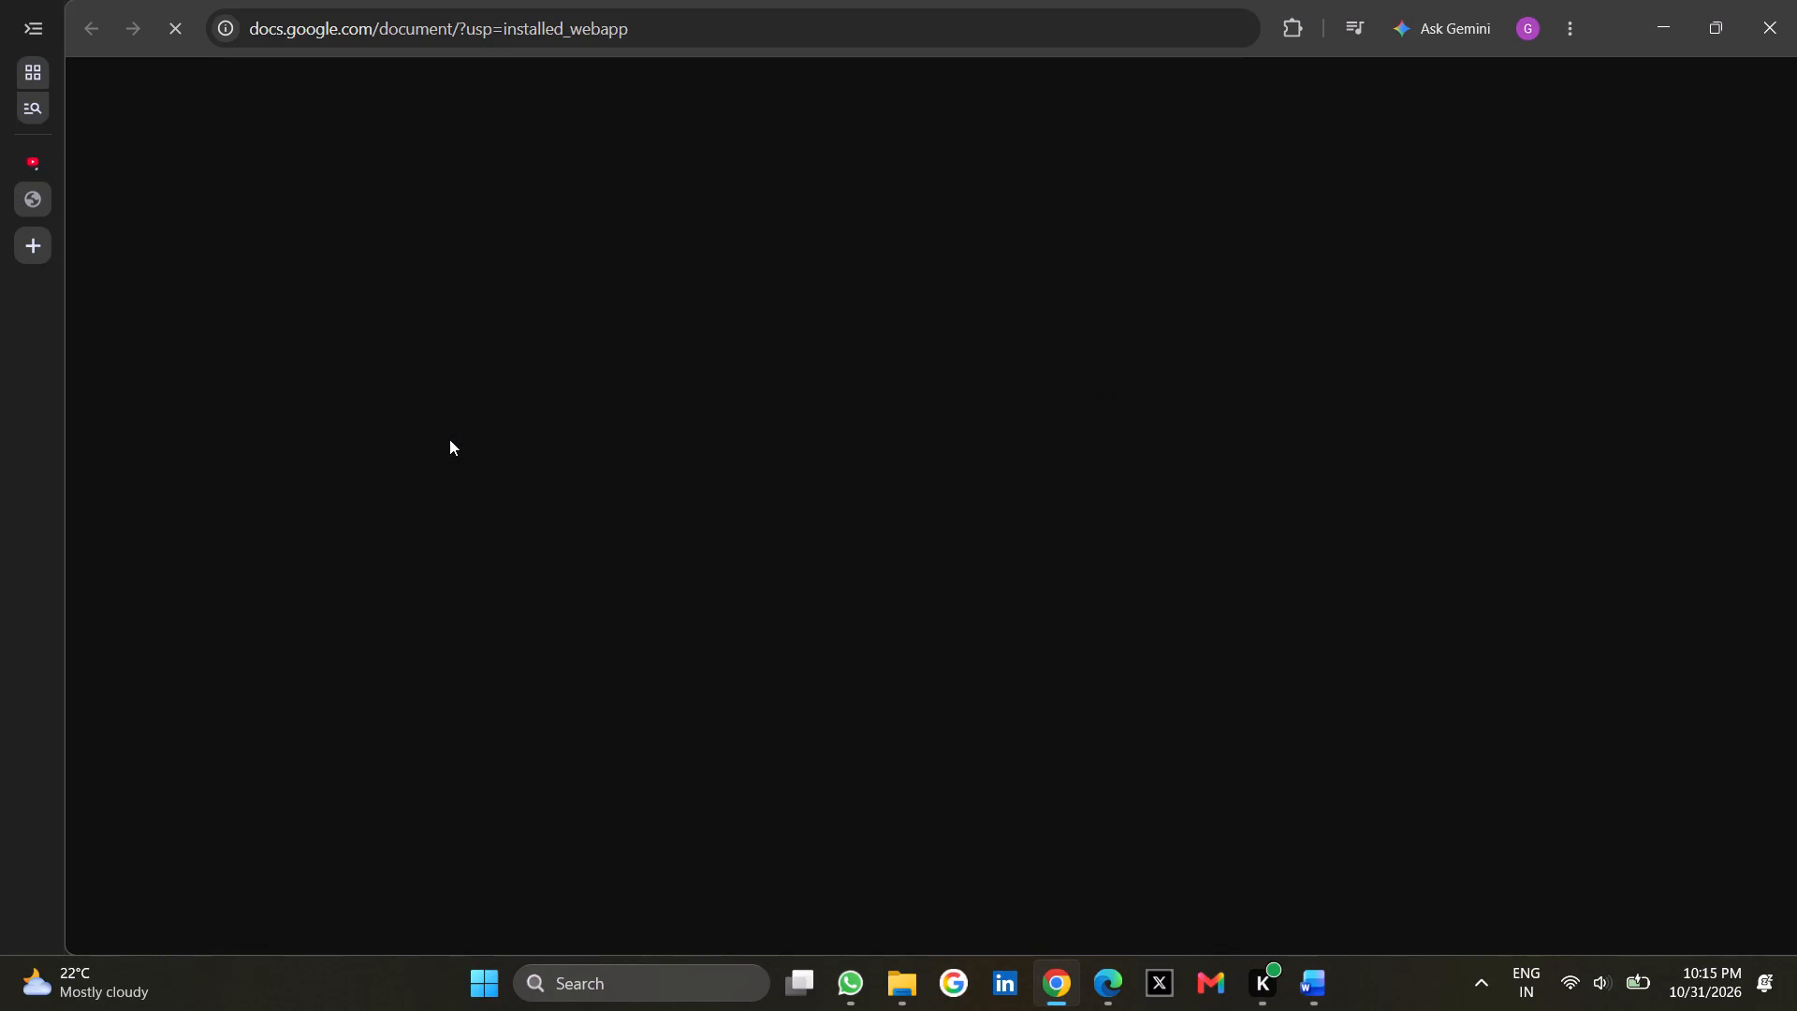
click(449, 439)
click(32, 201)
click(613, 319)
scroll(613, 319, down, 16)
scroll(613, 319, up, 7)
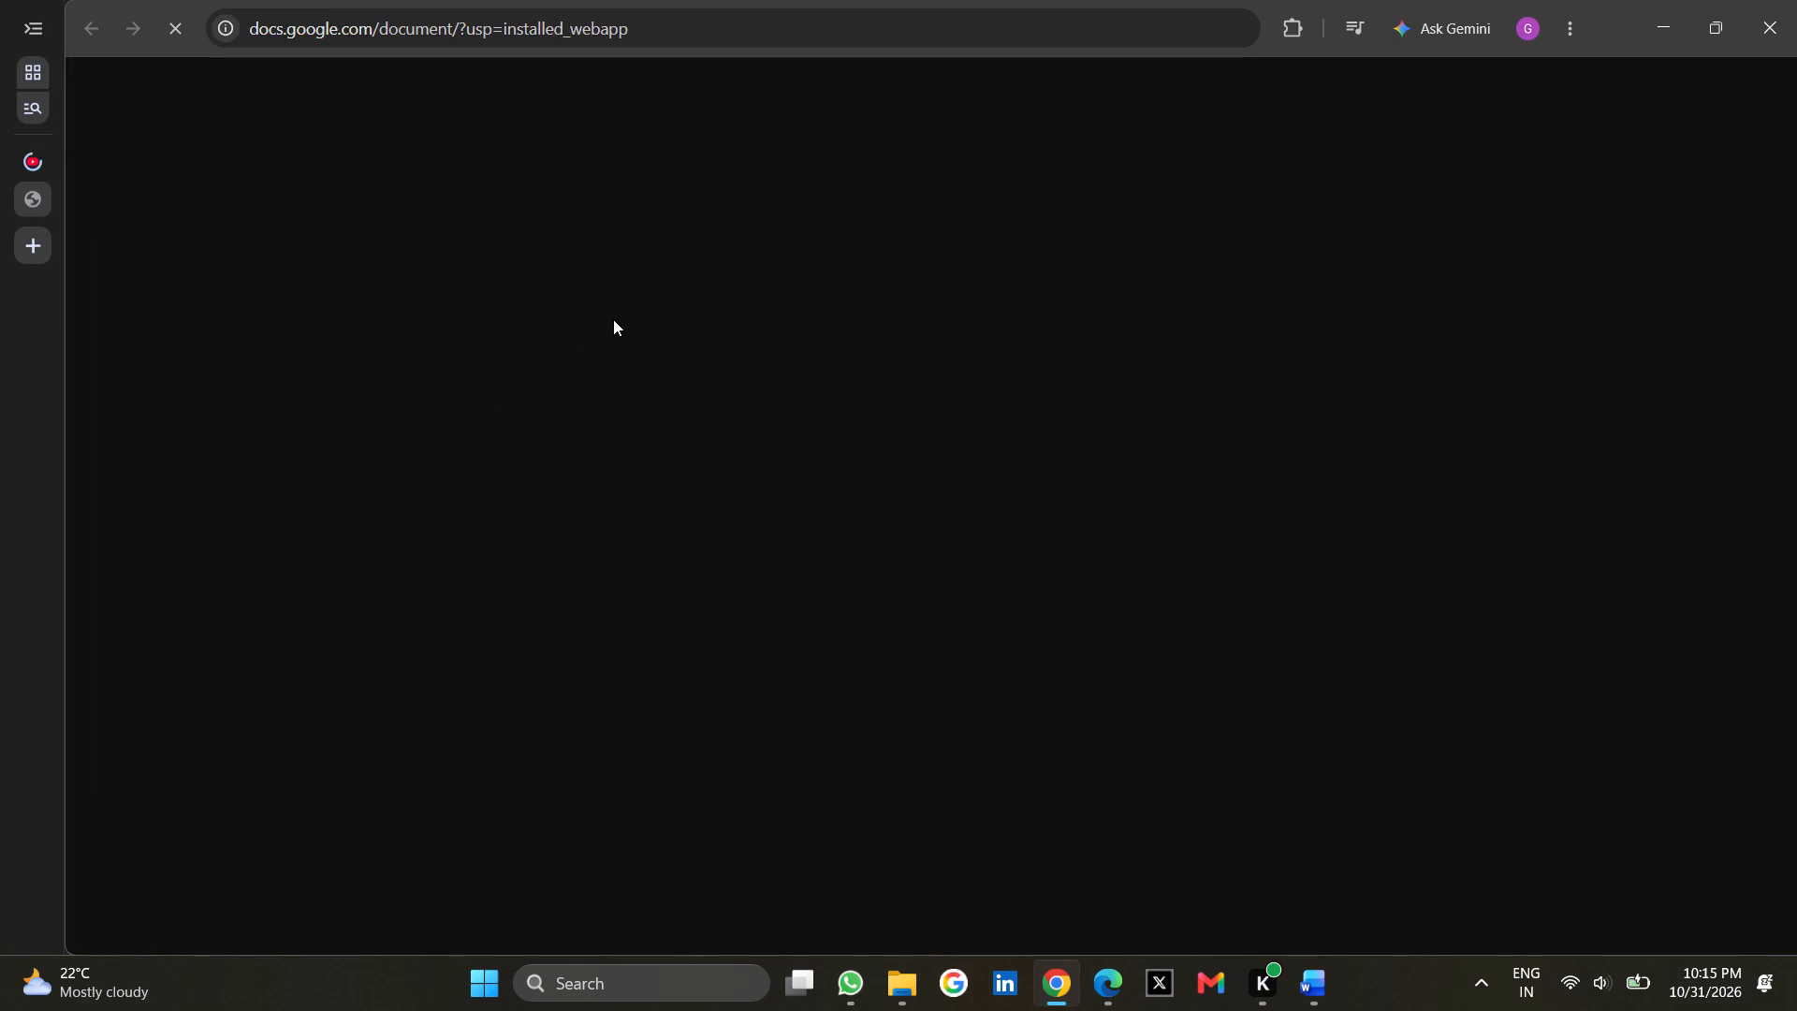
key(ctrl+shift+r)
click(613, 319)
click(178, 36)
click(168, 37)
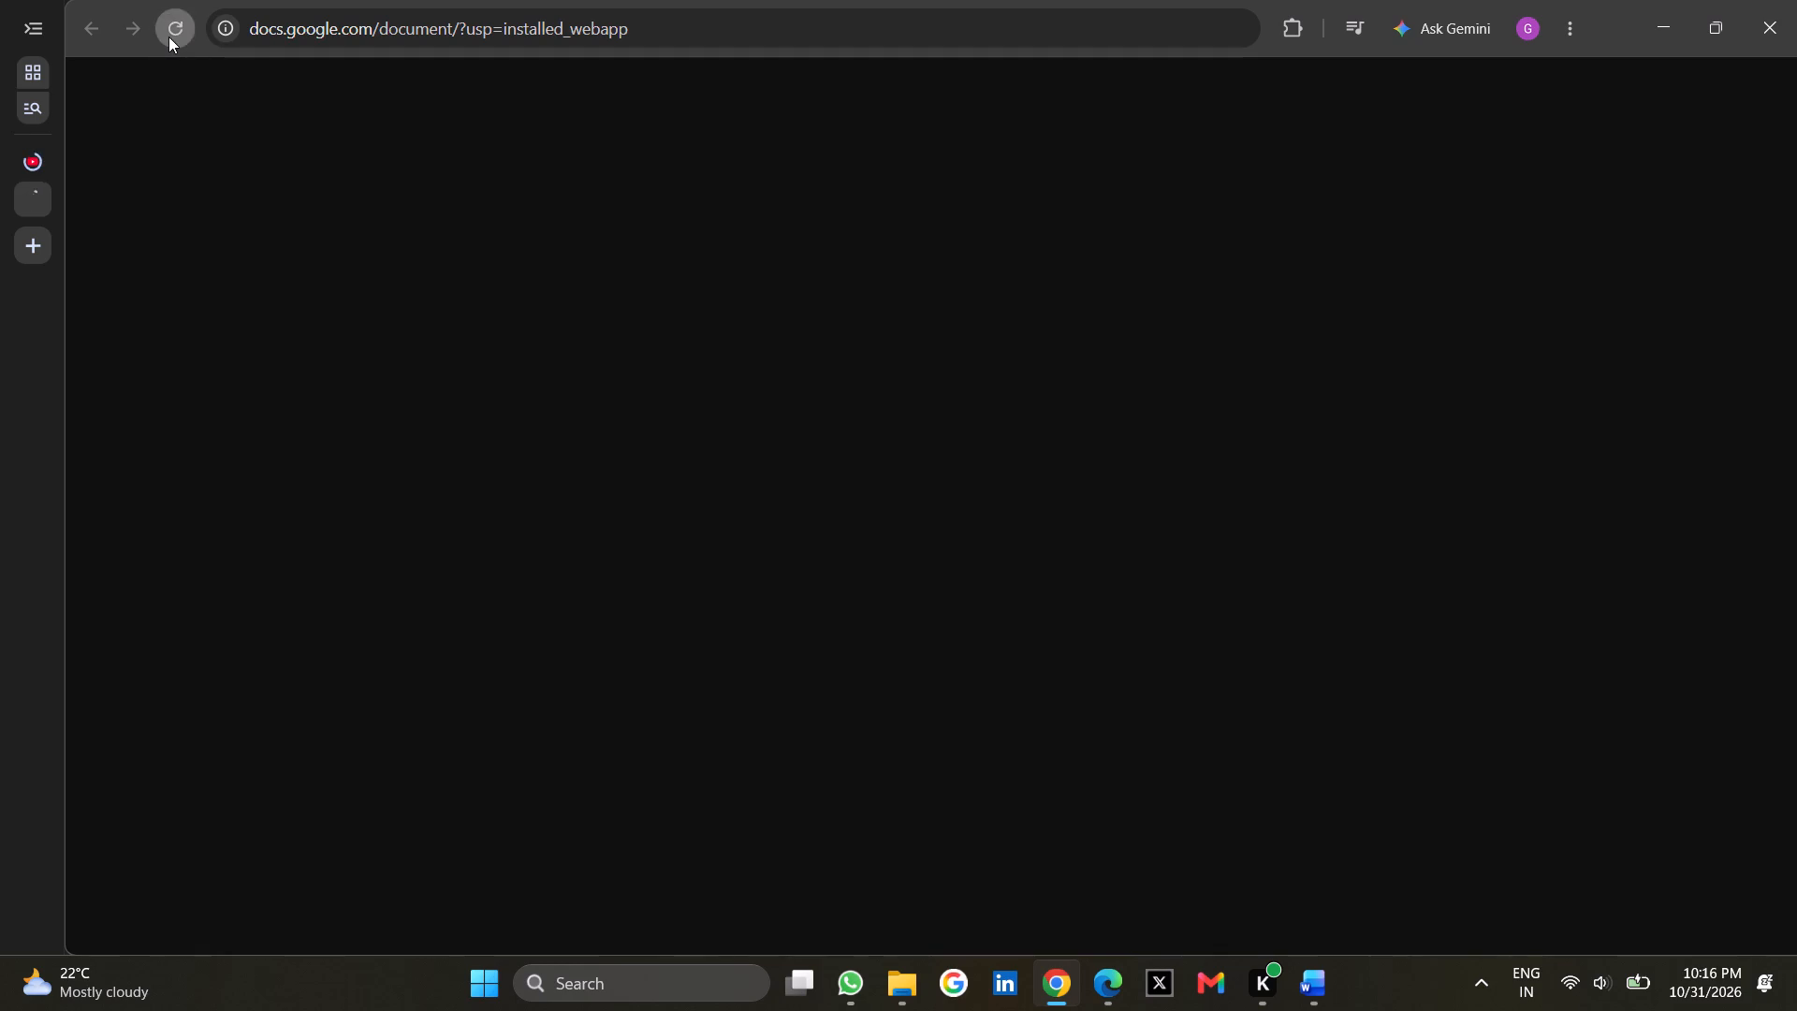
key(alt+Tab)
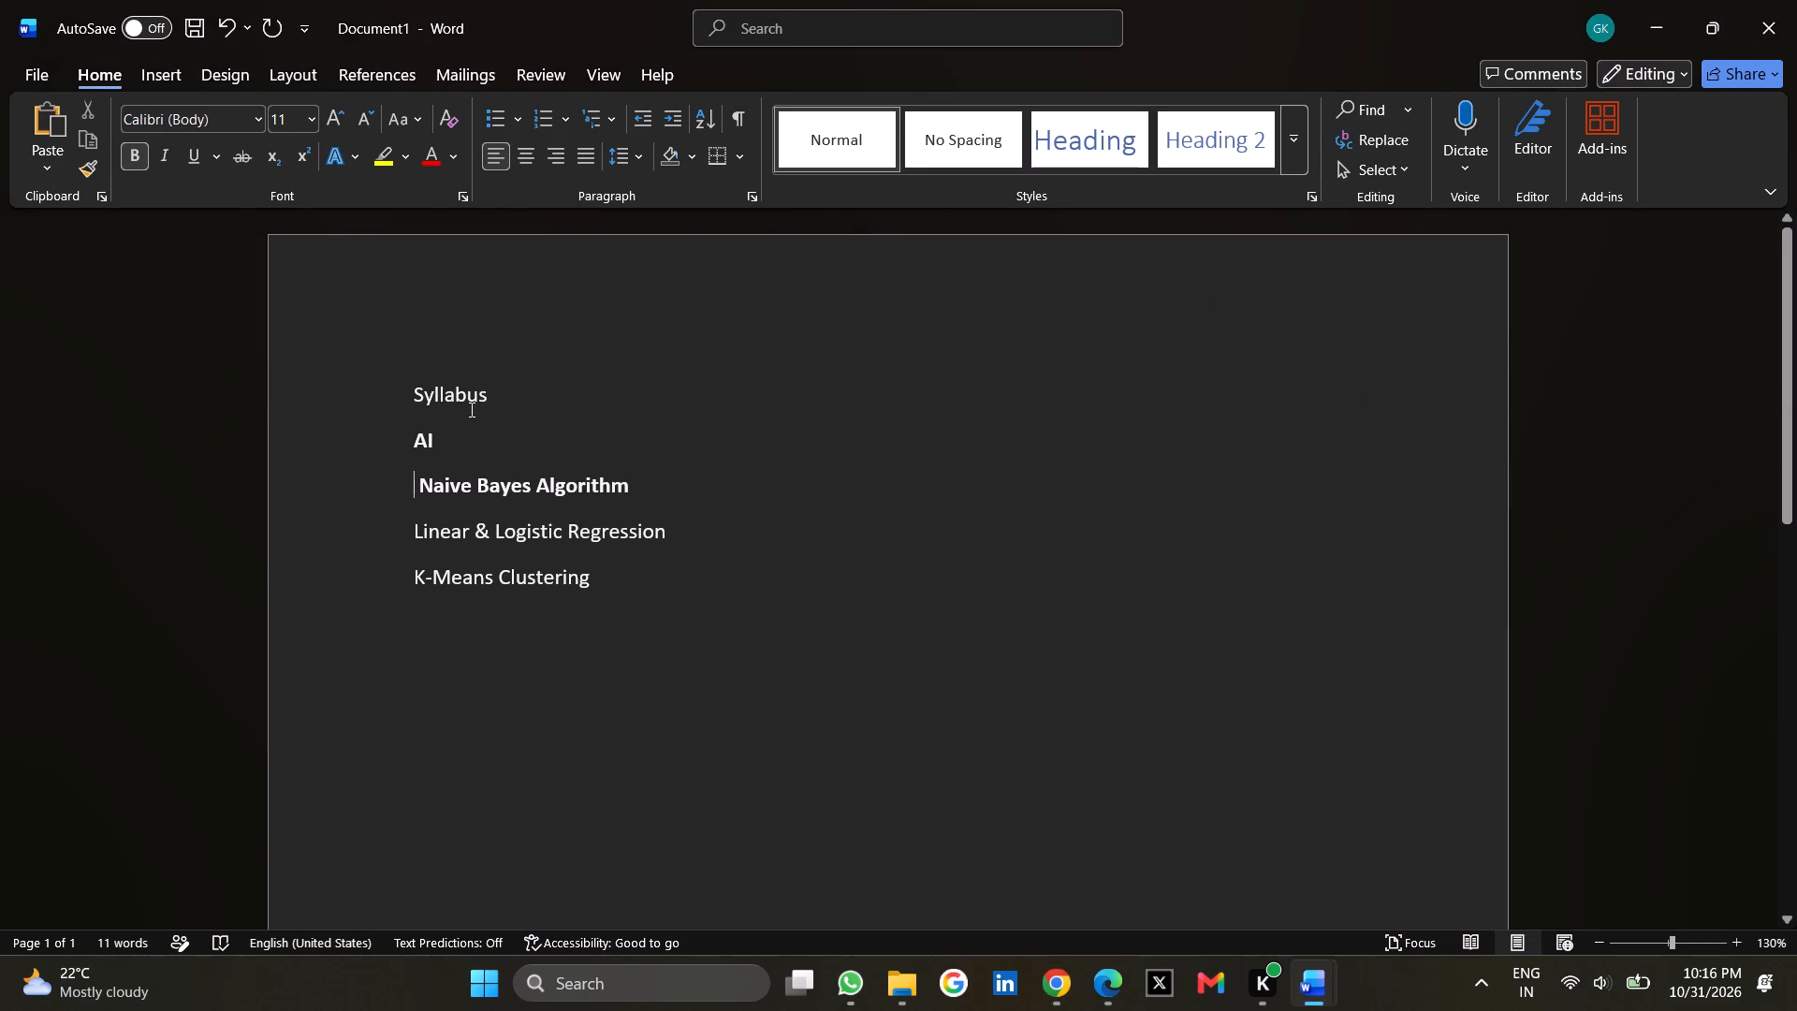
Remove the leading space before "Naive Bayes Algorithm".
key(Right)
key(BackSpace)
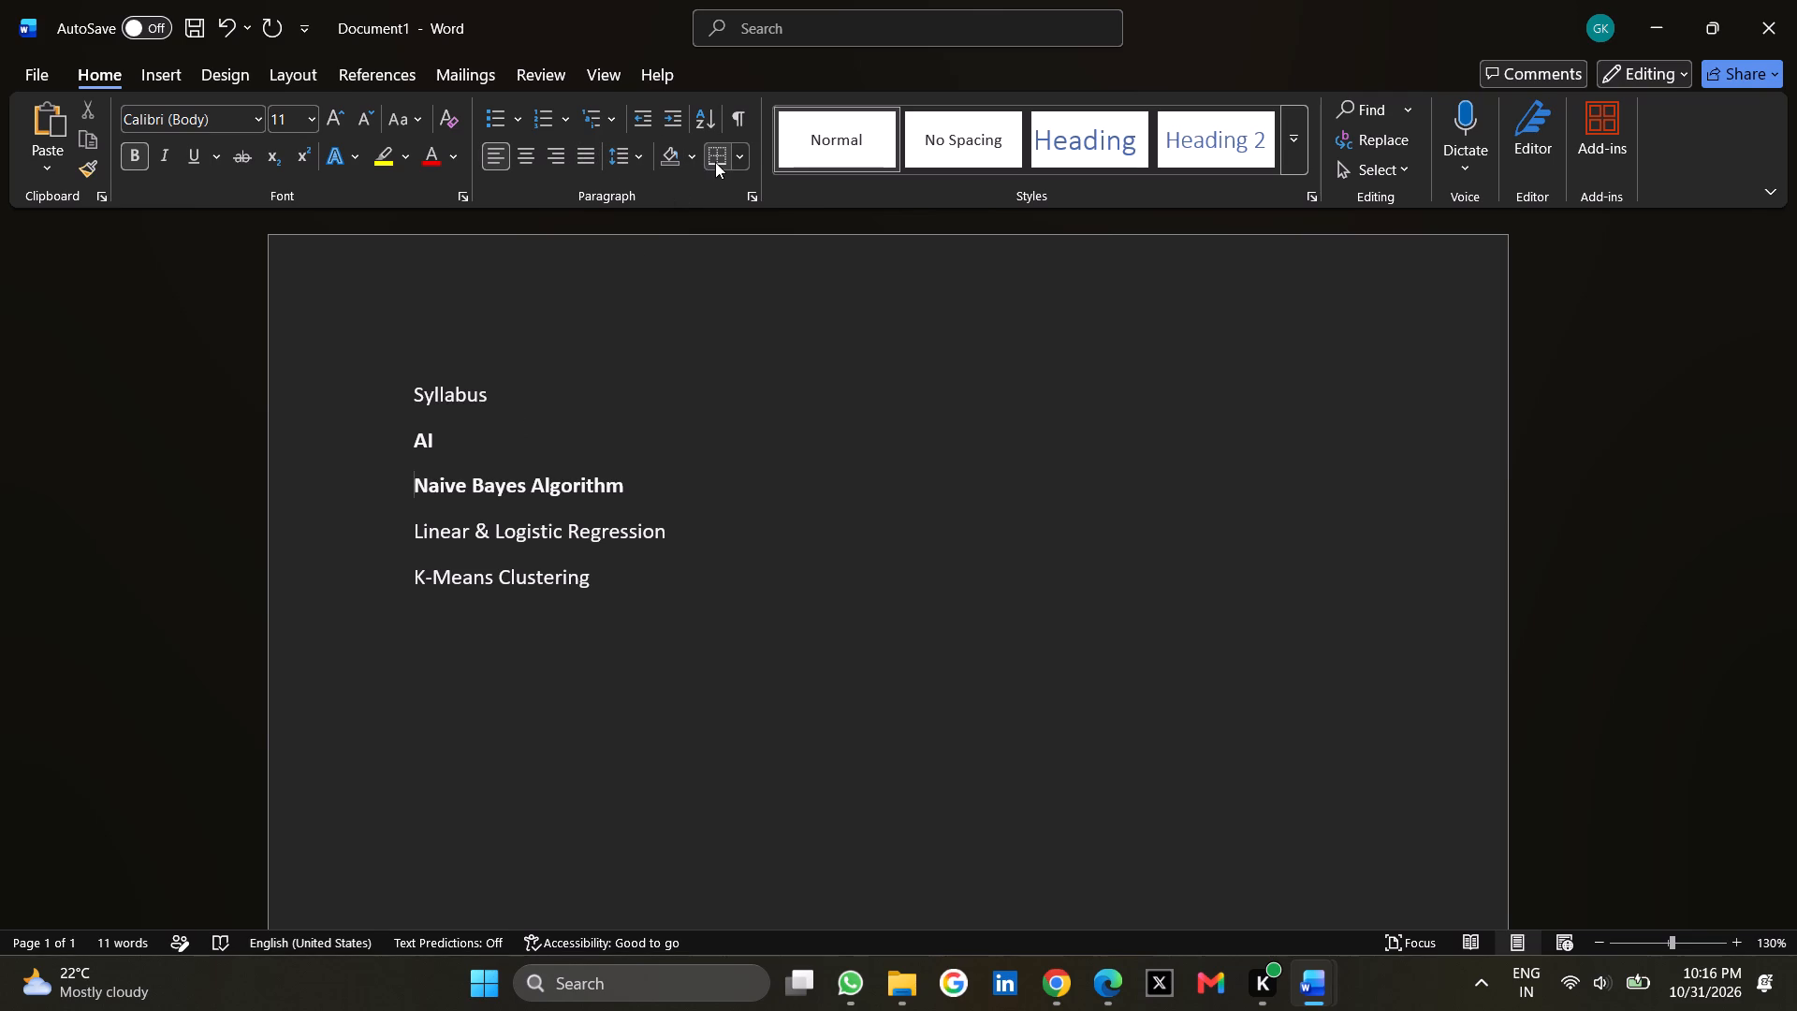
Draw a single-cell table about 1.9" wide and 1.28" high around the three topic lines below "AI".
click(740, 164)
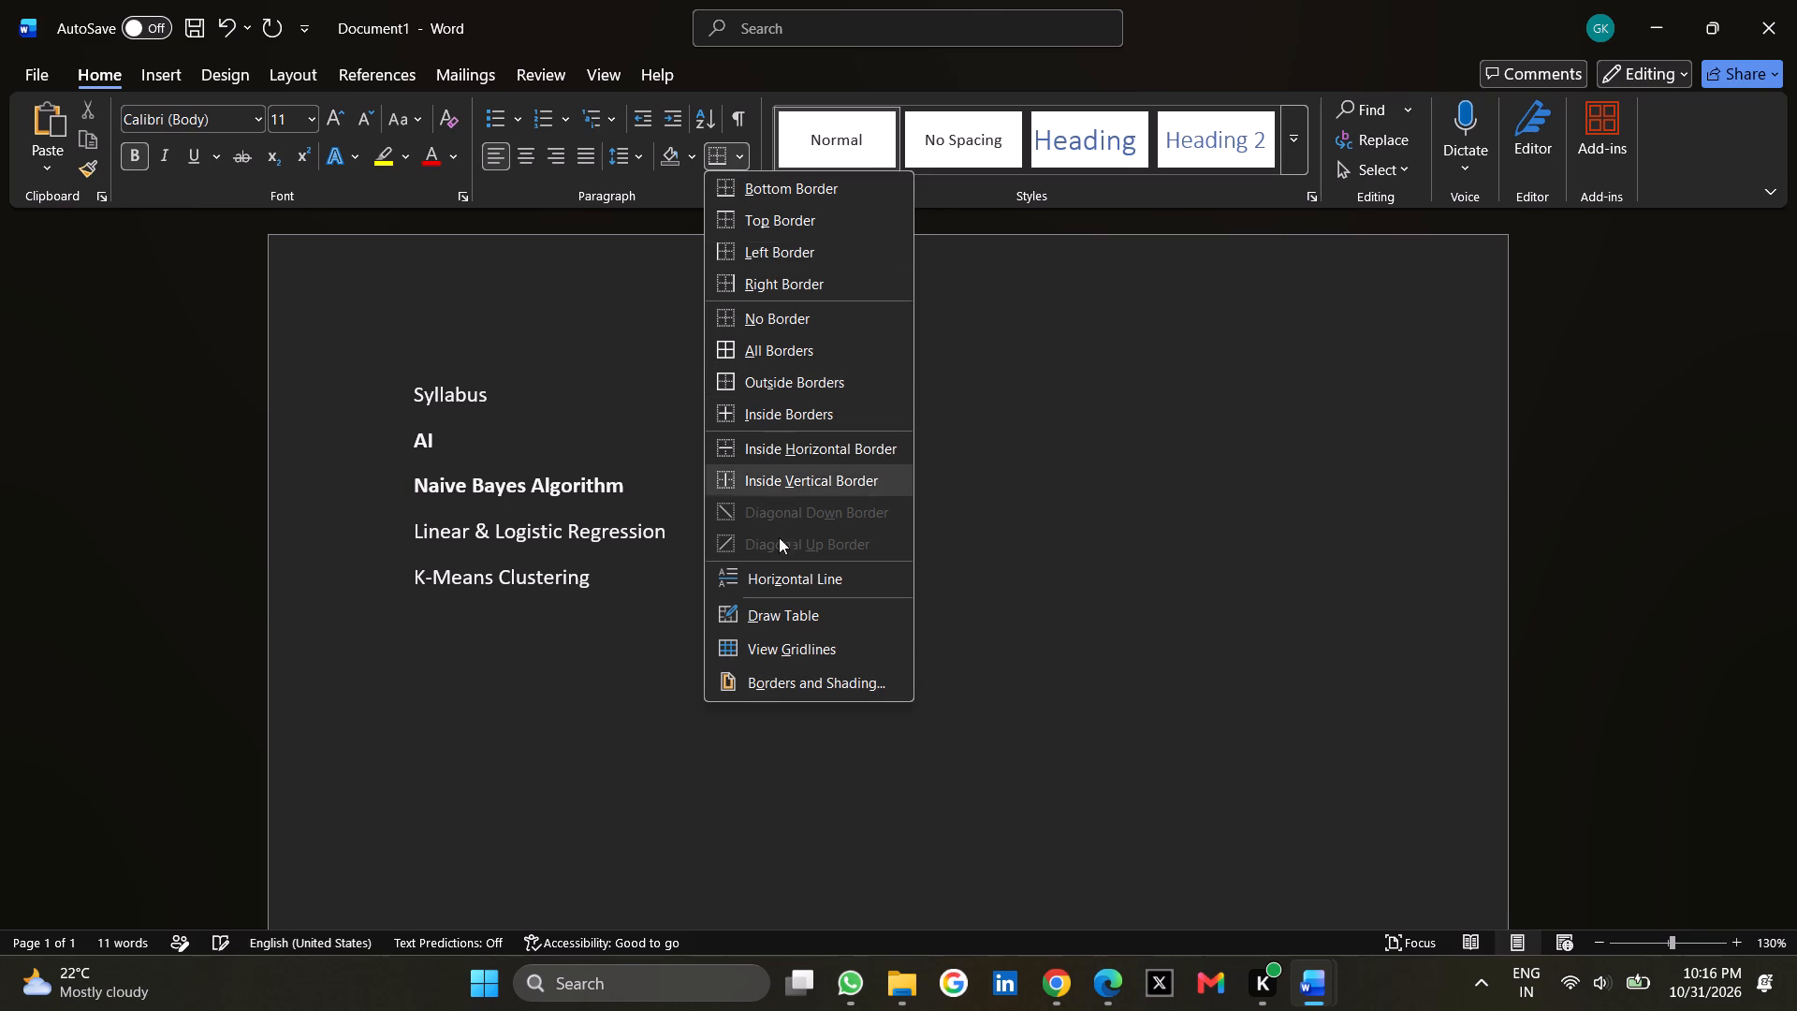
click(766, 610)
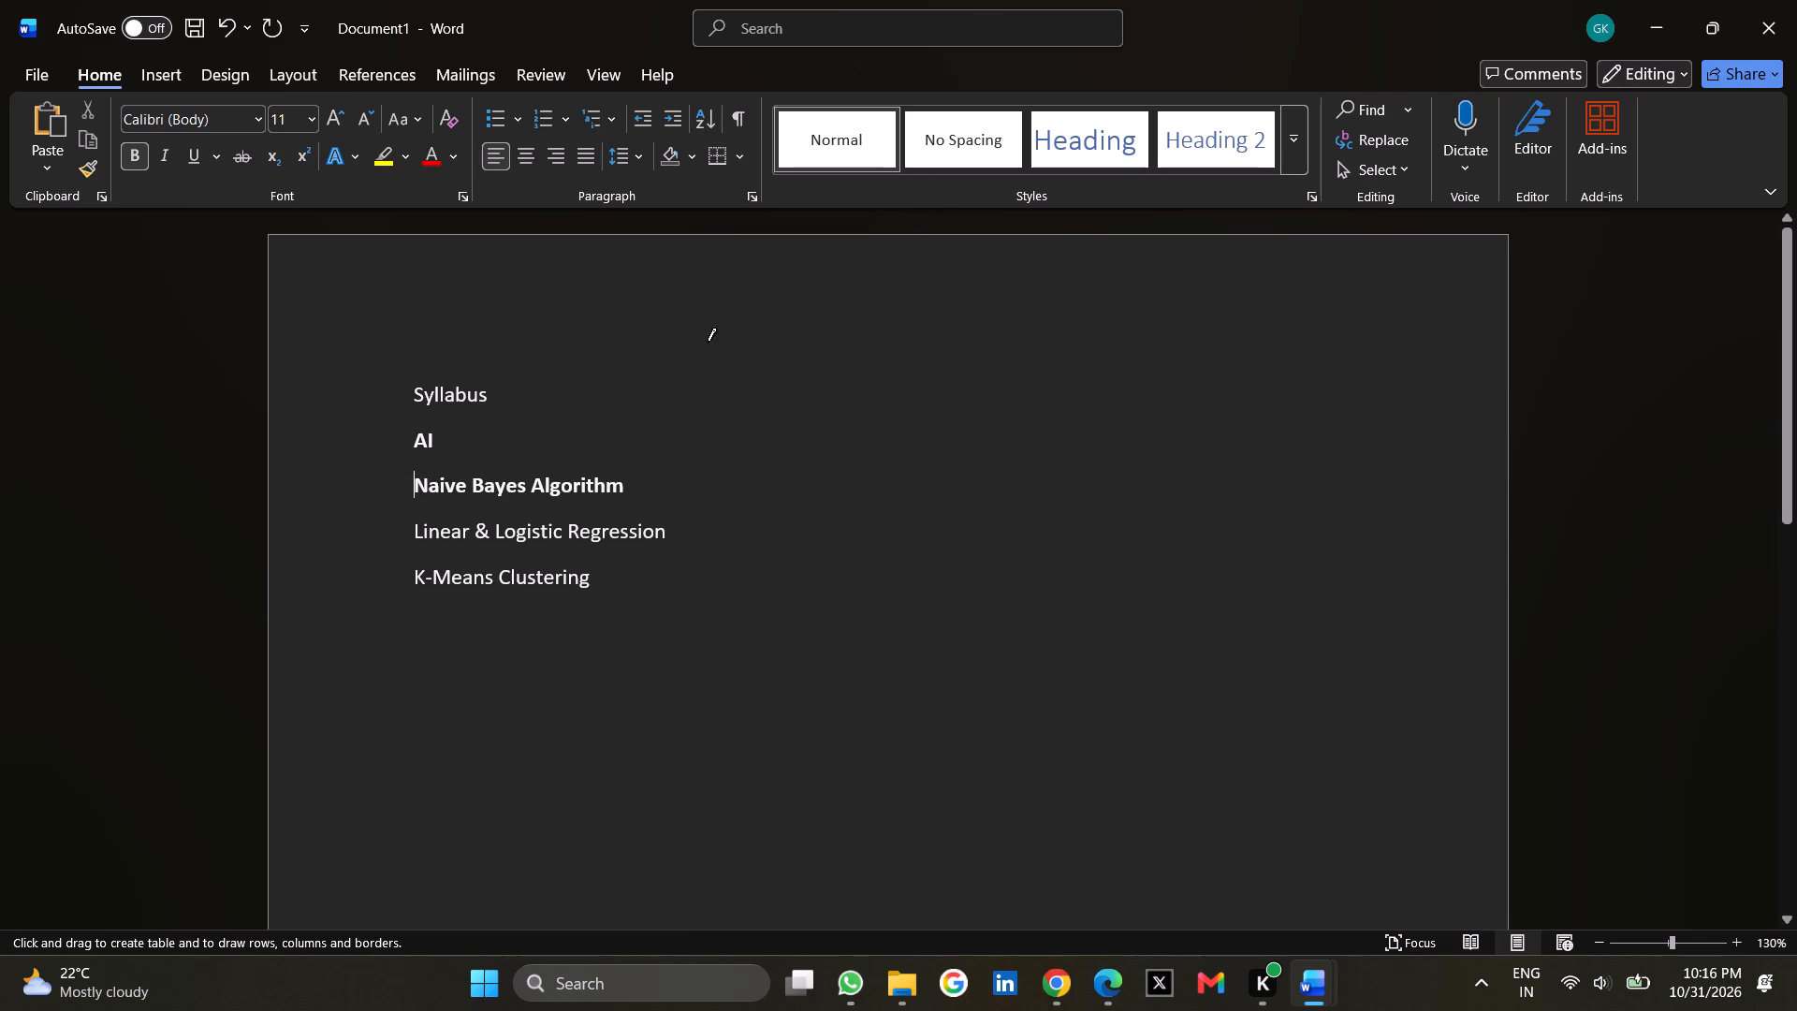
drag(408, 432, 409, 548)
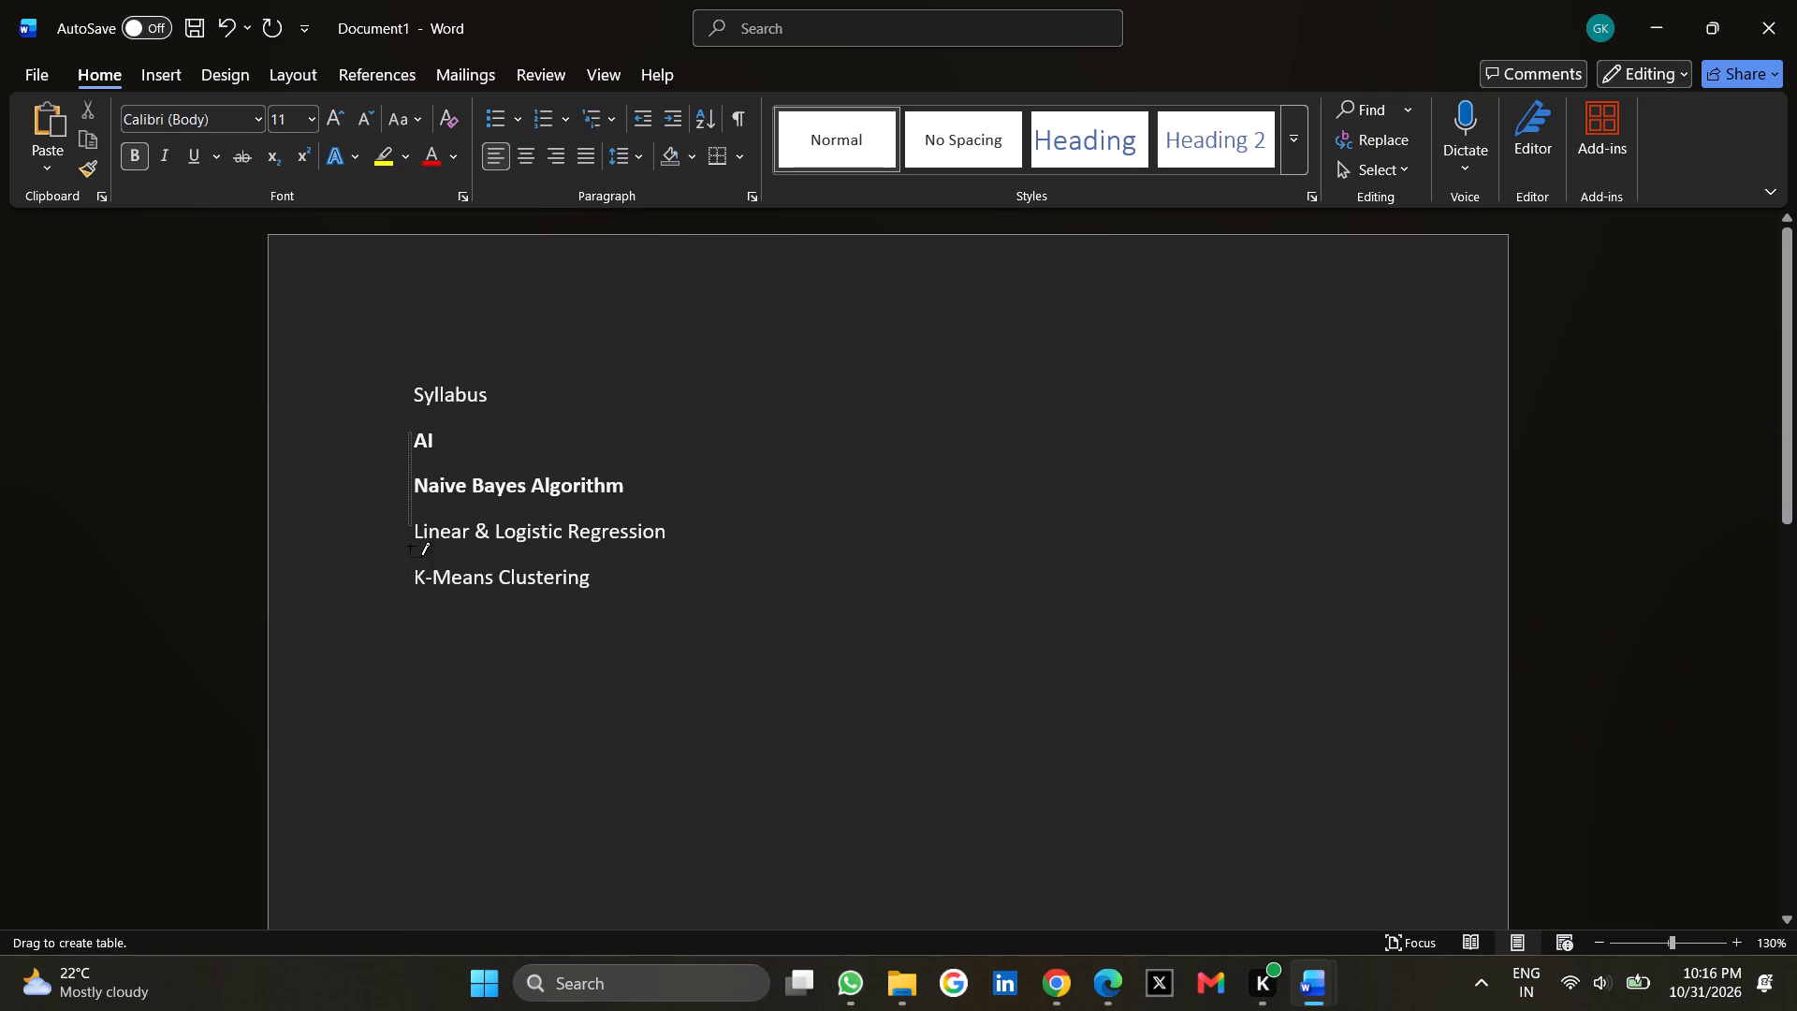
drag(409, 548, 686, 618)
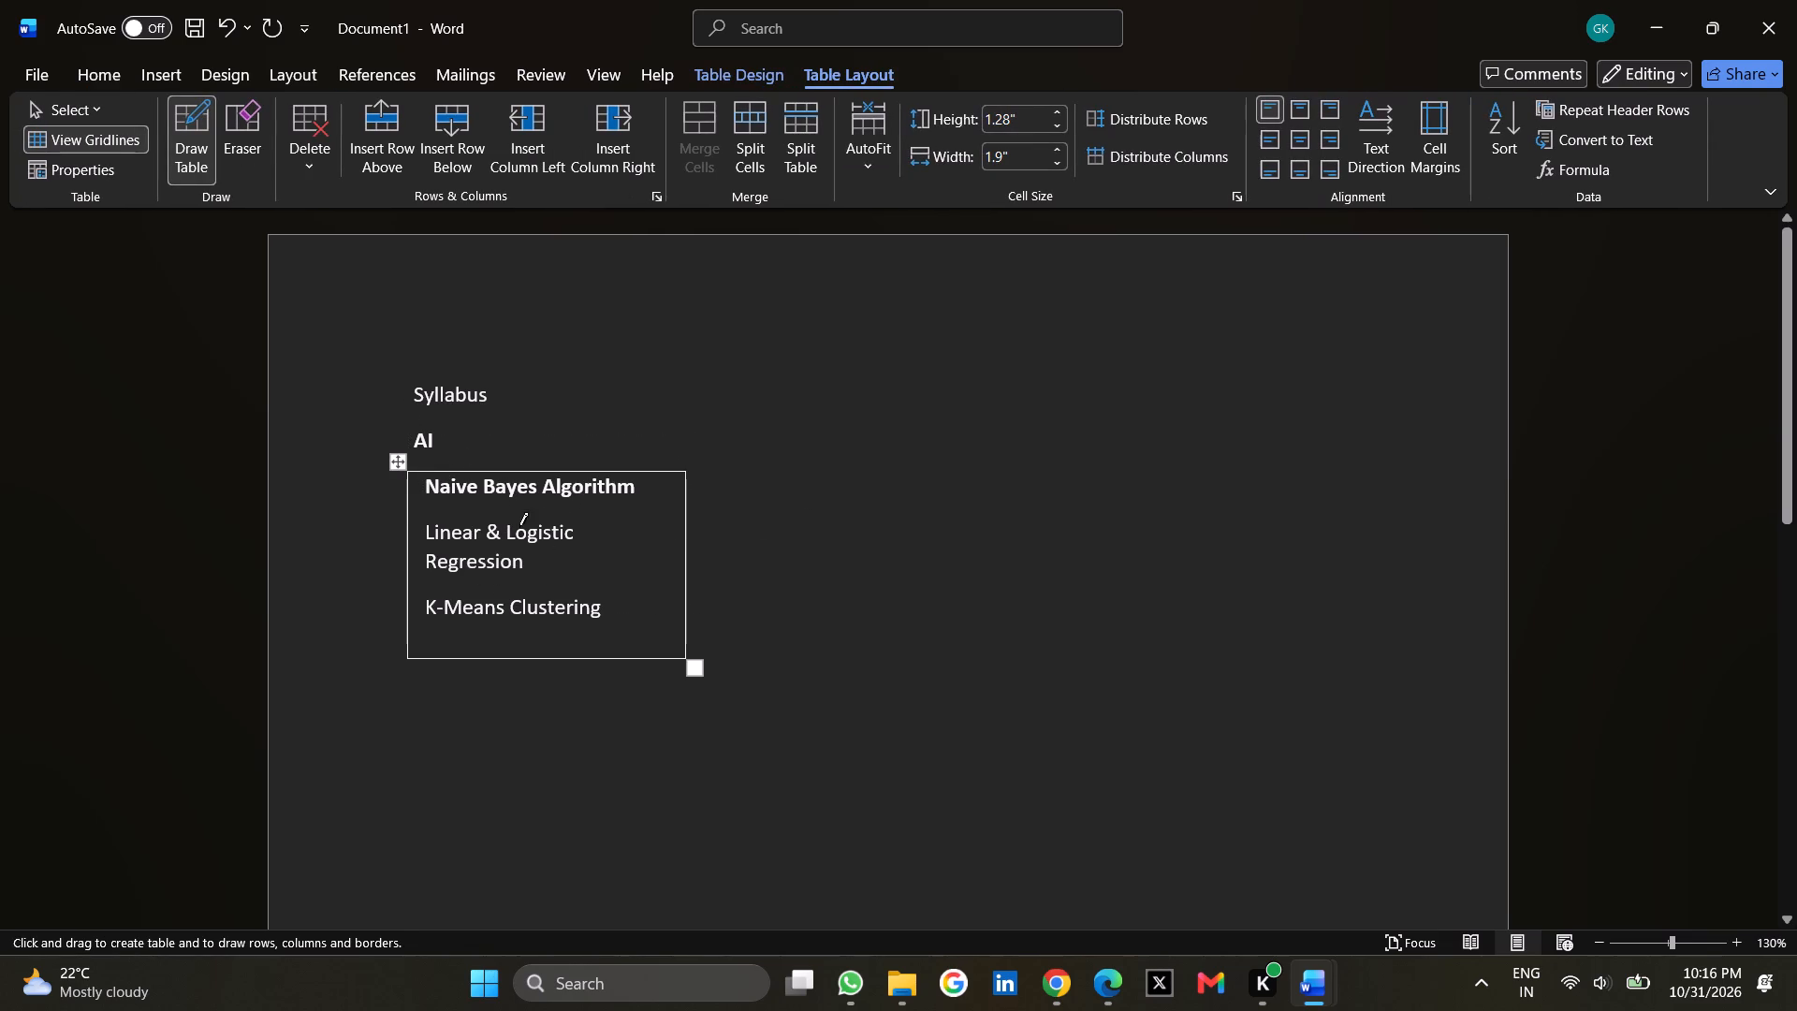
Draw row borders across the table below "Naive Bayes Algorithm", "Linear & Logistic", "Regression" and "K-Means Clustering".
drag(406, 511, 661, 523)
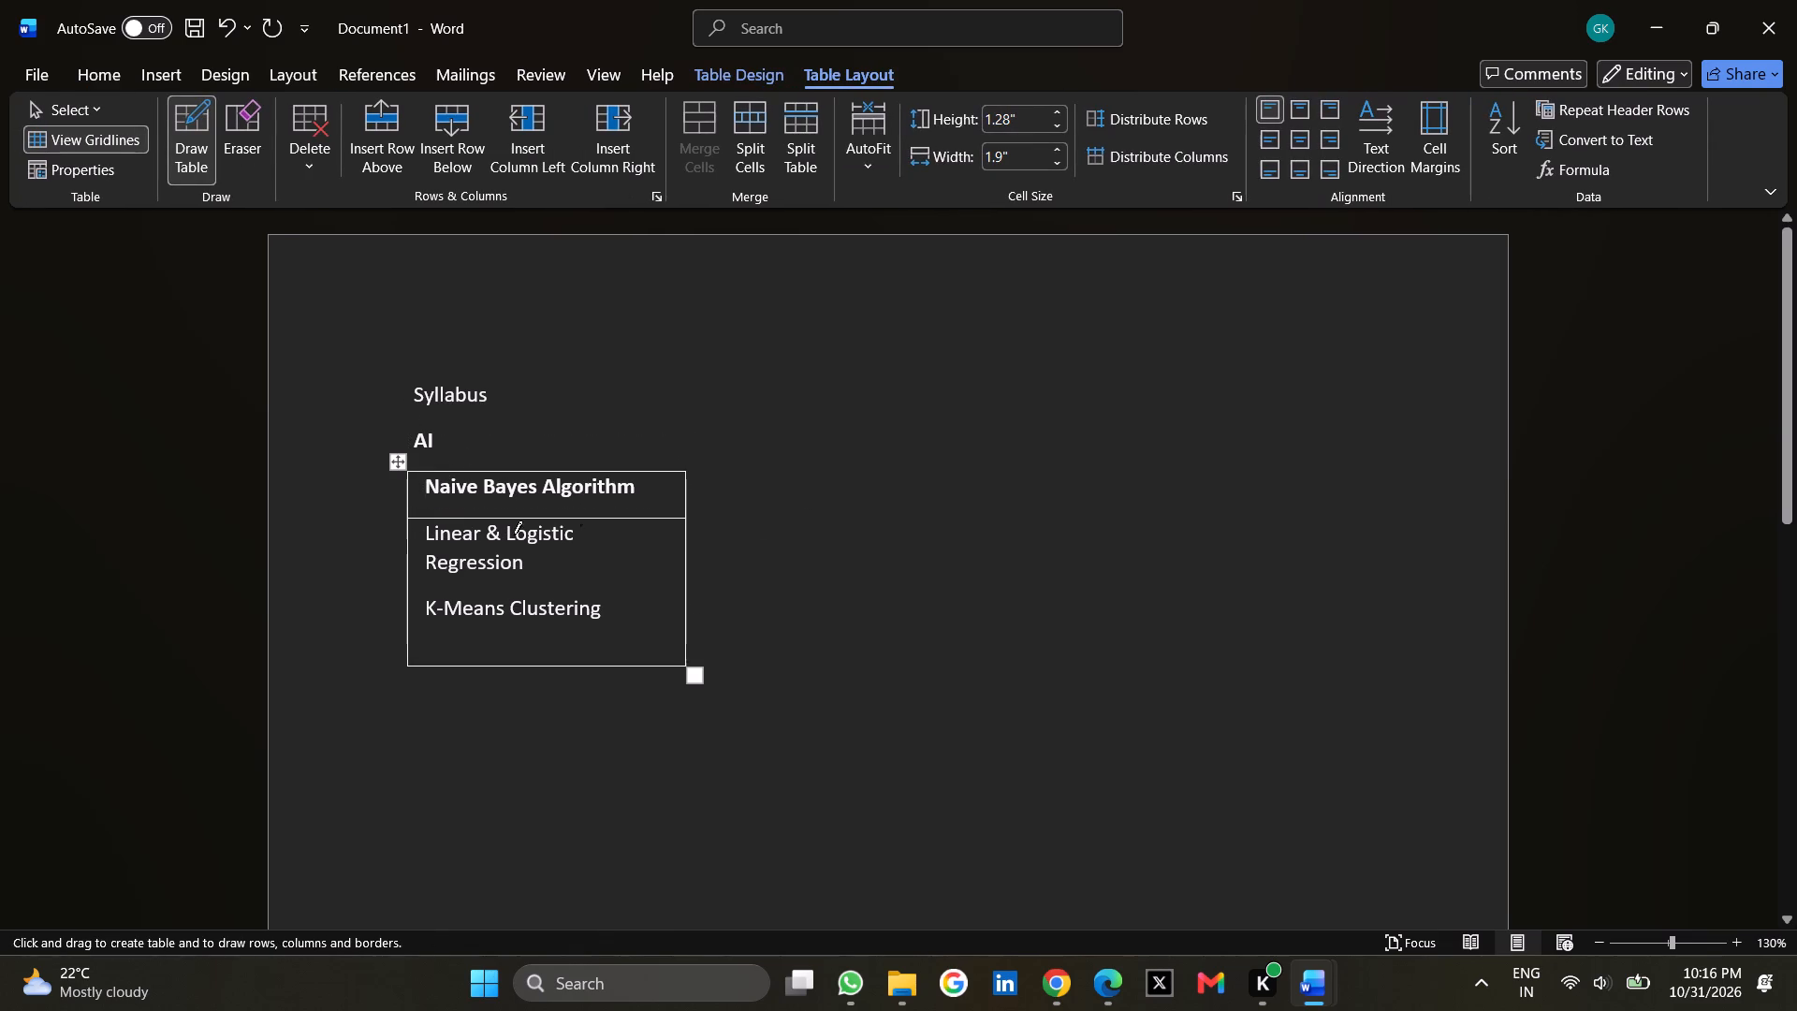
drag(403, 545, 650, 545)
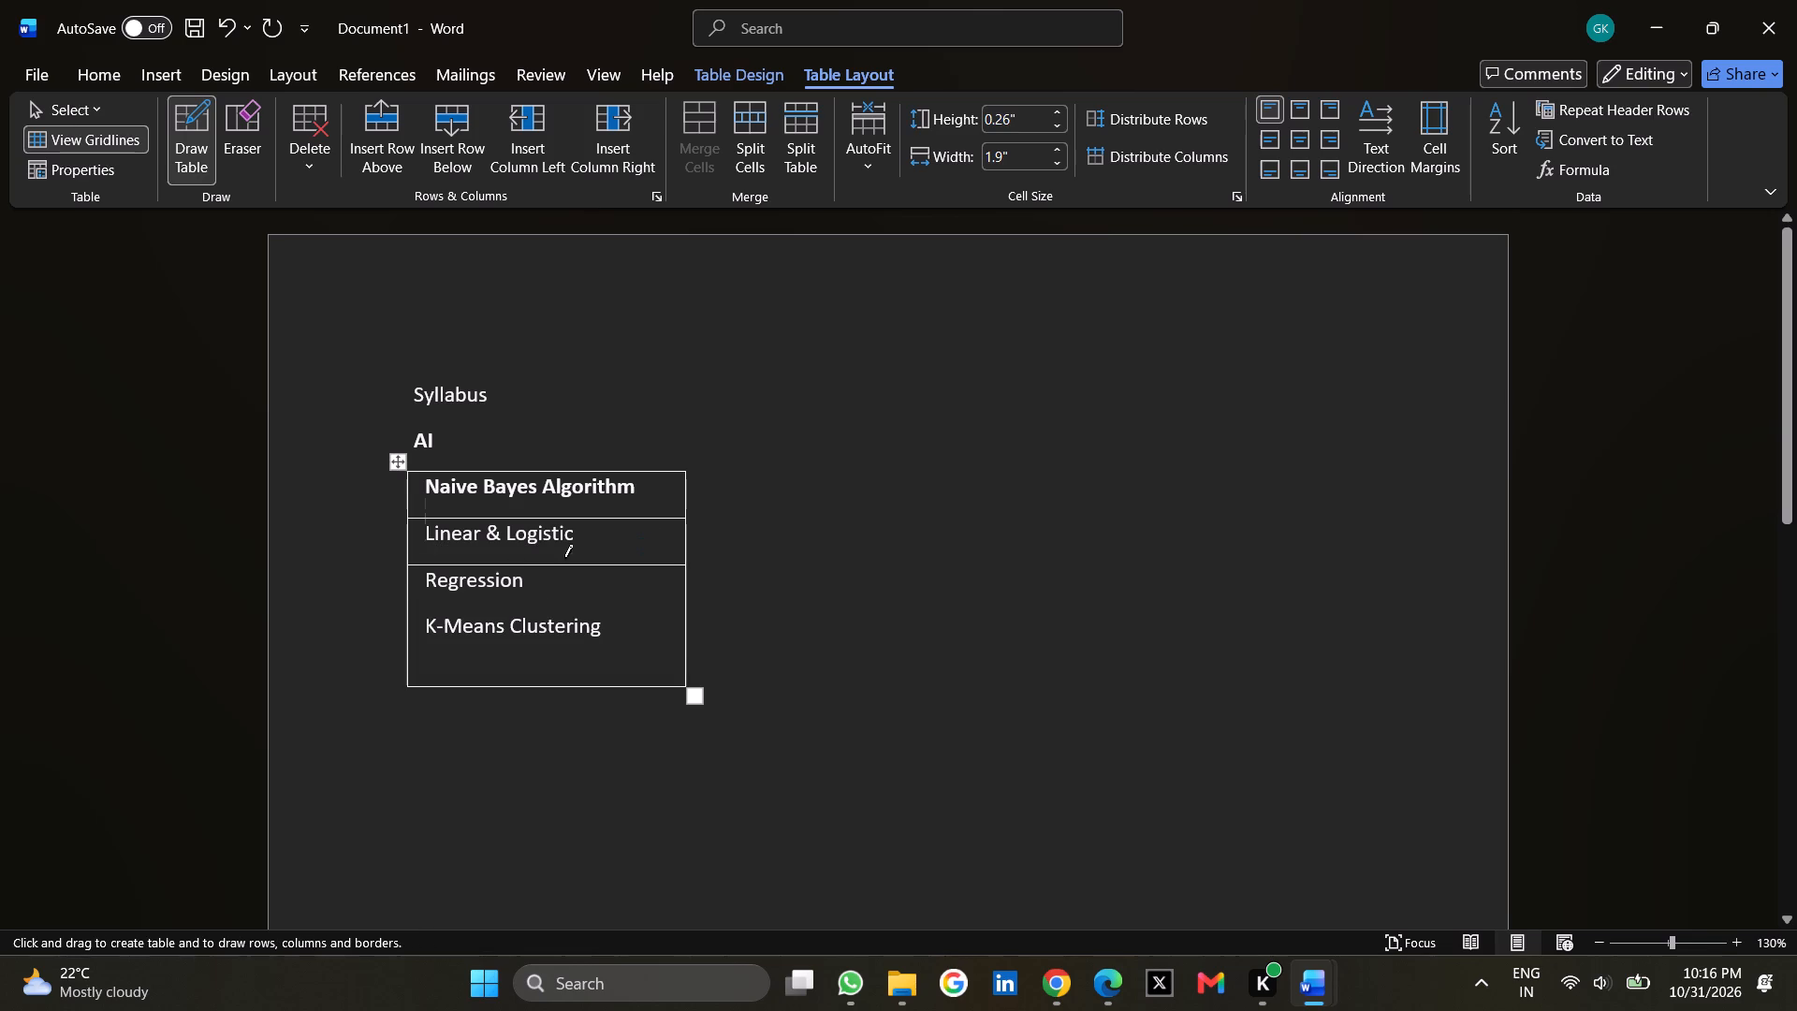
drag(412, 596, 673, 613)
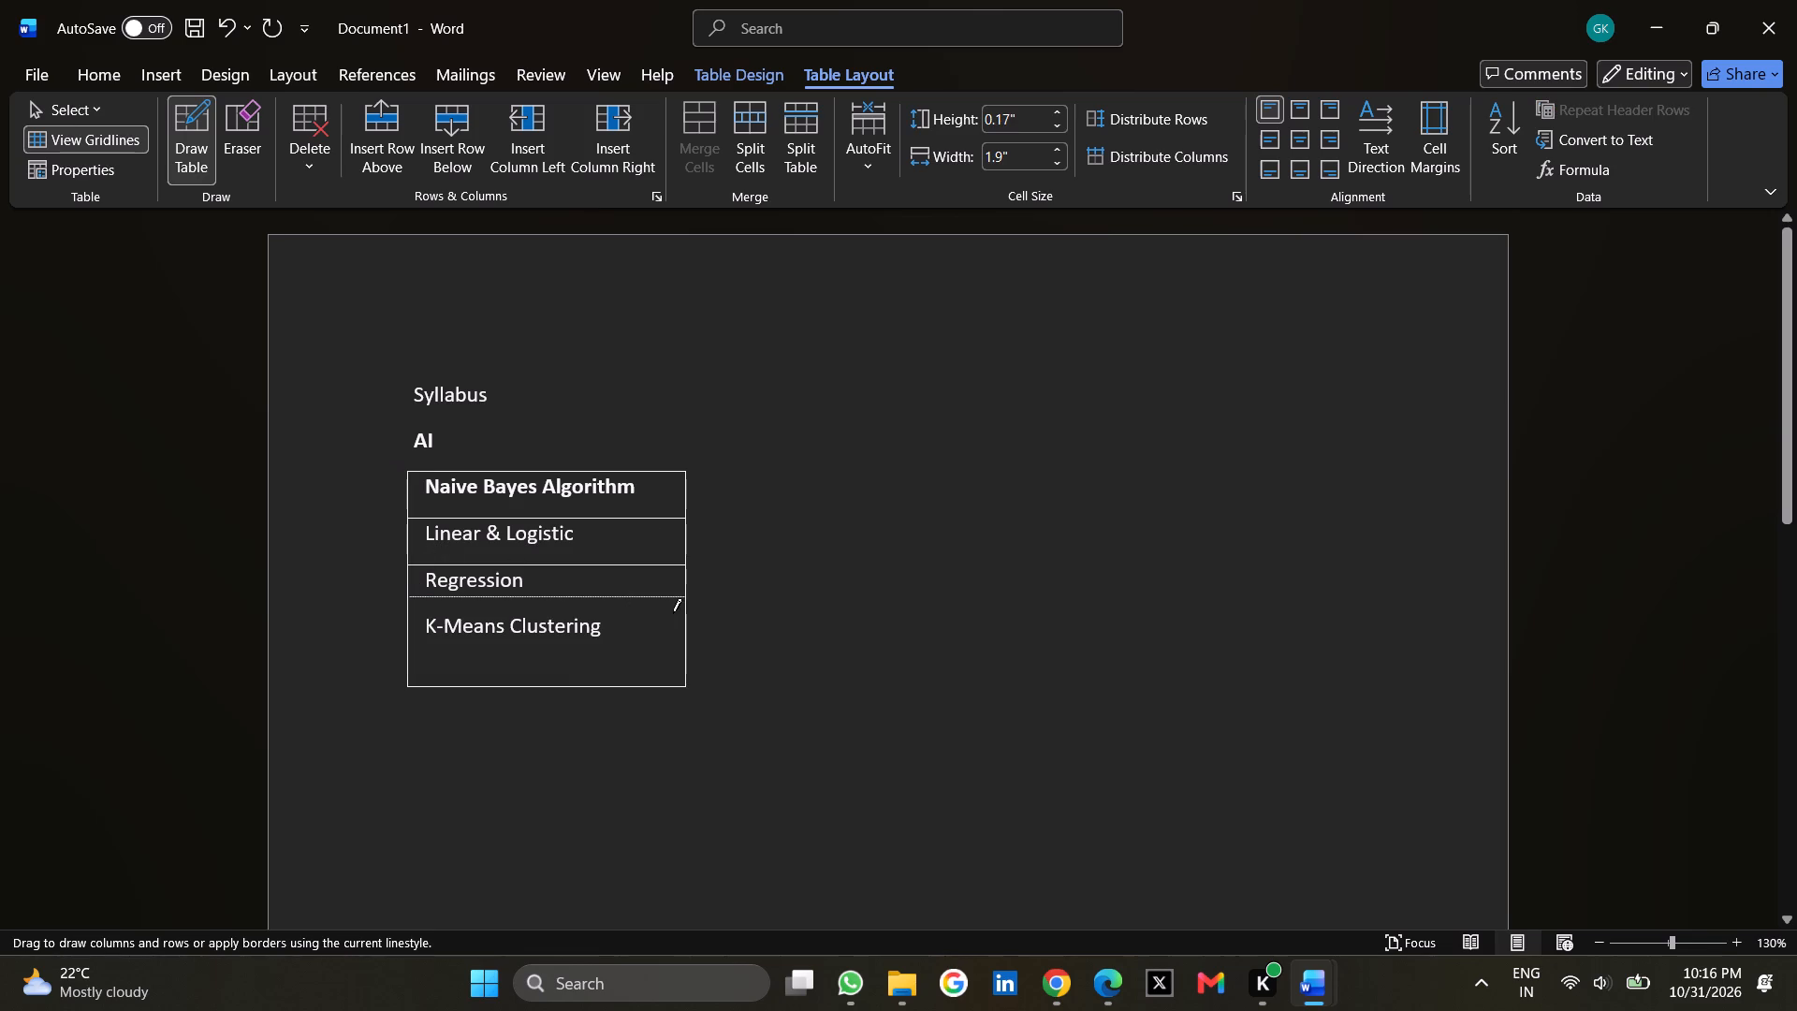
drag(673, 613, 674, 613)
drag(403, 649, 646, 638)
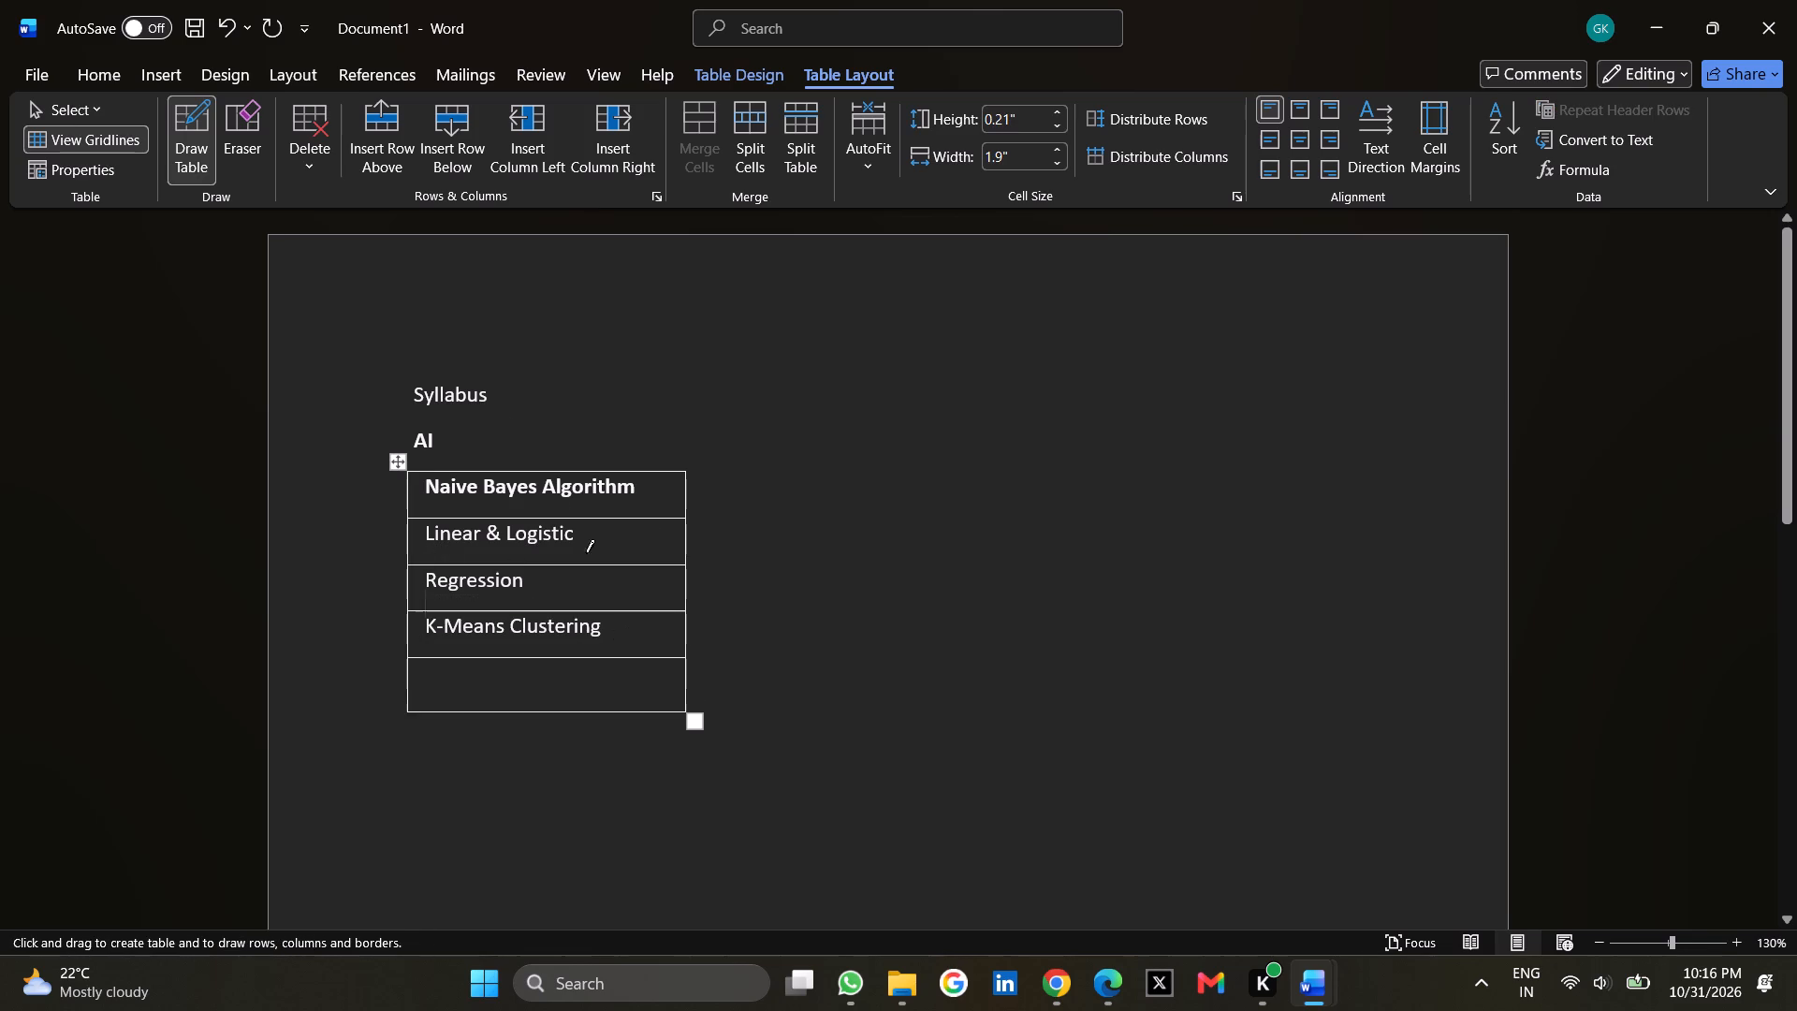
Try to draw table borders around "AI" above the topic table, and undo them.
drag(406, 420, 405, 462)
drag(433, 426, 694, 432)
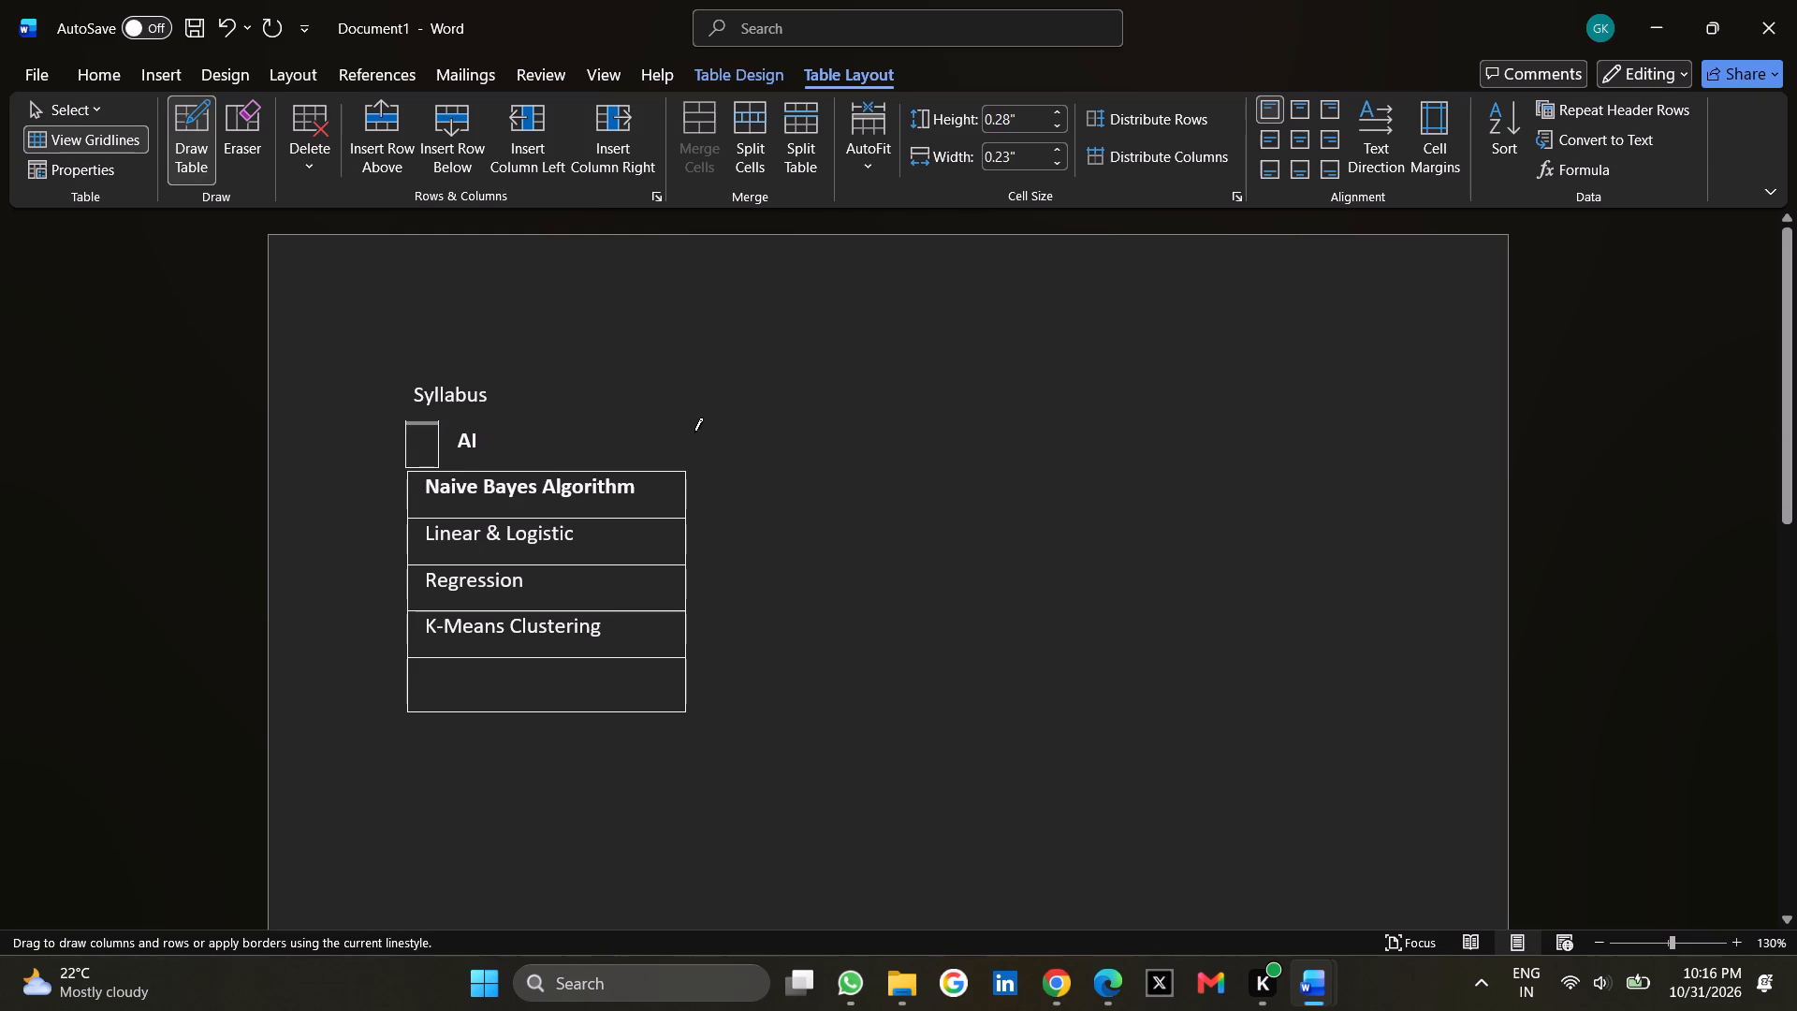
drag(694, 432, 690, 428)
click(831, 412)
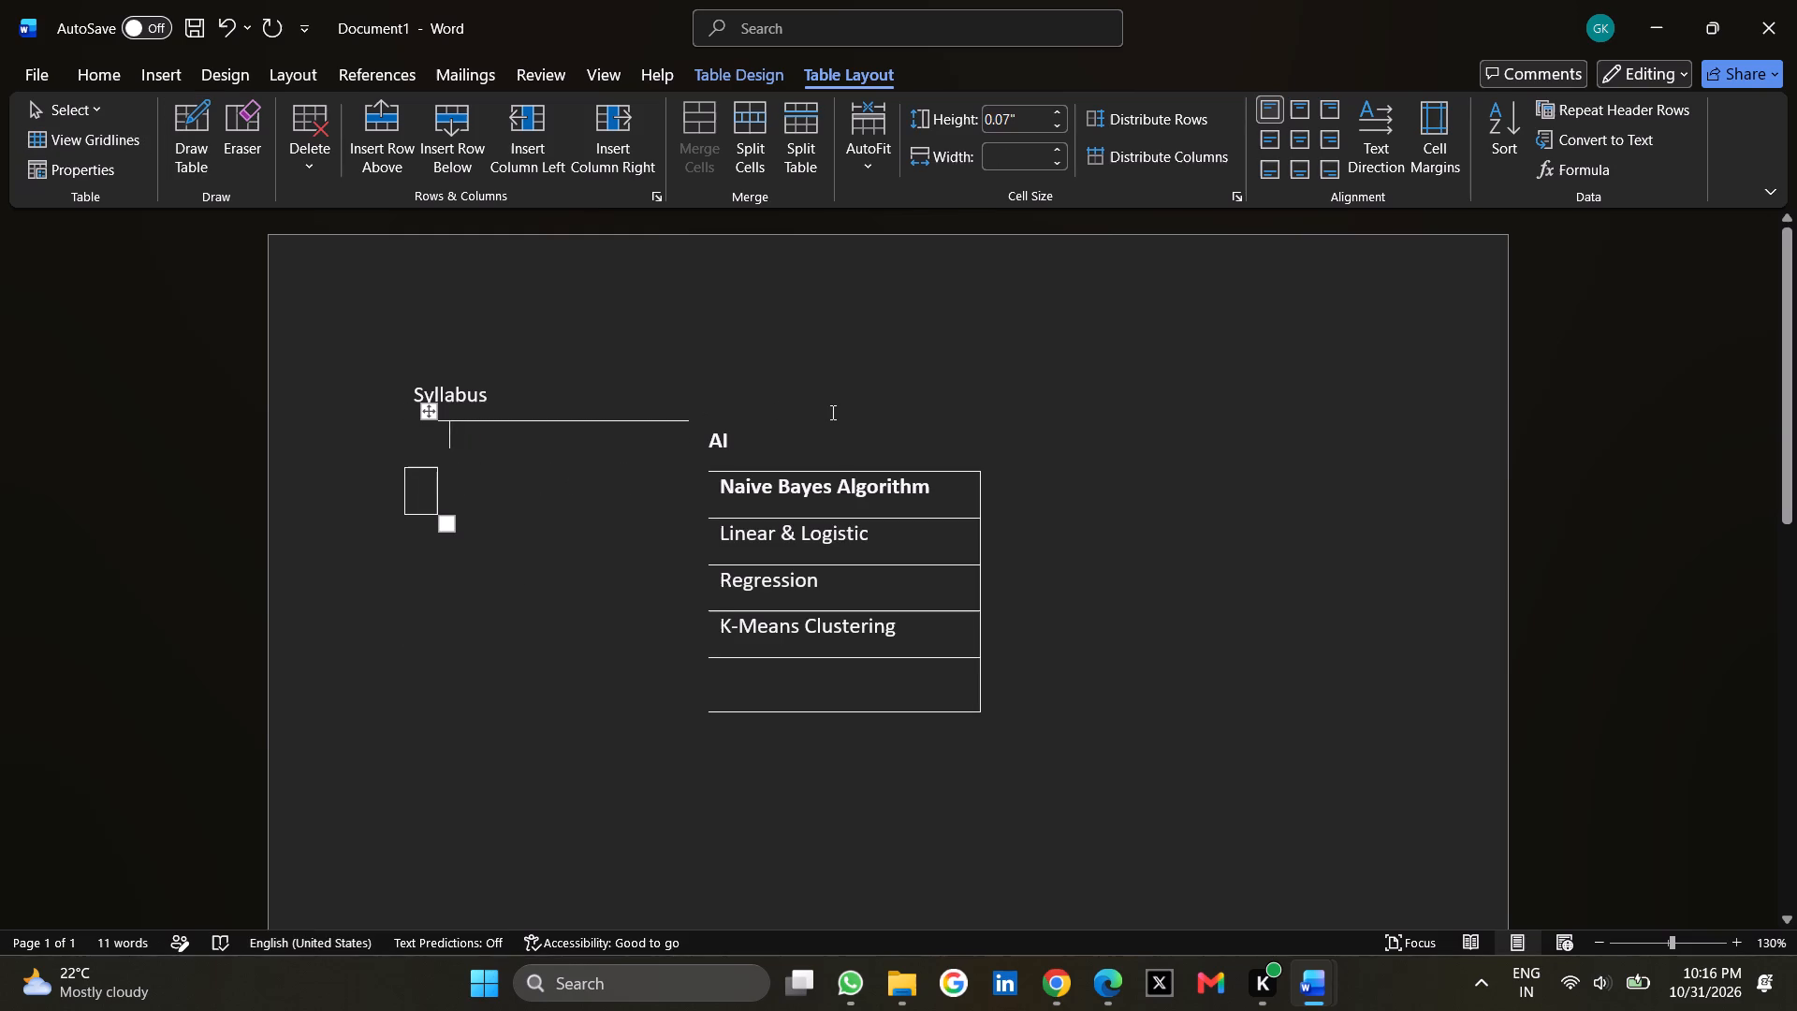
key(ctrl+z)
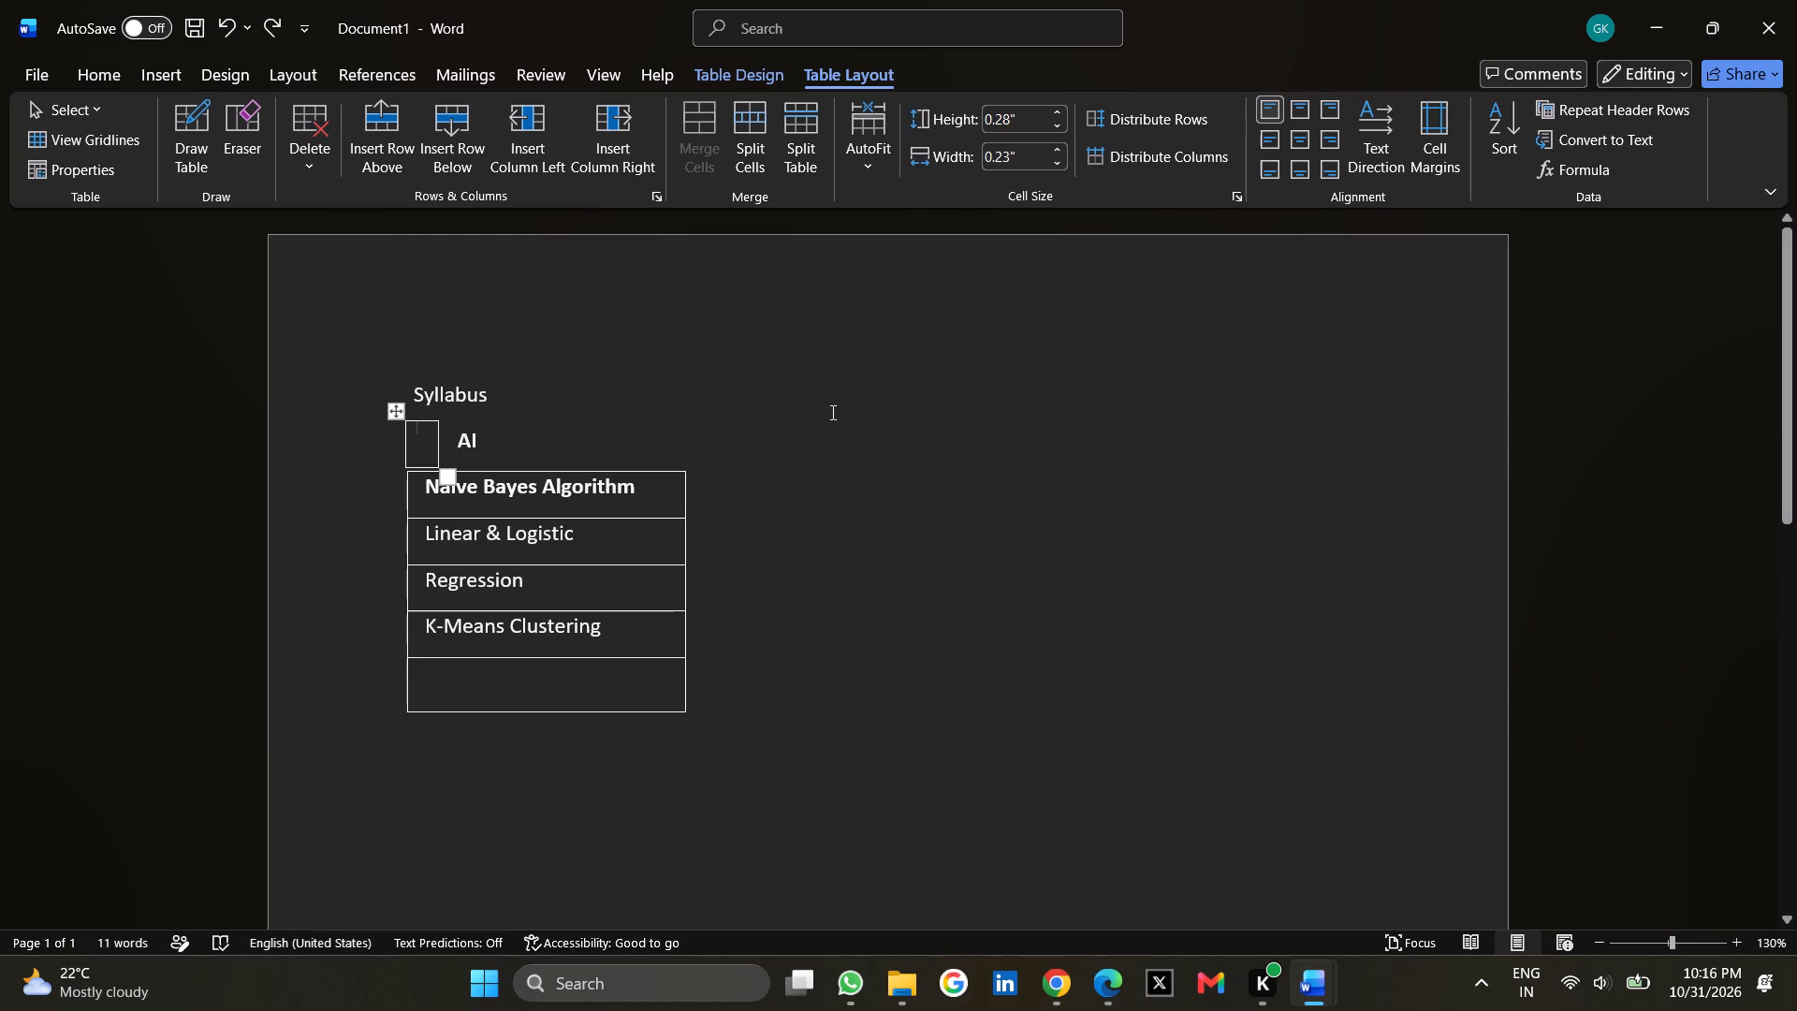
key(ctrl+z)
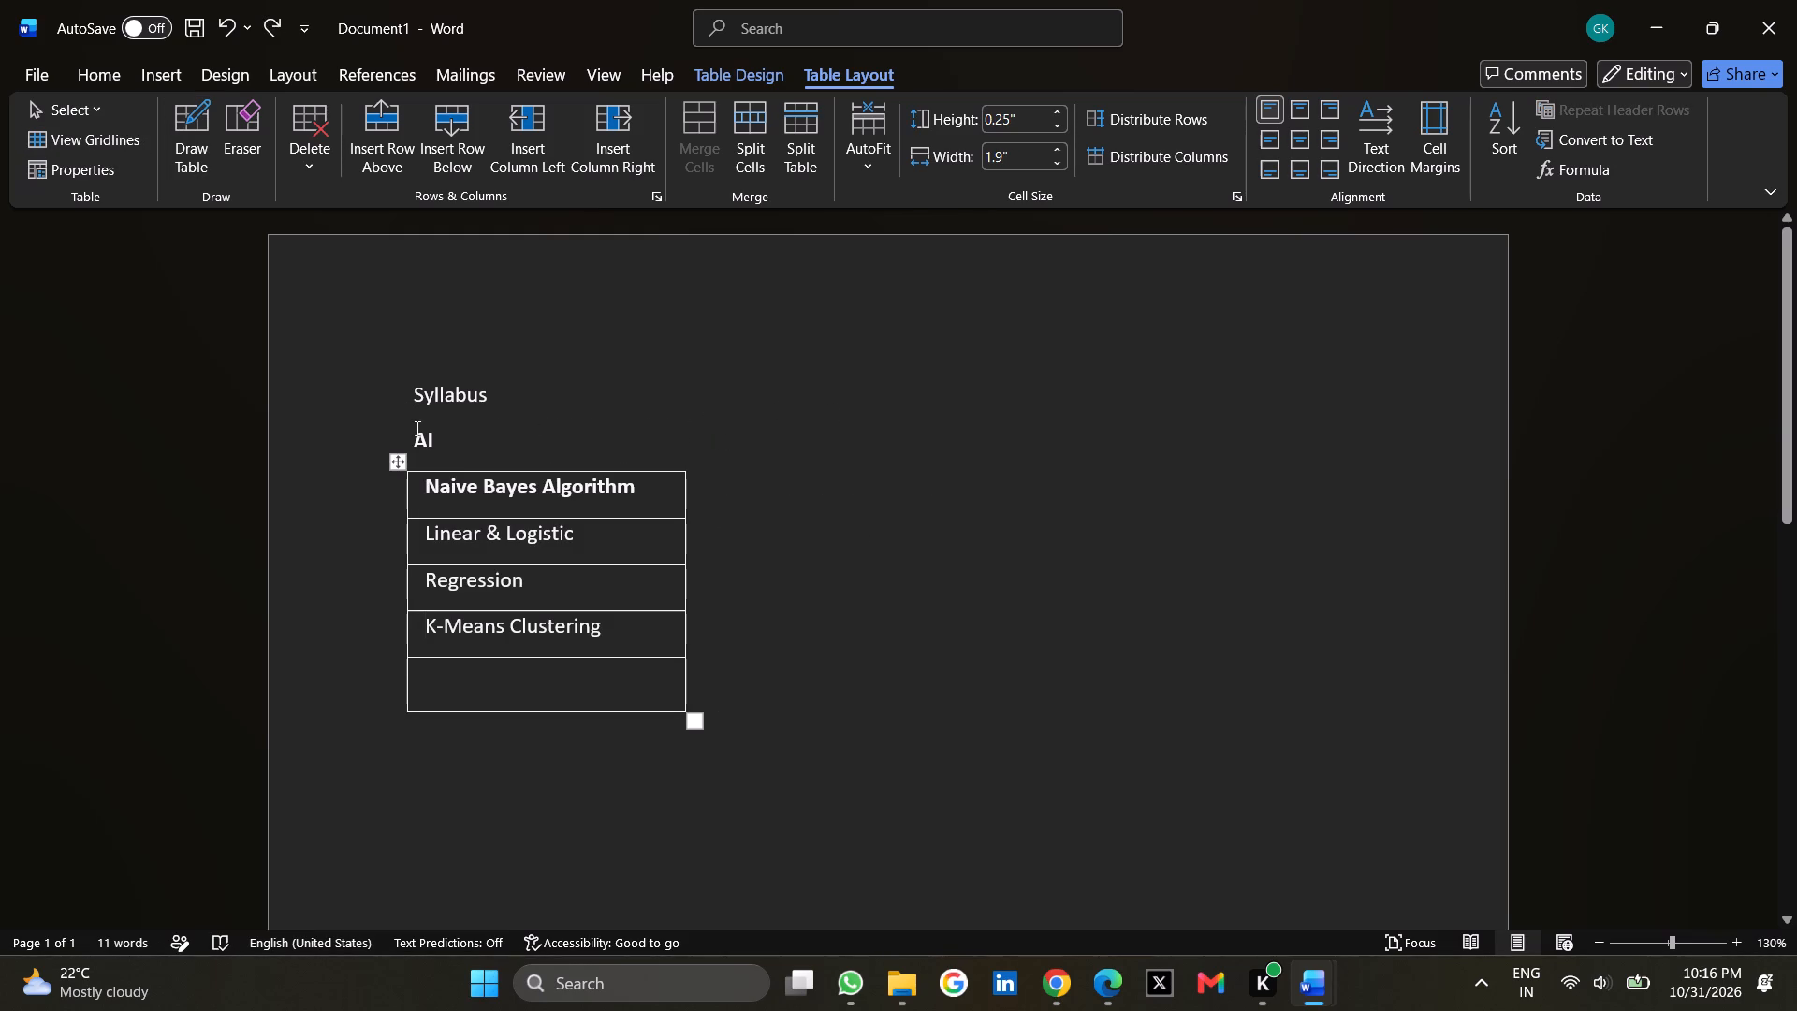
Draw a table cell about 1.9" wide and 0.31" high around "AI", directly on top of the topic table.
drag(409, 418, 578, 491)
click(575, 345)
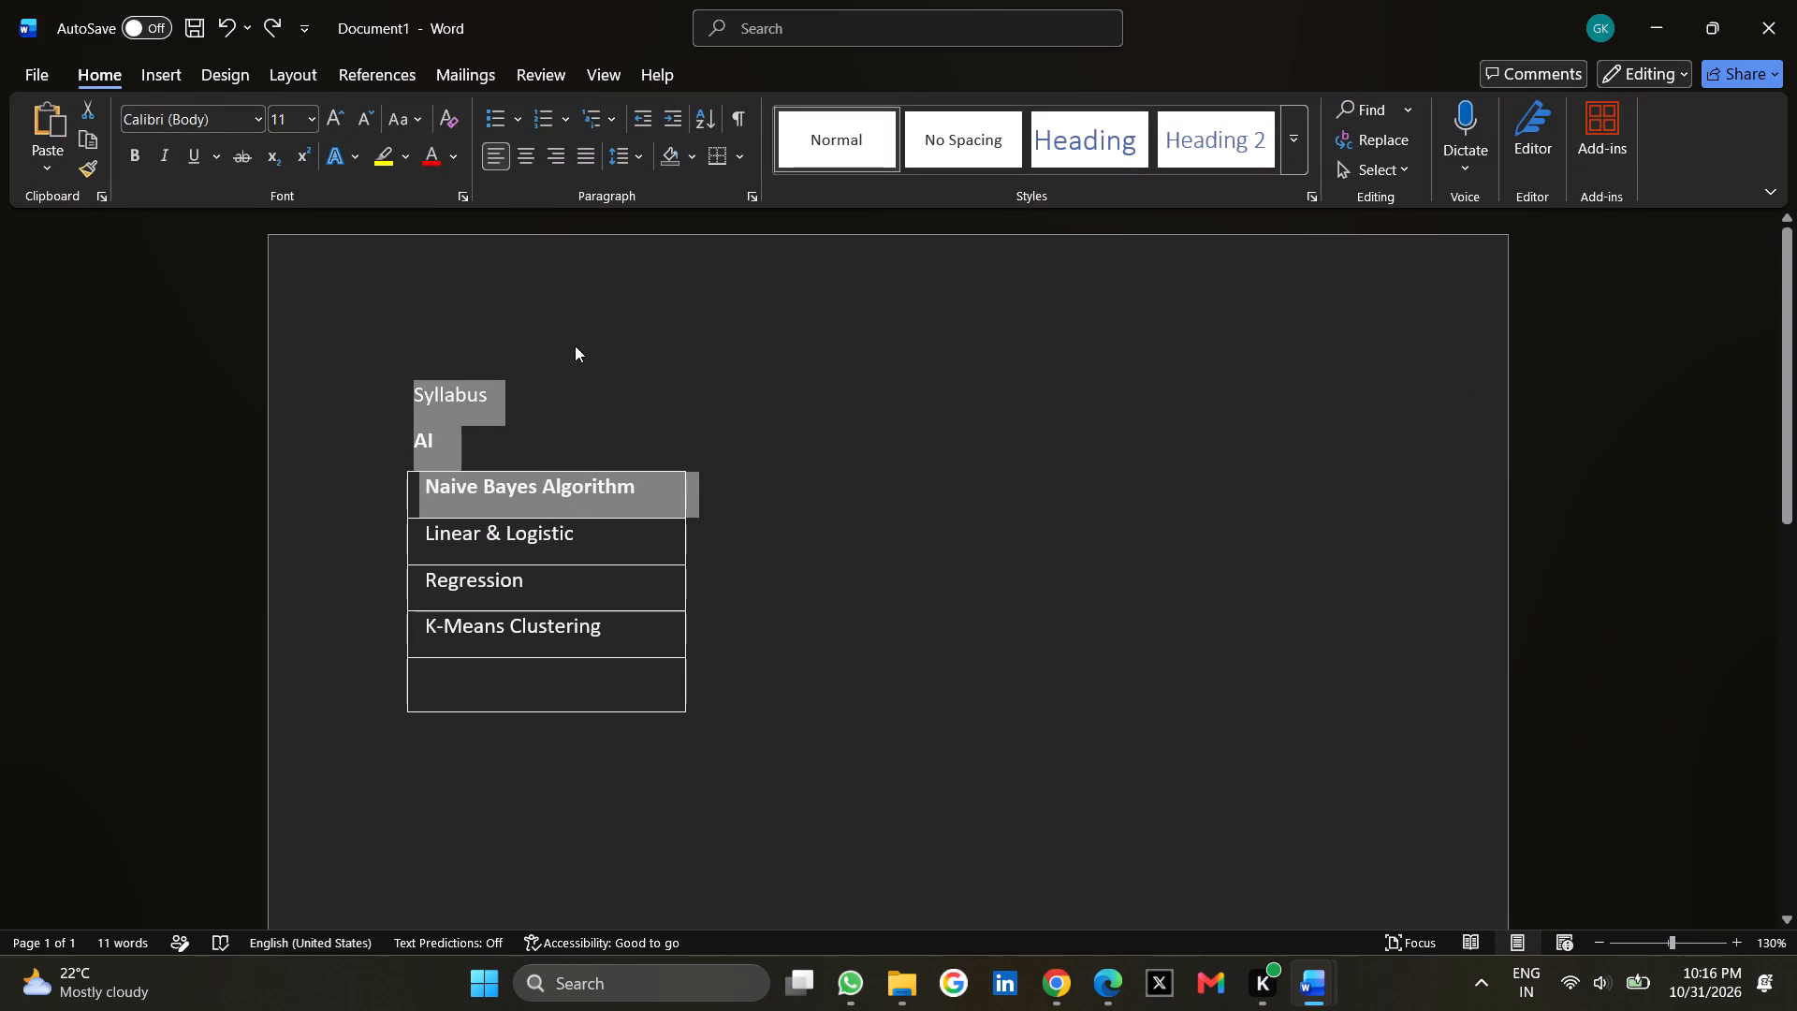
click(735, 153)
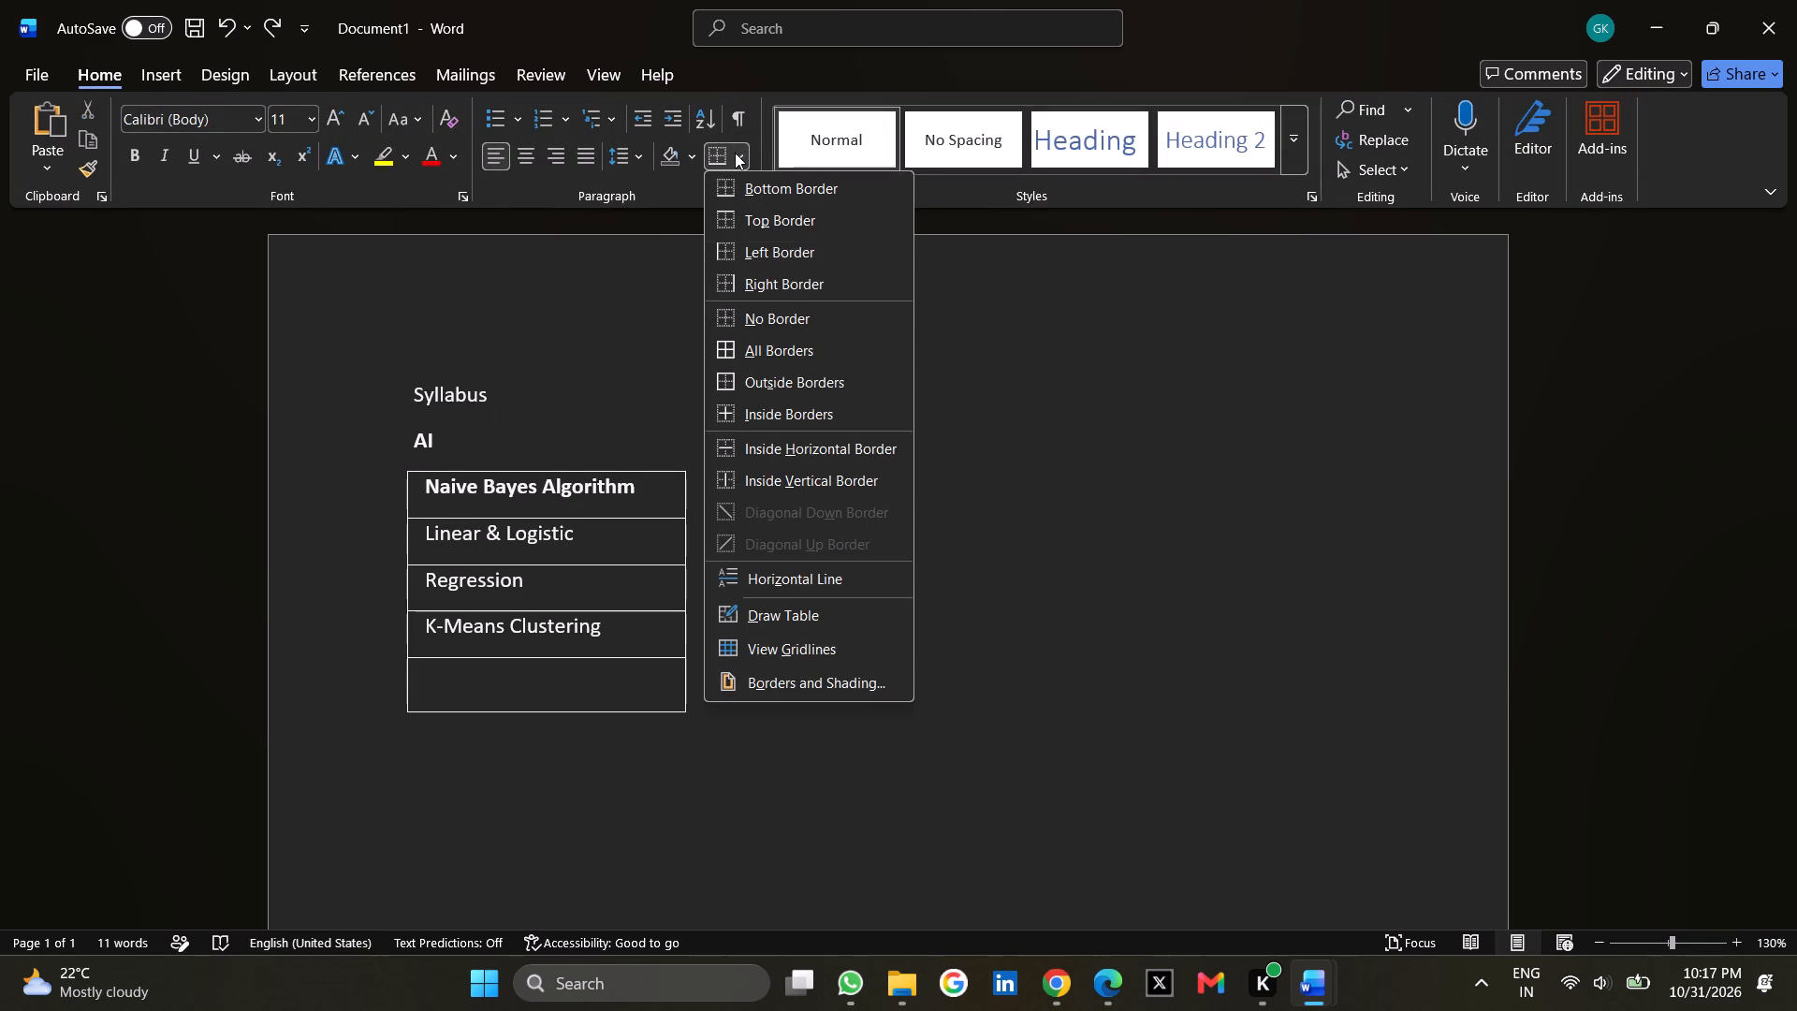
click(758, 614)
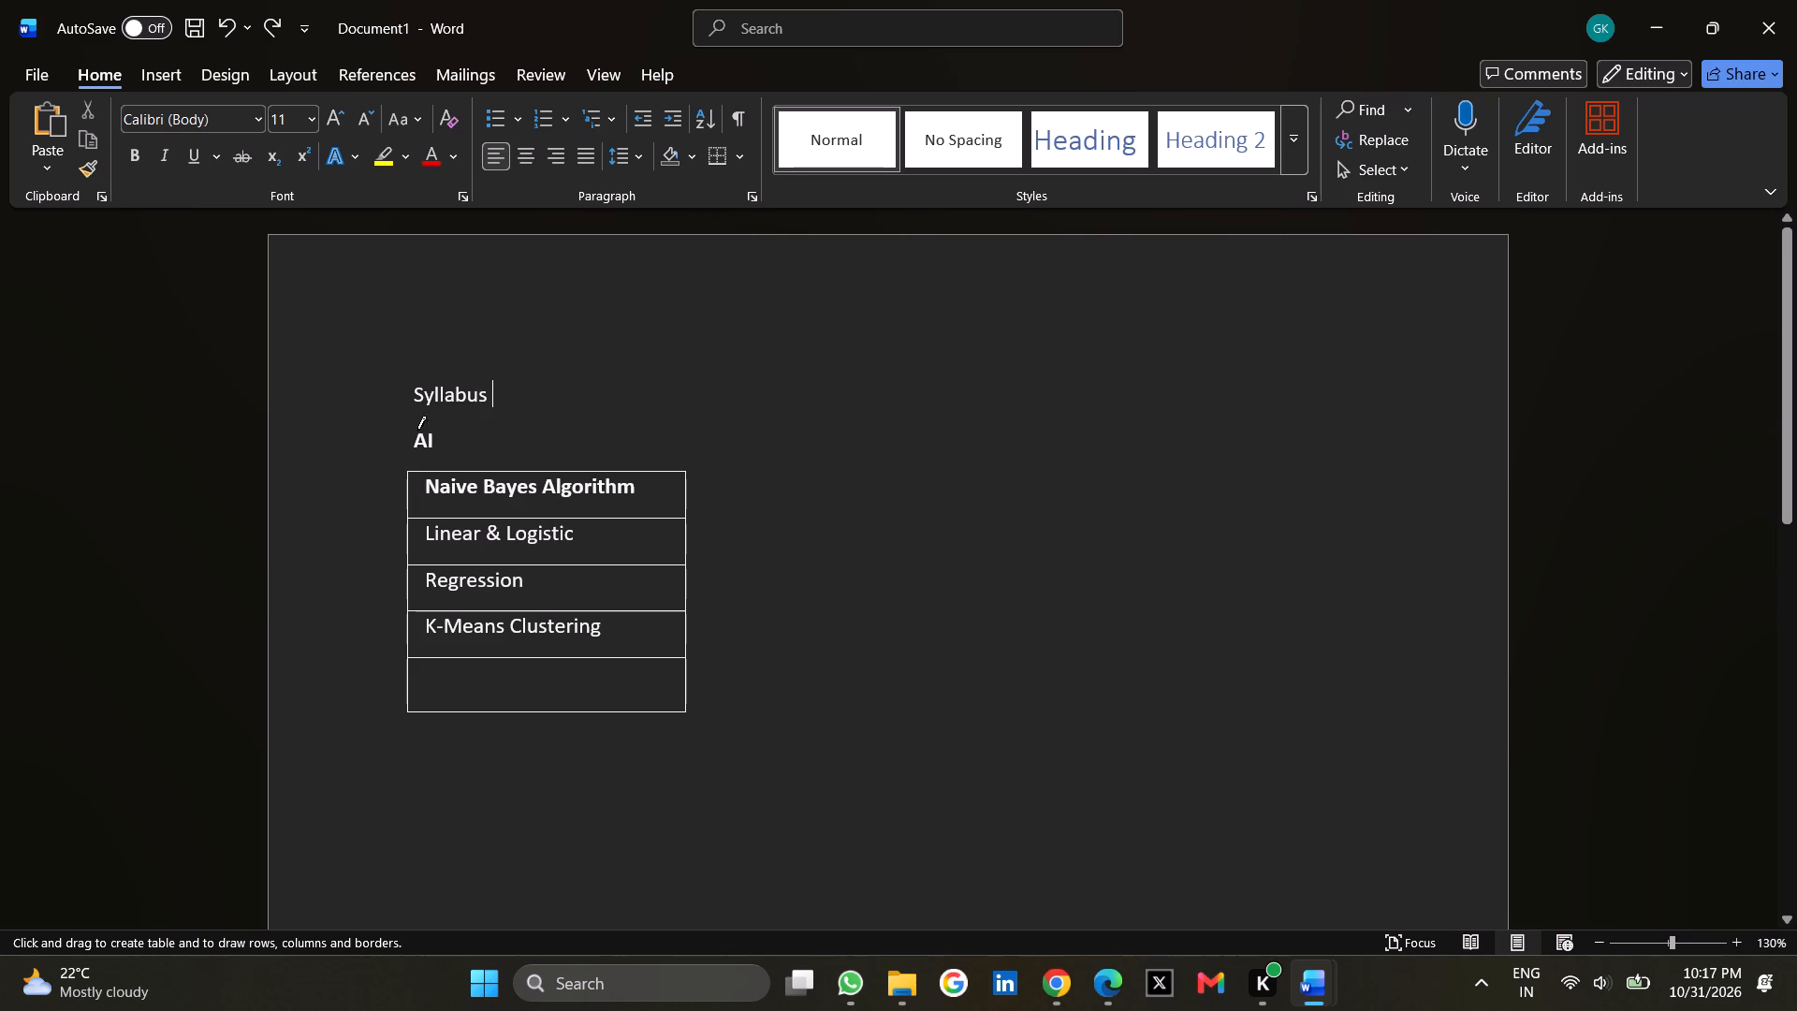
drag(410, 426, 633, 480)
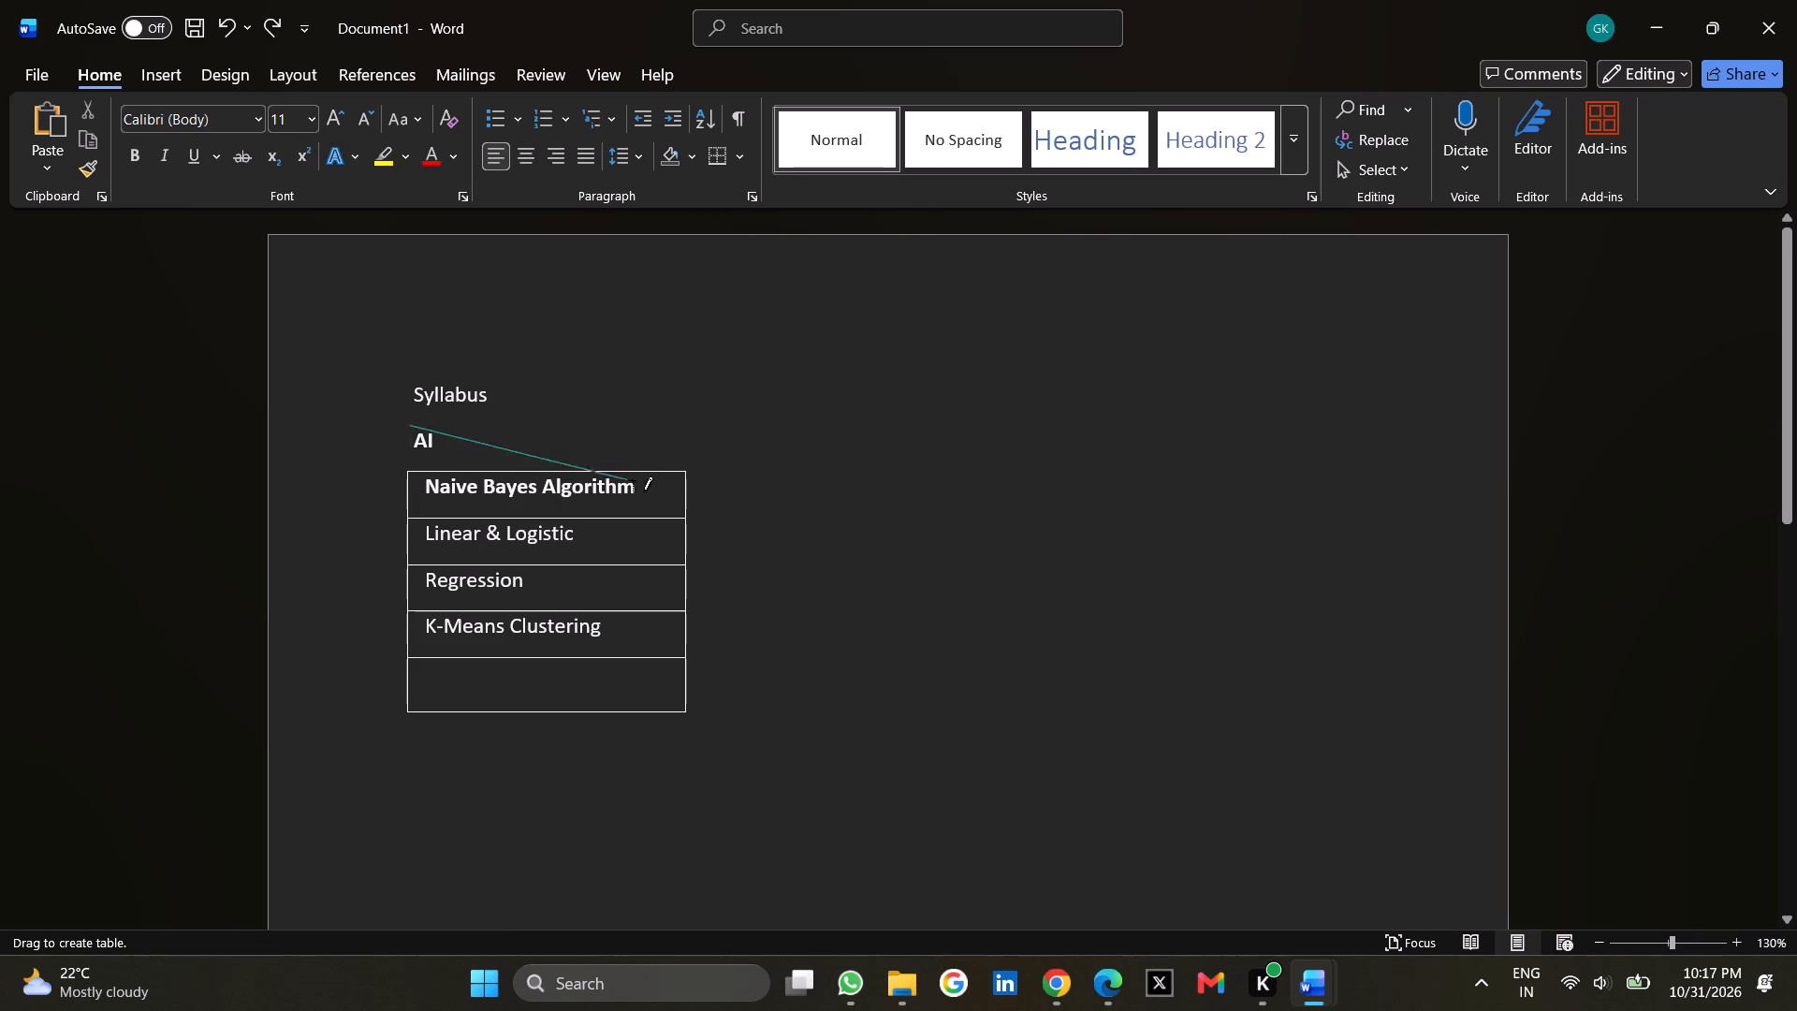
drag(633, 480, 685, 469)
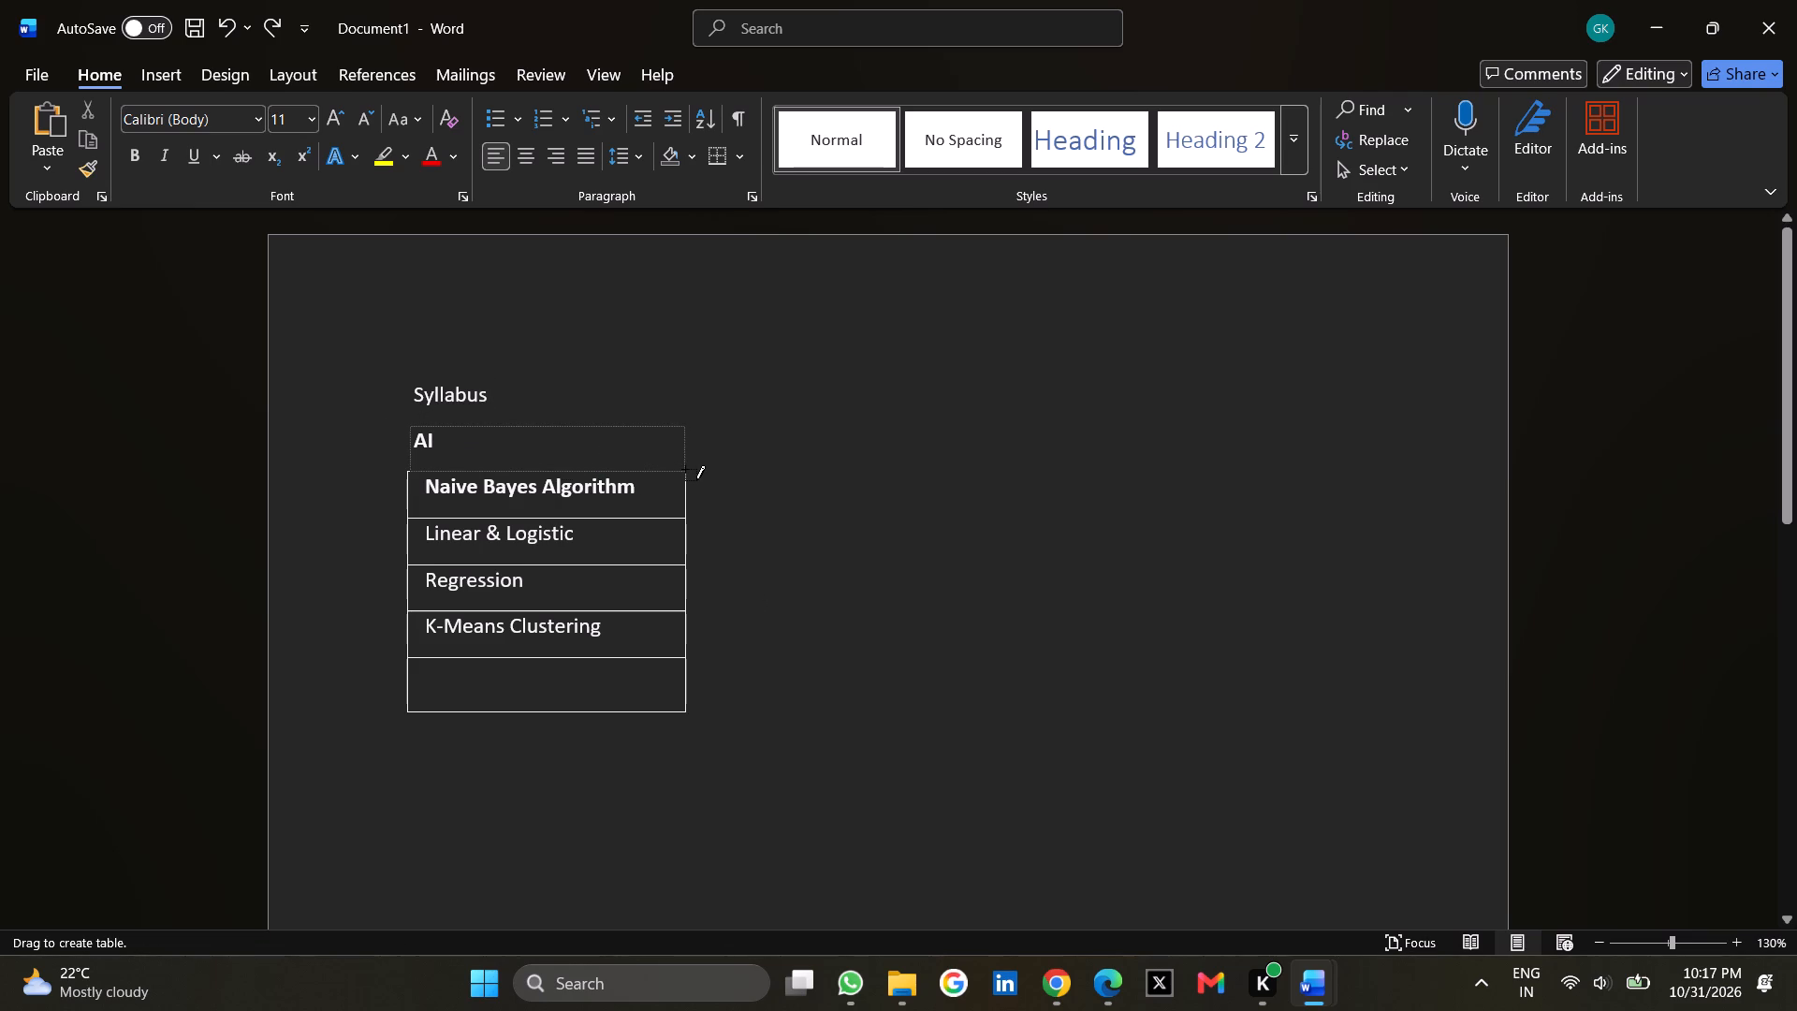
click(797, 452)
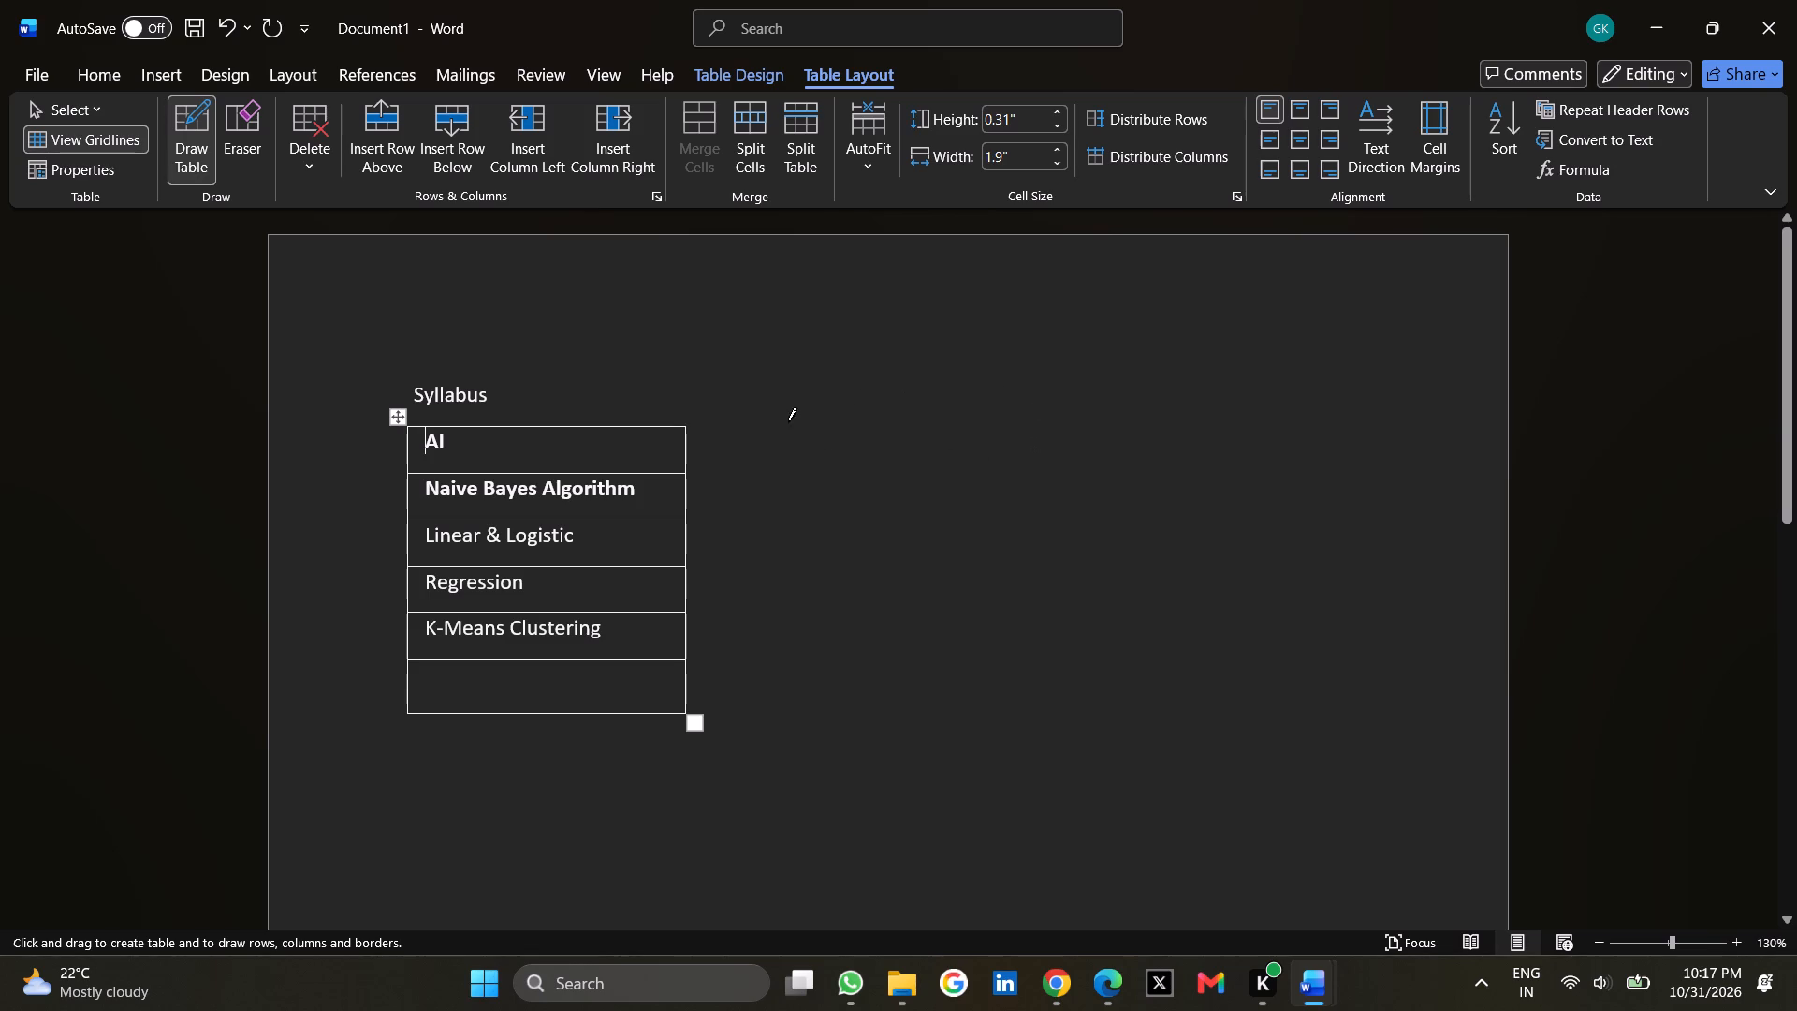
Draw two single-cell tables in a row beside the AI table, about 2.02" by 1.92" and about 2.3" by 1.84".
drag(735, 427, 808, 640)
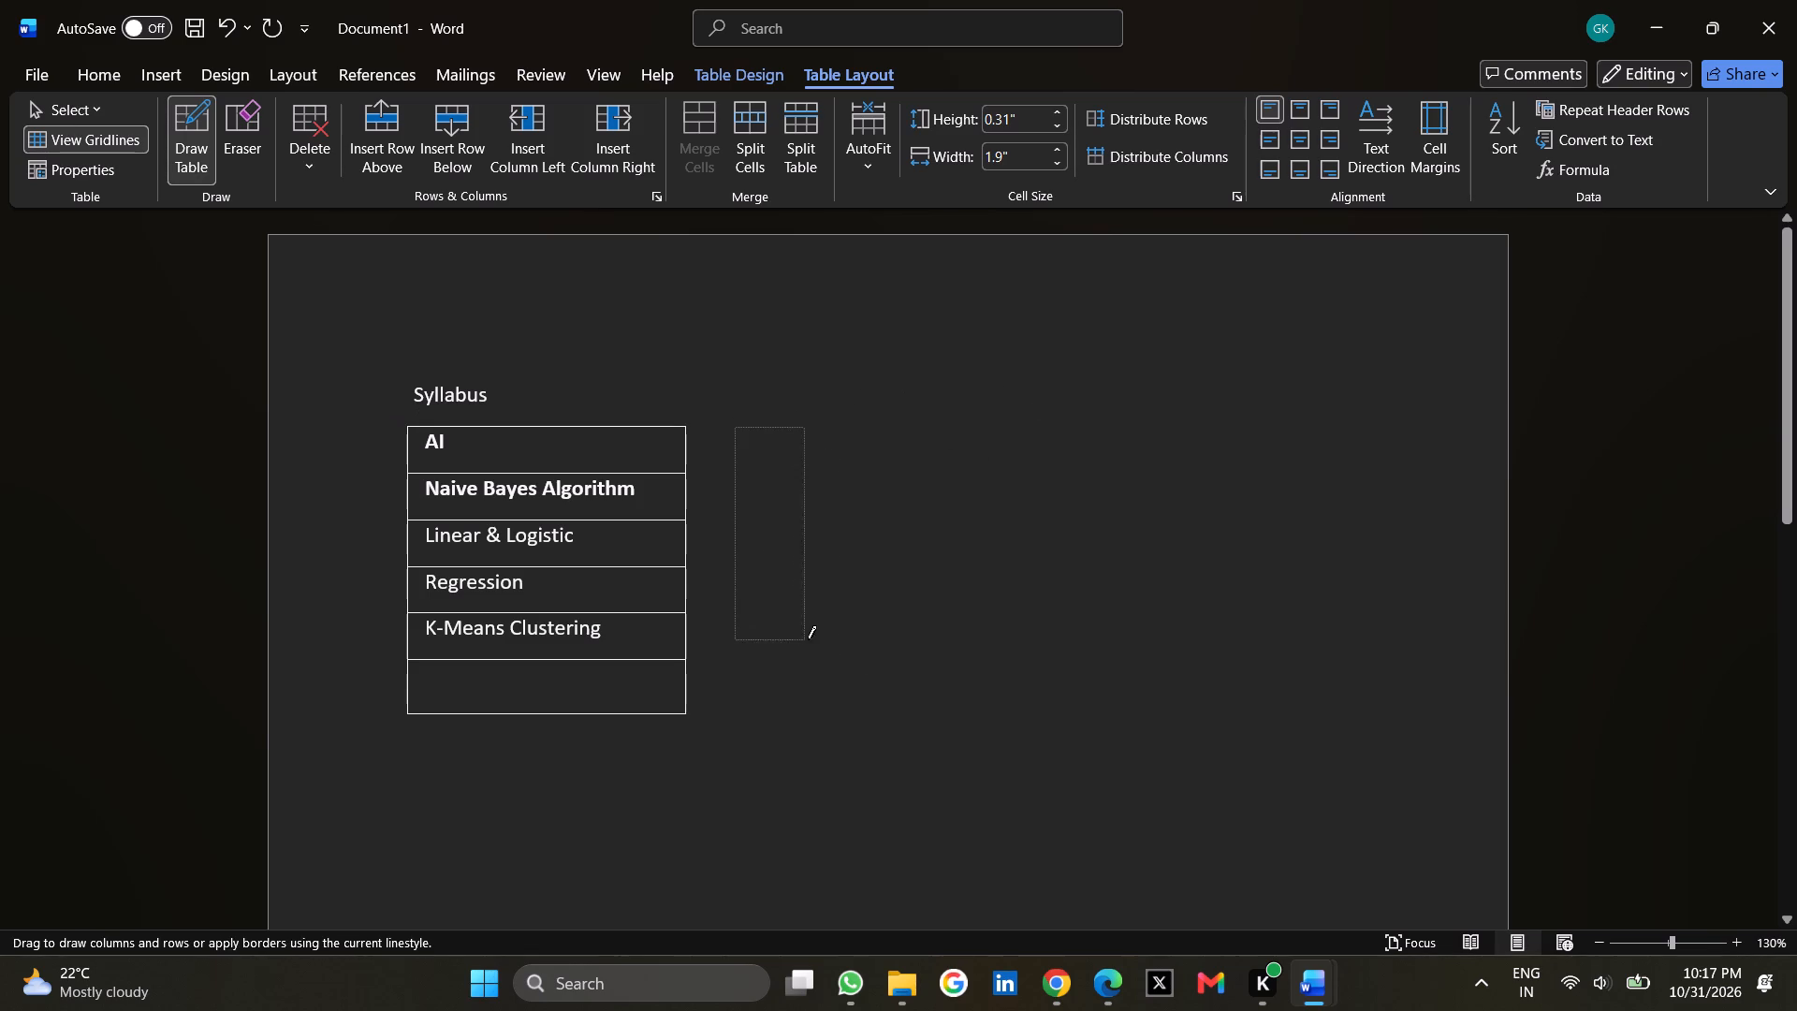
drag(808, 640, 1030, 708)
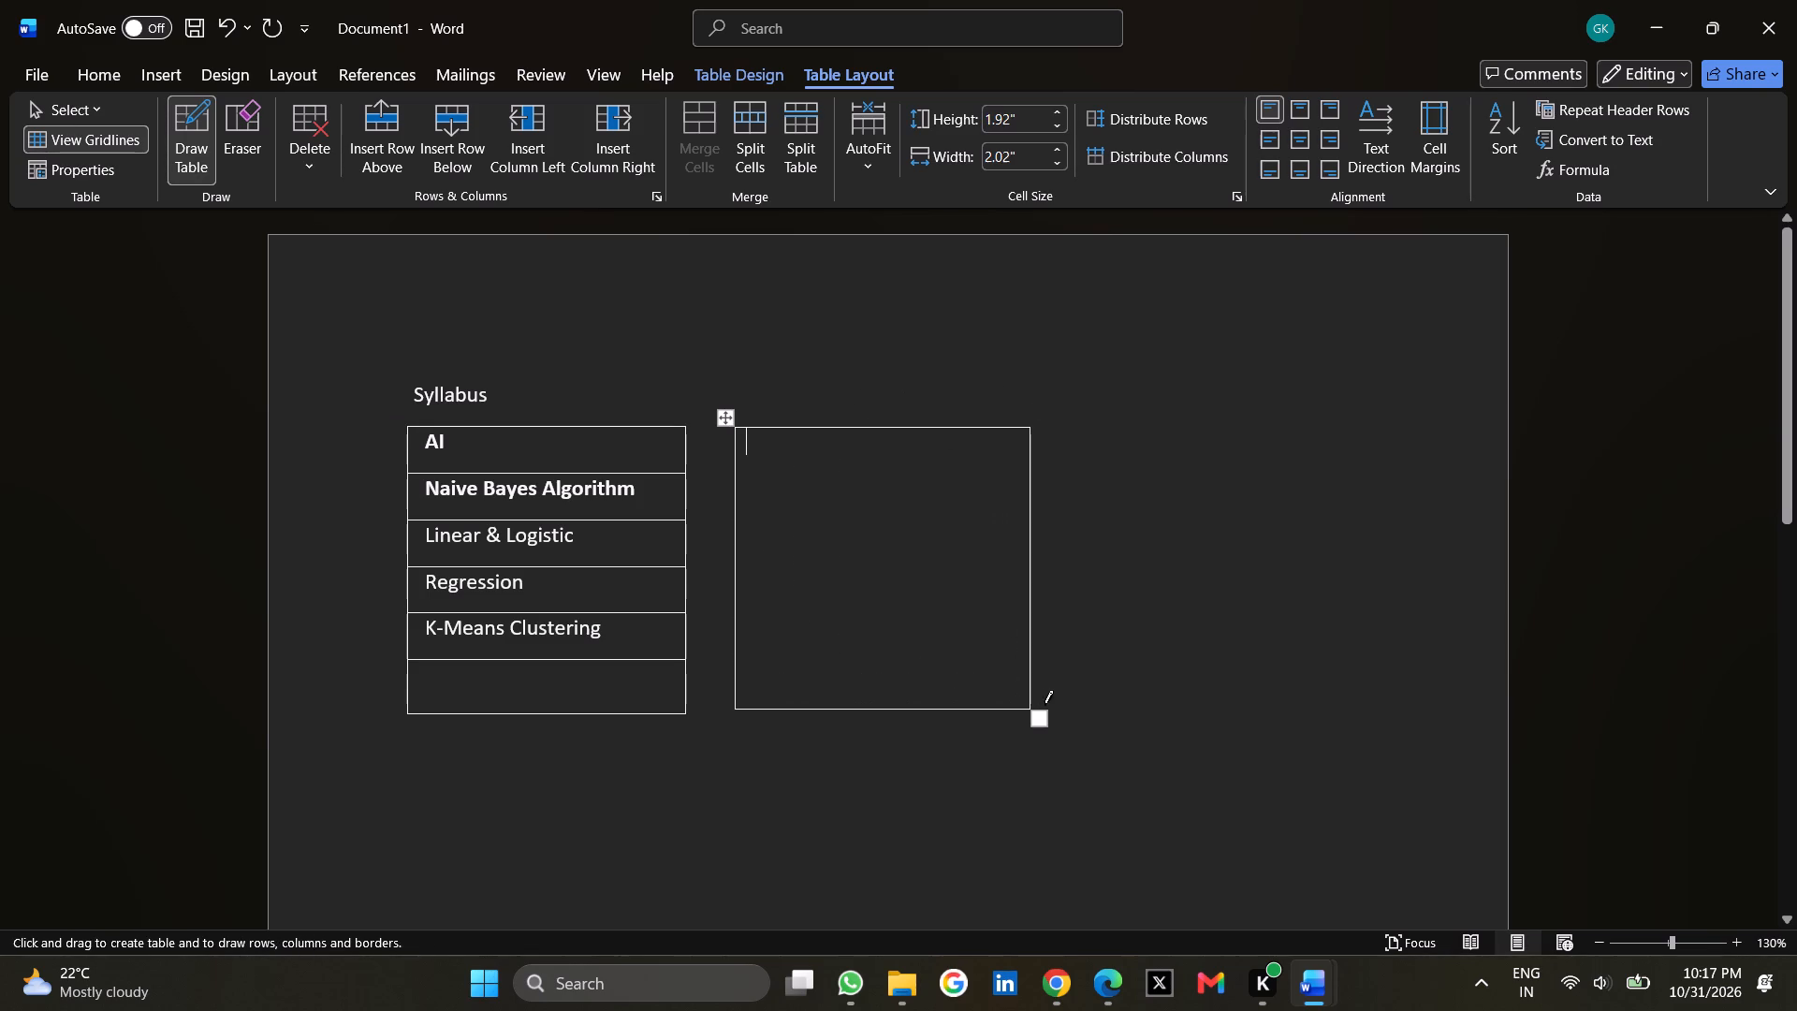
drag(1127, 429, 1268, 687)
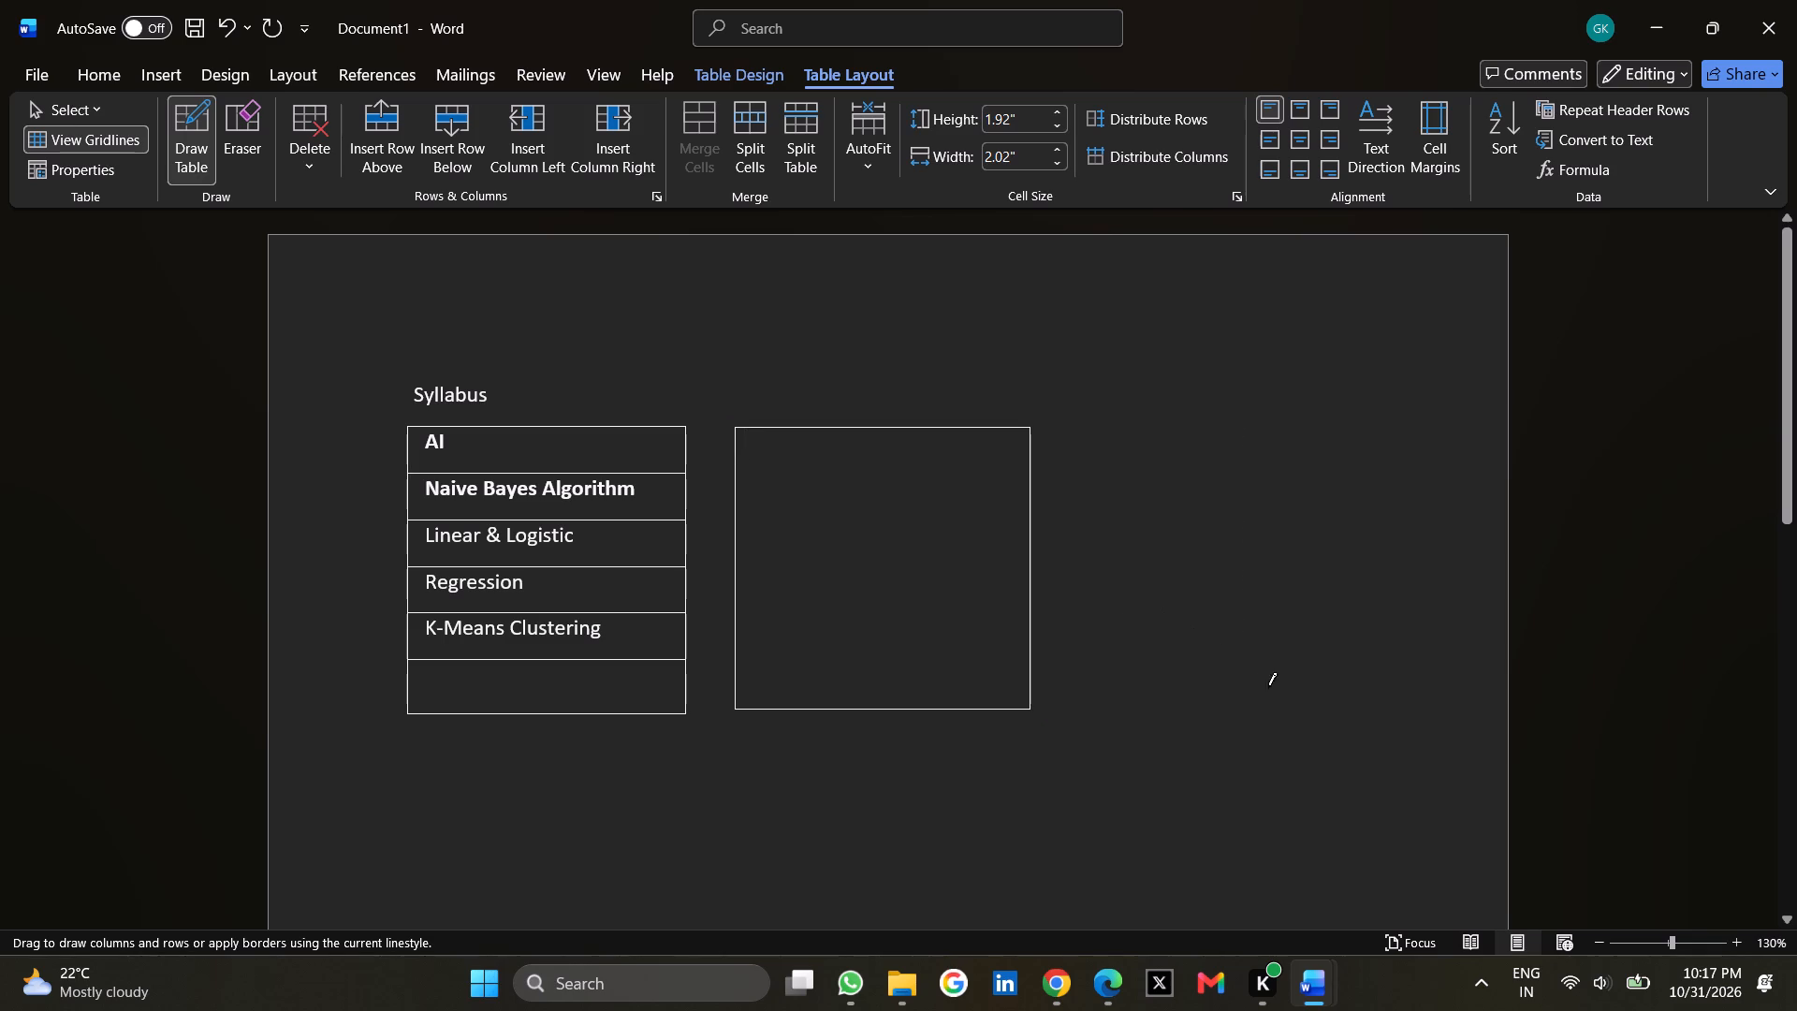
drag(1268, 687, 1463, 695)
drag(1463, 695, 1463, 697)
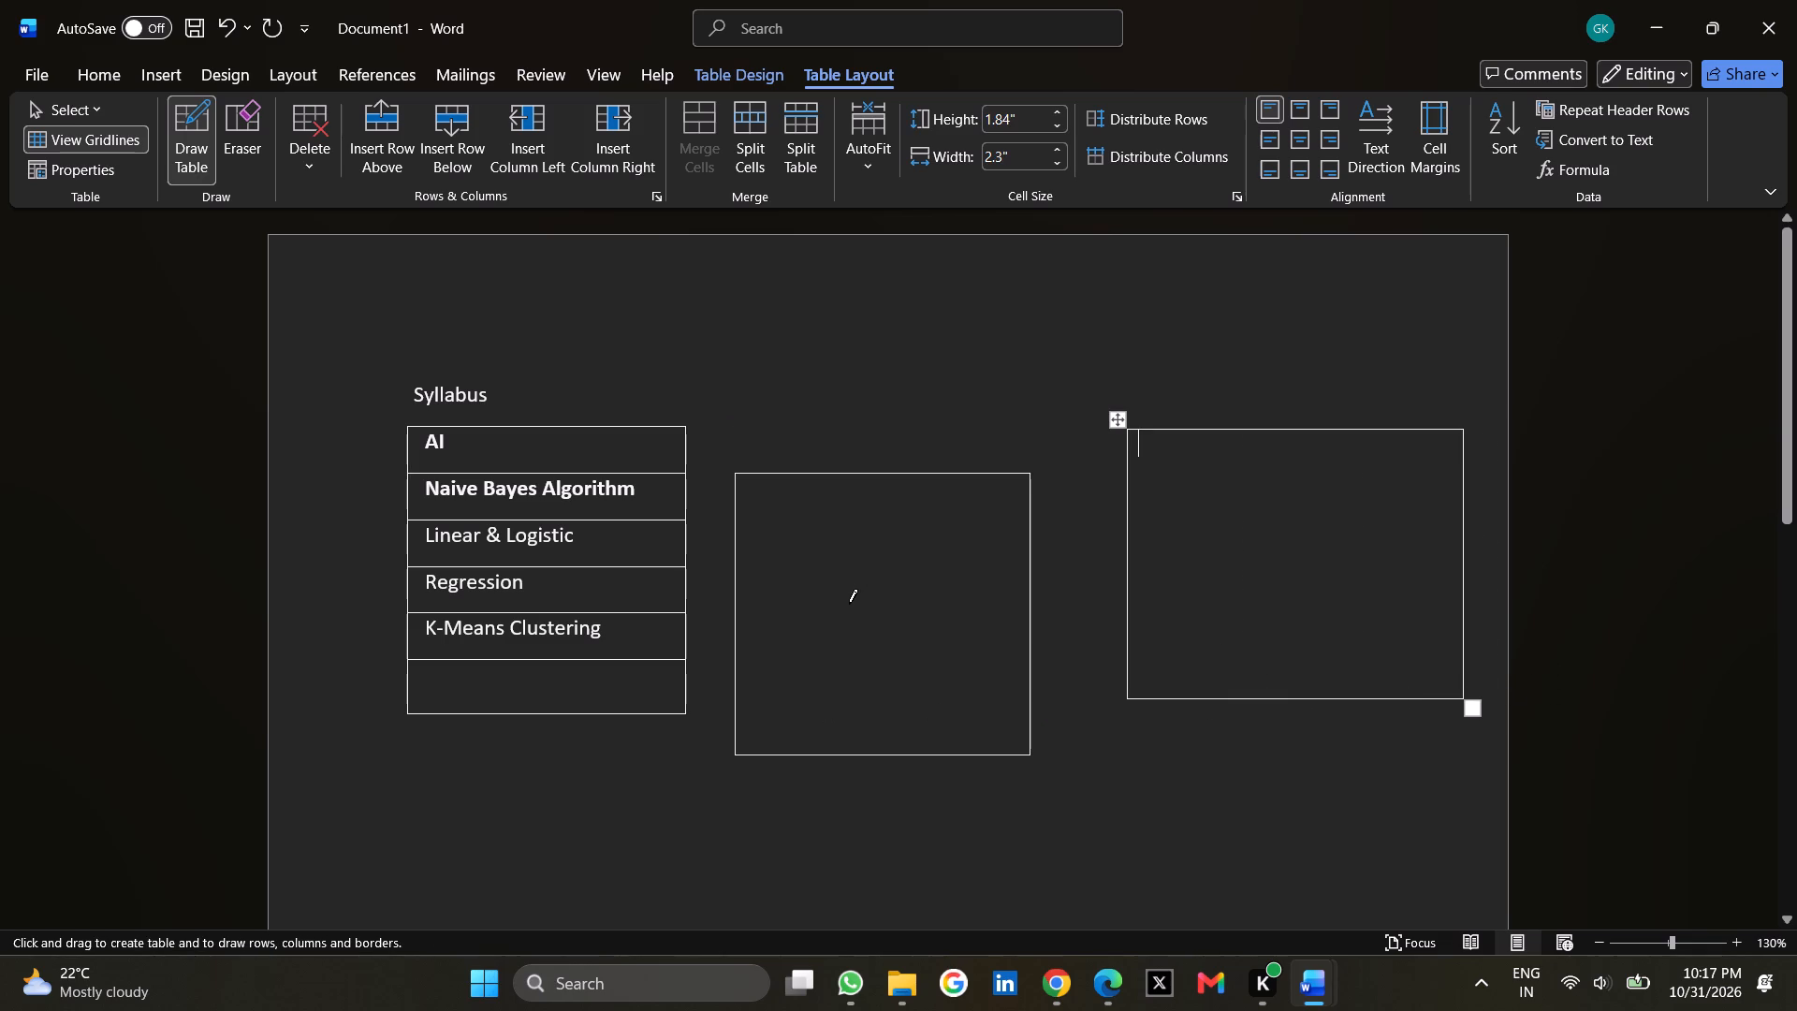
Draw three single-cell tables side by side below the first row of tables, about 1.86", 1.79" and 1.81" high, the last two about 2.67" and 1.39" wide.
scroll(858, 512, down, 1)
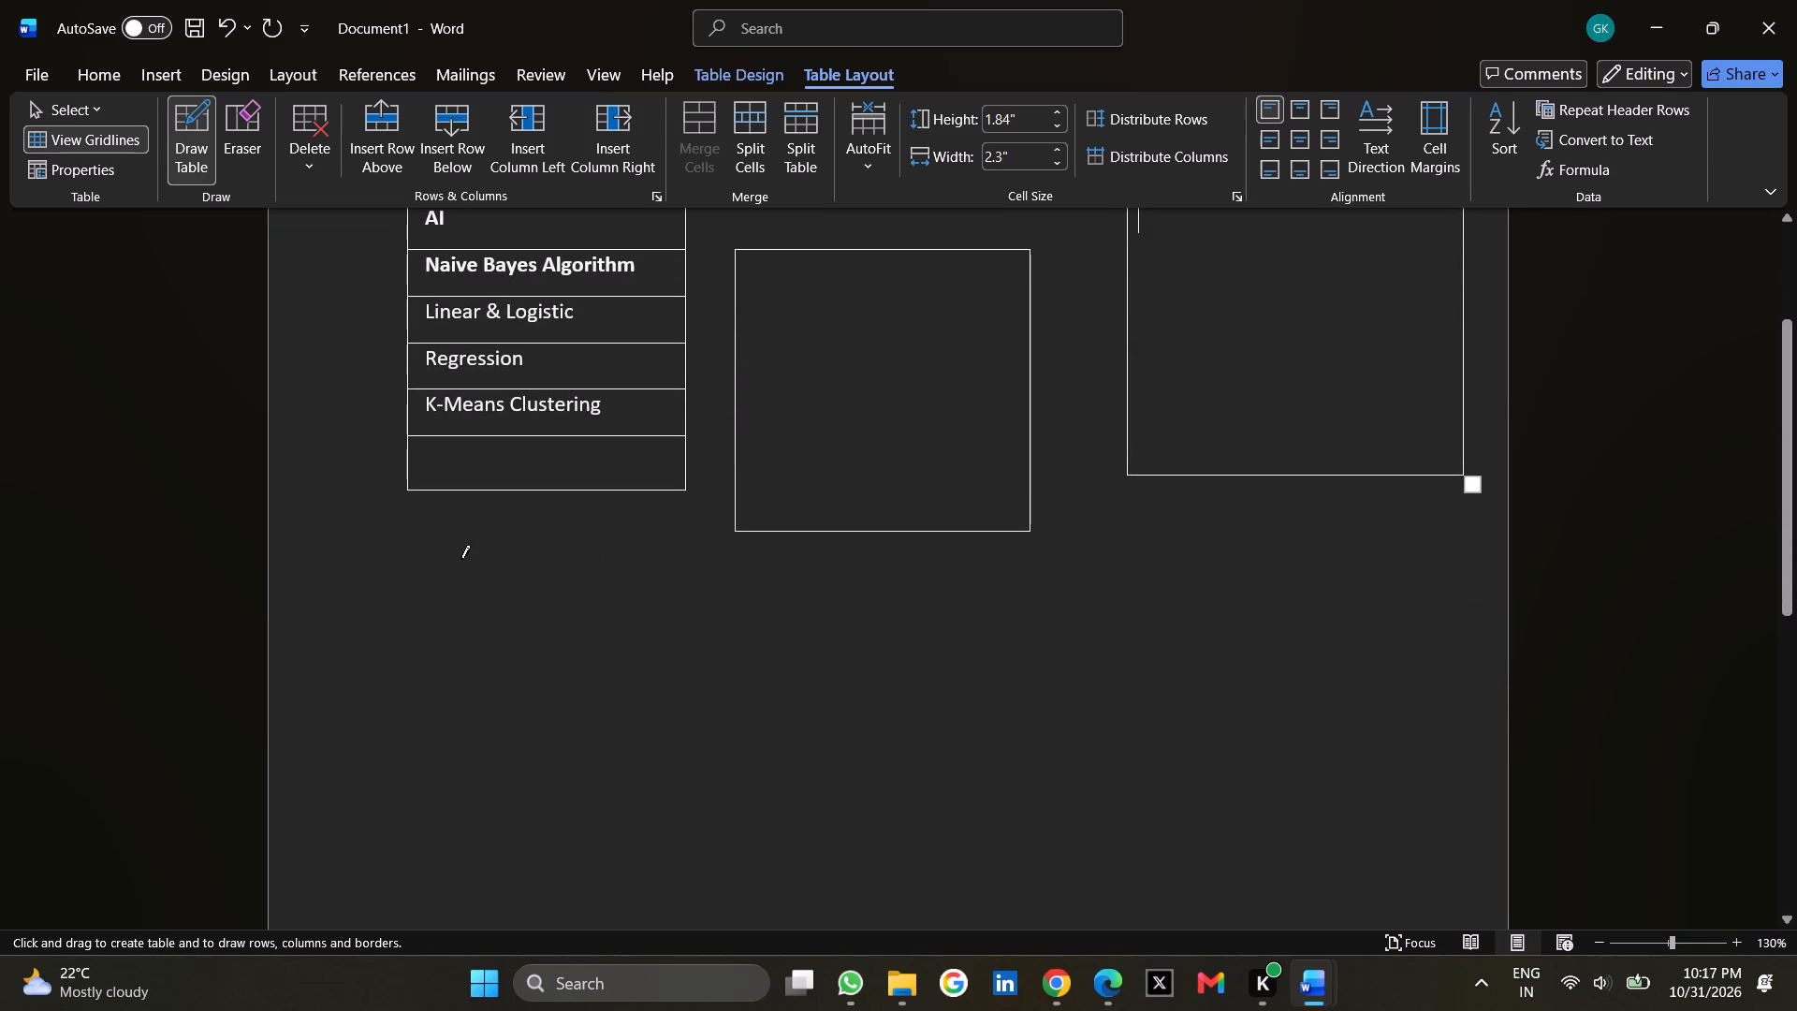
drag(397, 587, 709, 857)
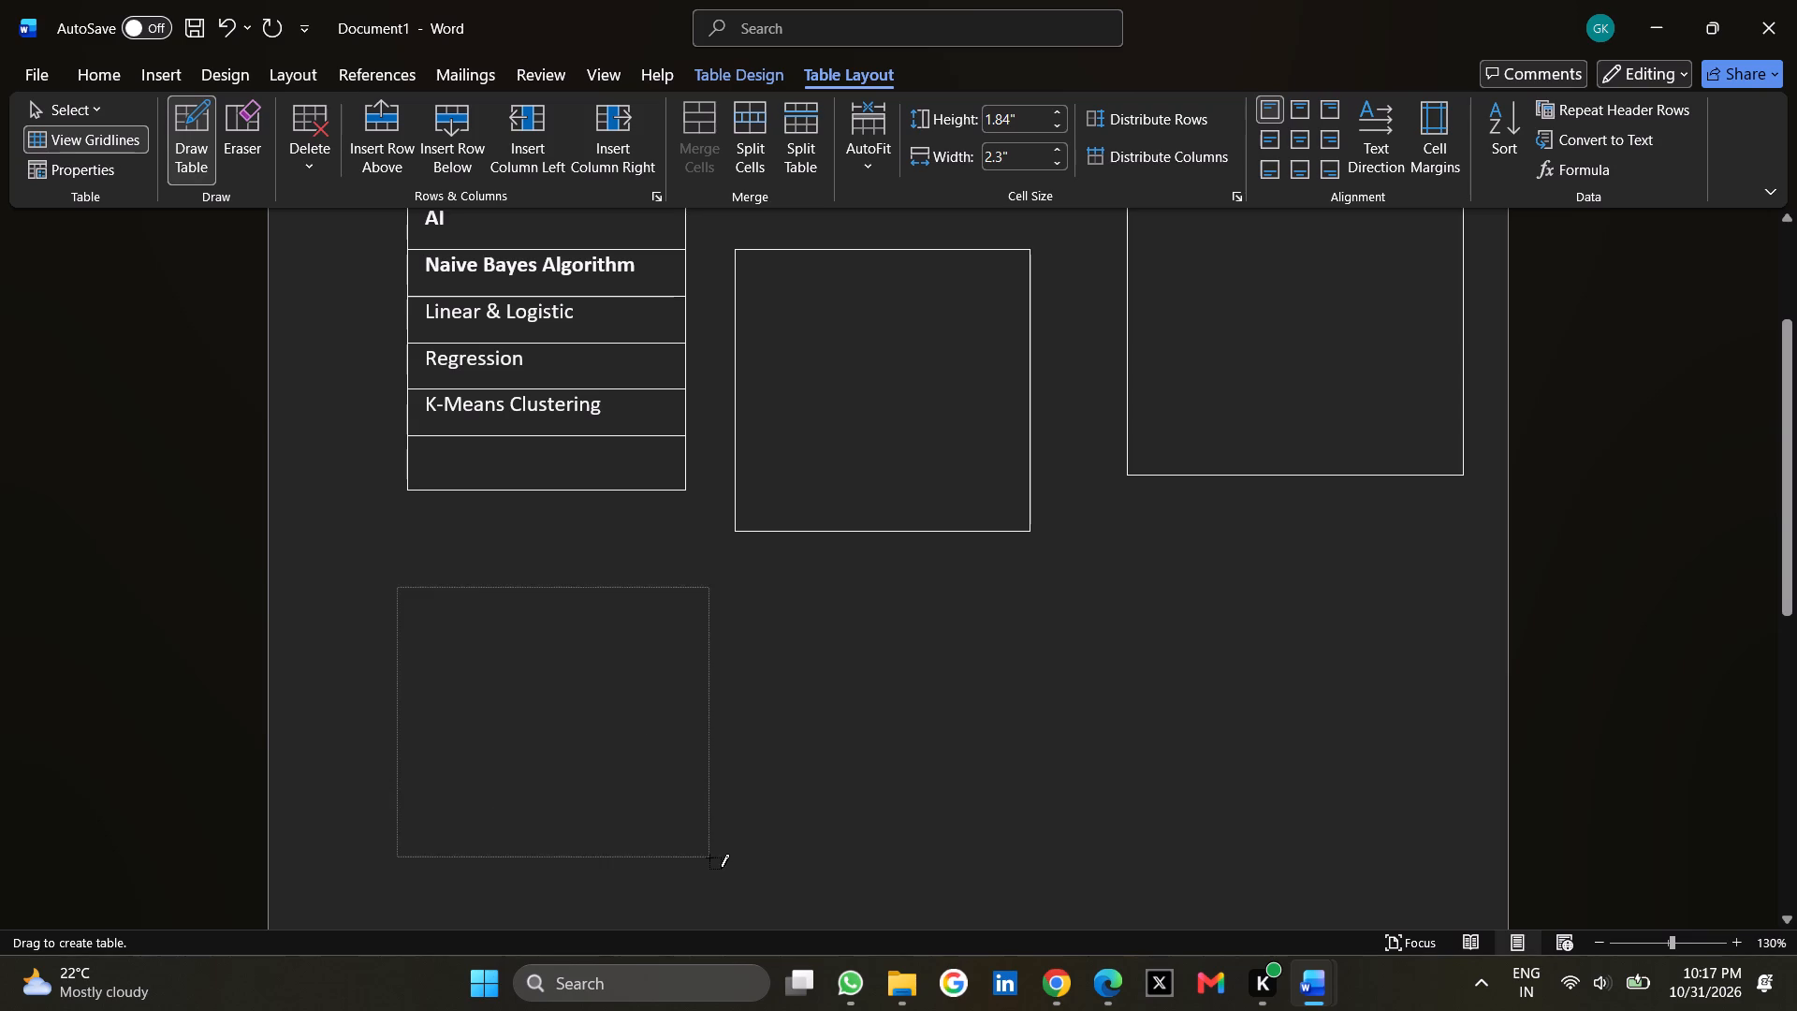
drag(709, 857, 709, 858)
drag(783, 587, 1173, 848)
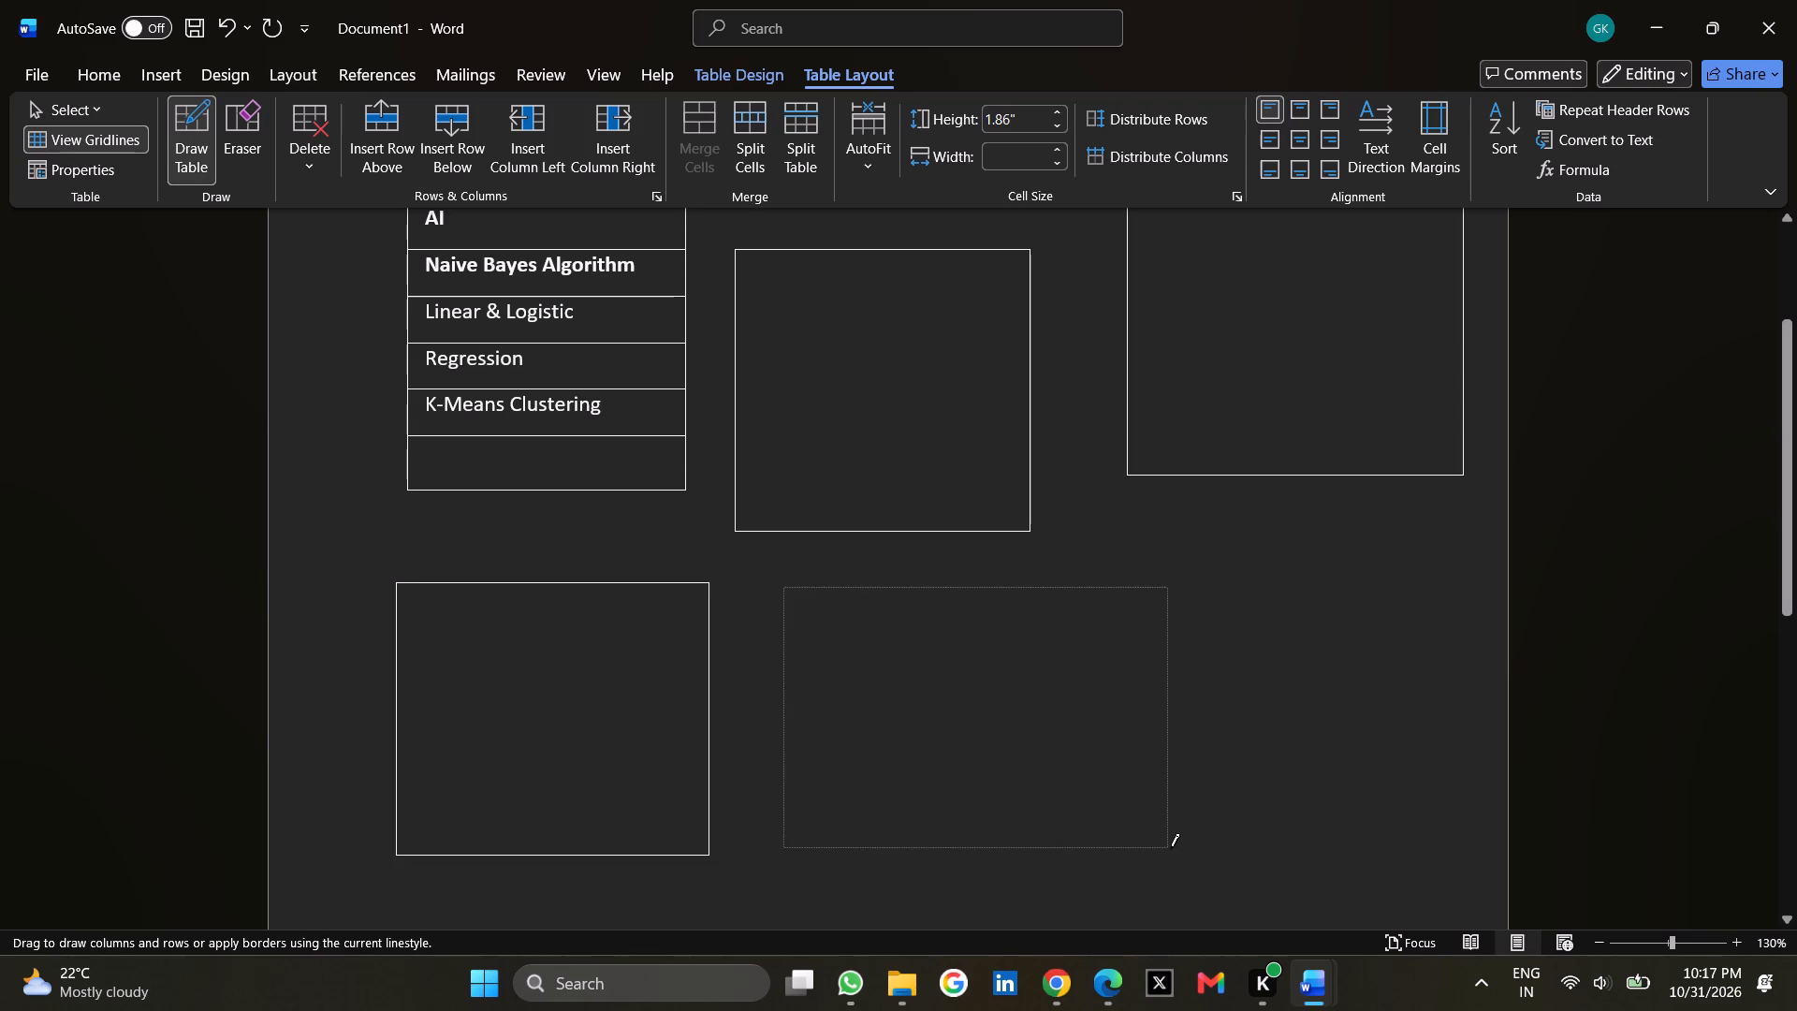
drag(1238, 605, 1268, 786)
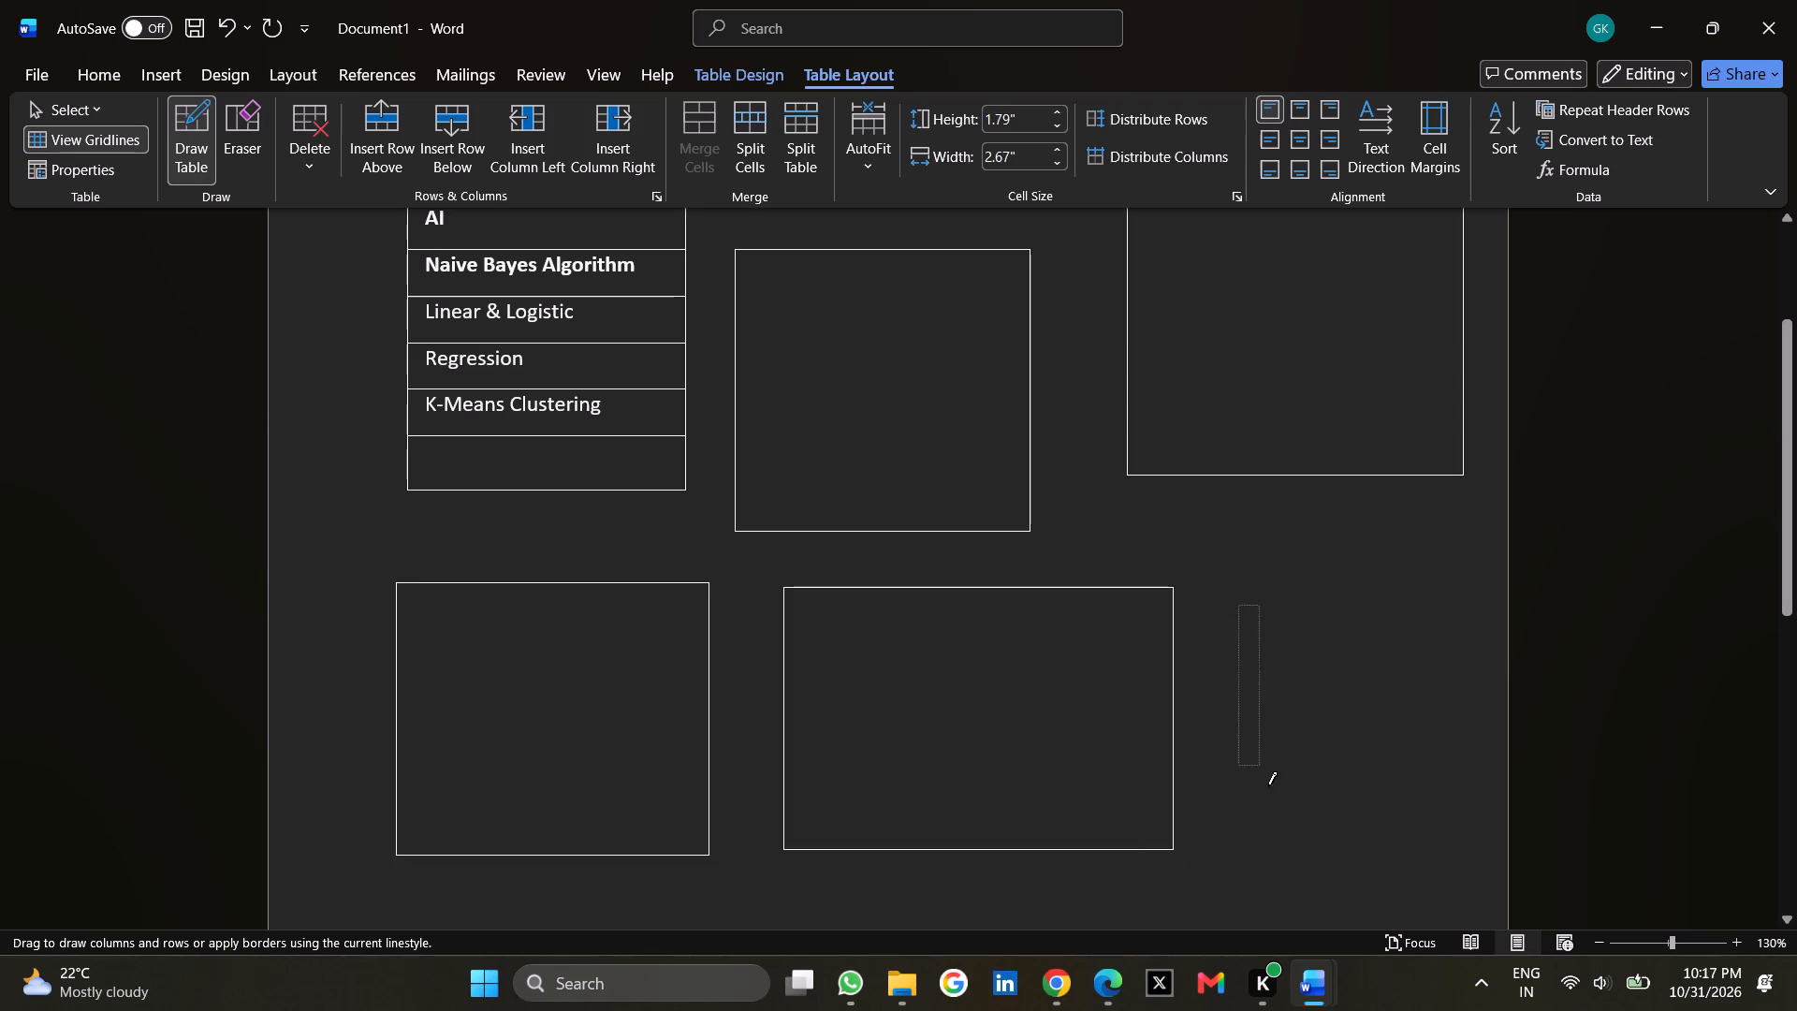
drag(1268, 786, 1440, 870)
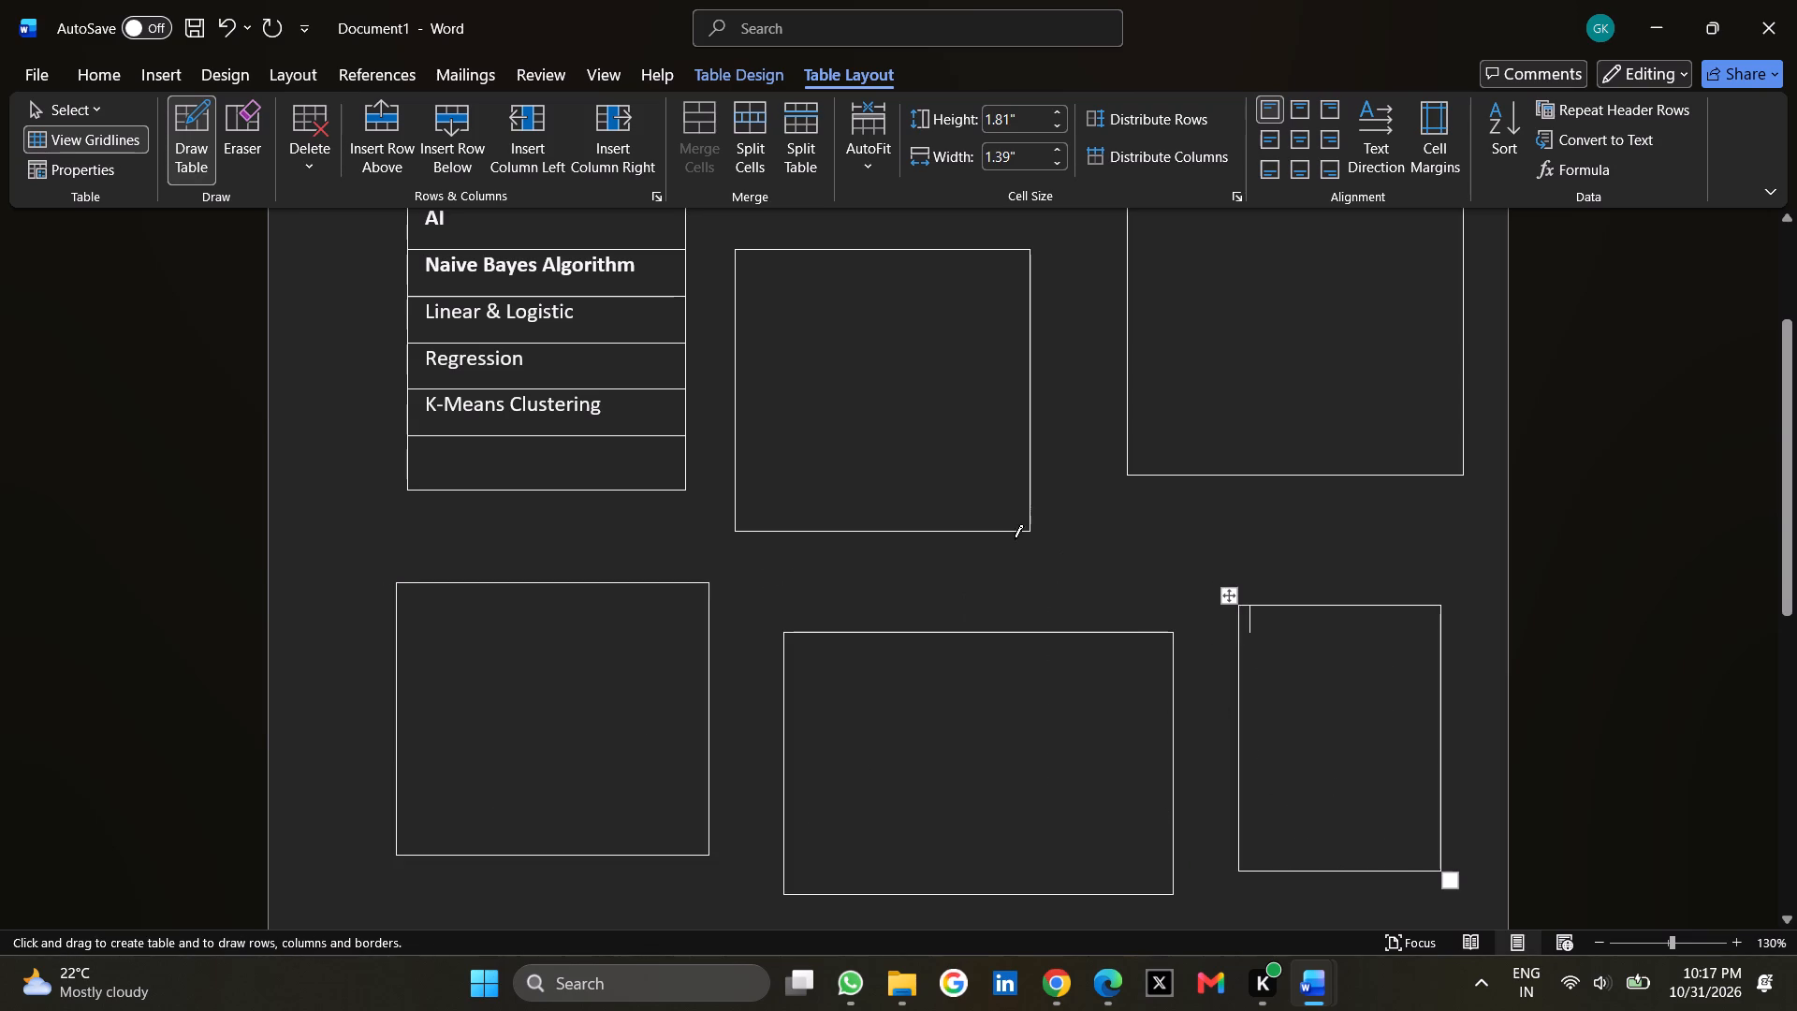
Draw five horizontal borders across the empty table next to the AI table, dividing it into six rows.
scroll(897, 520, up, 1)
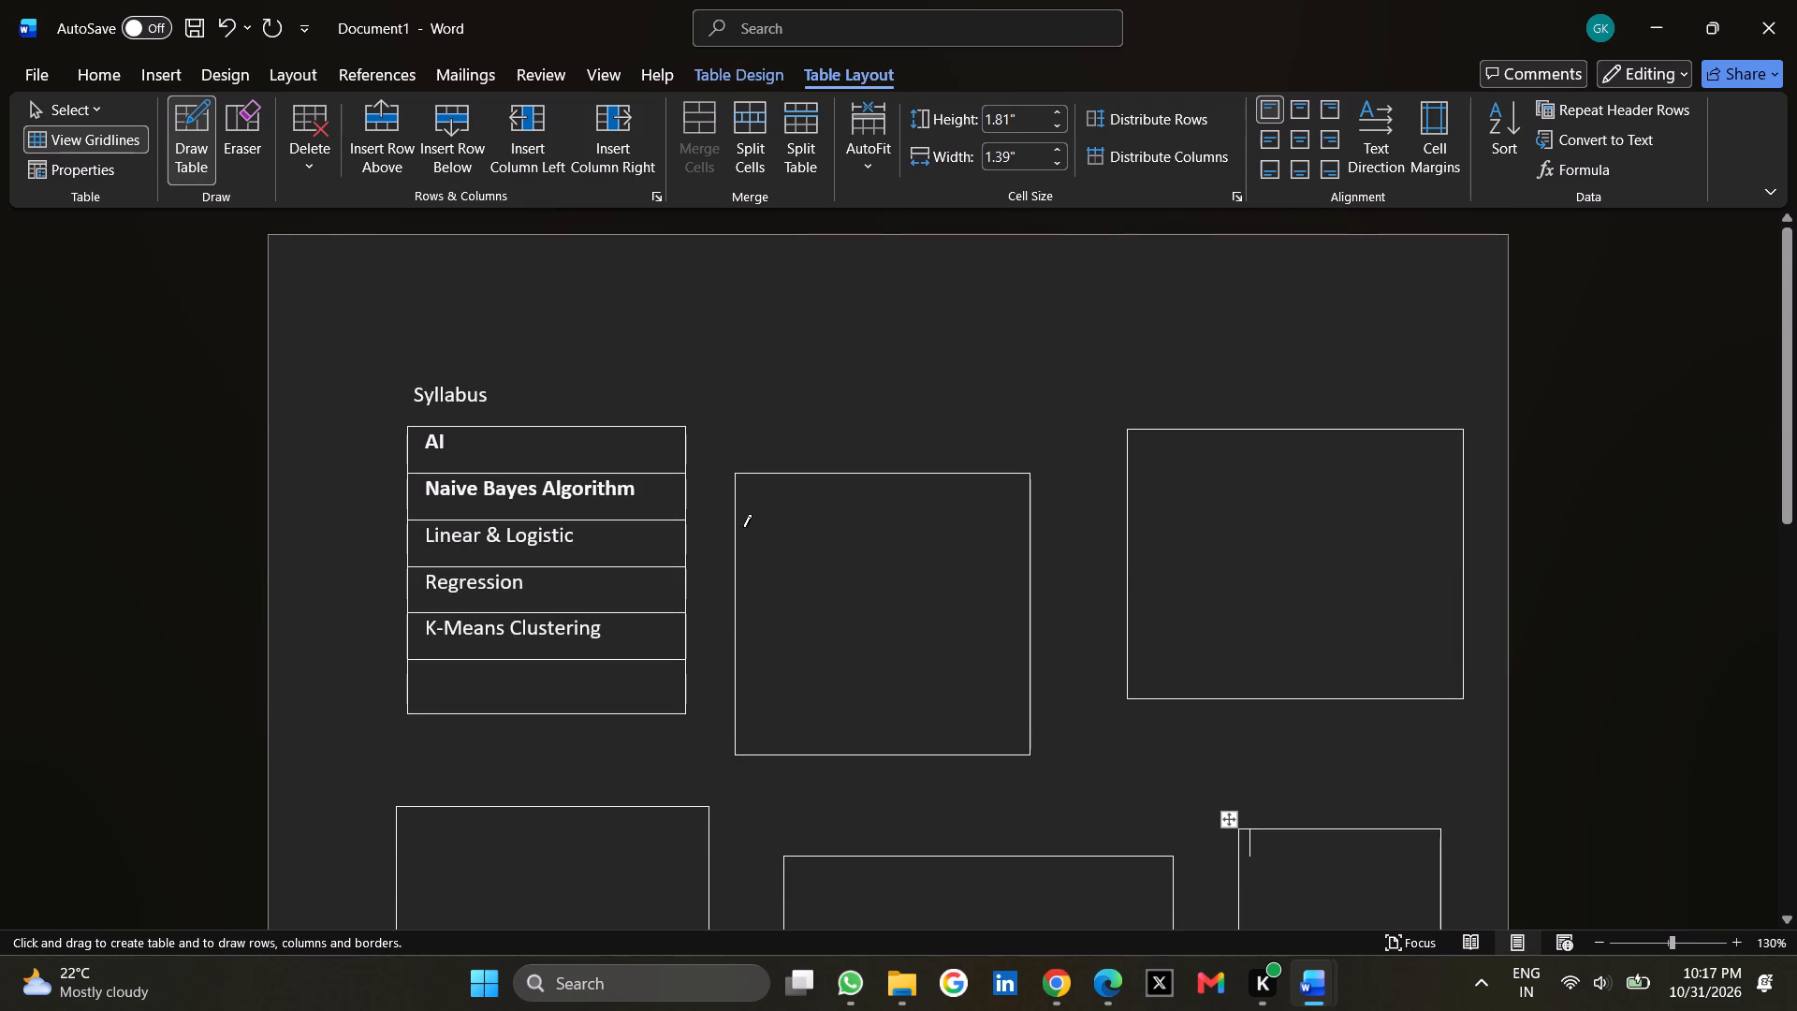
drag(737, 517, 999, 525)
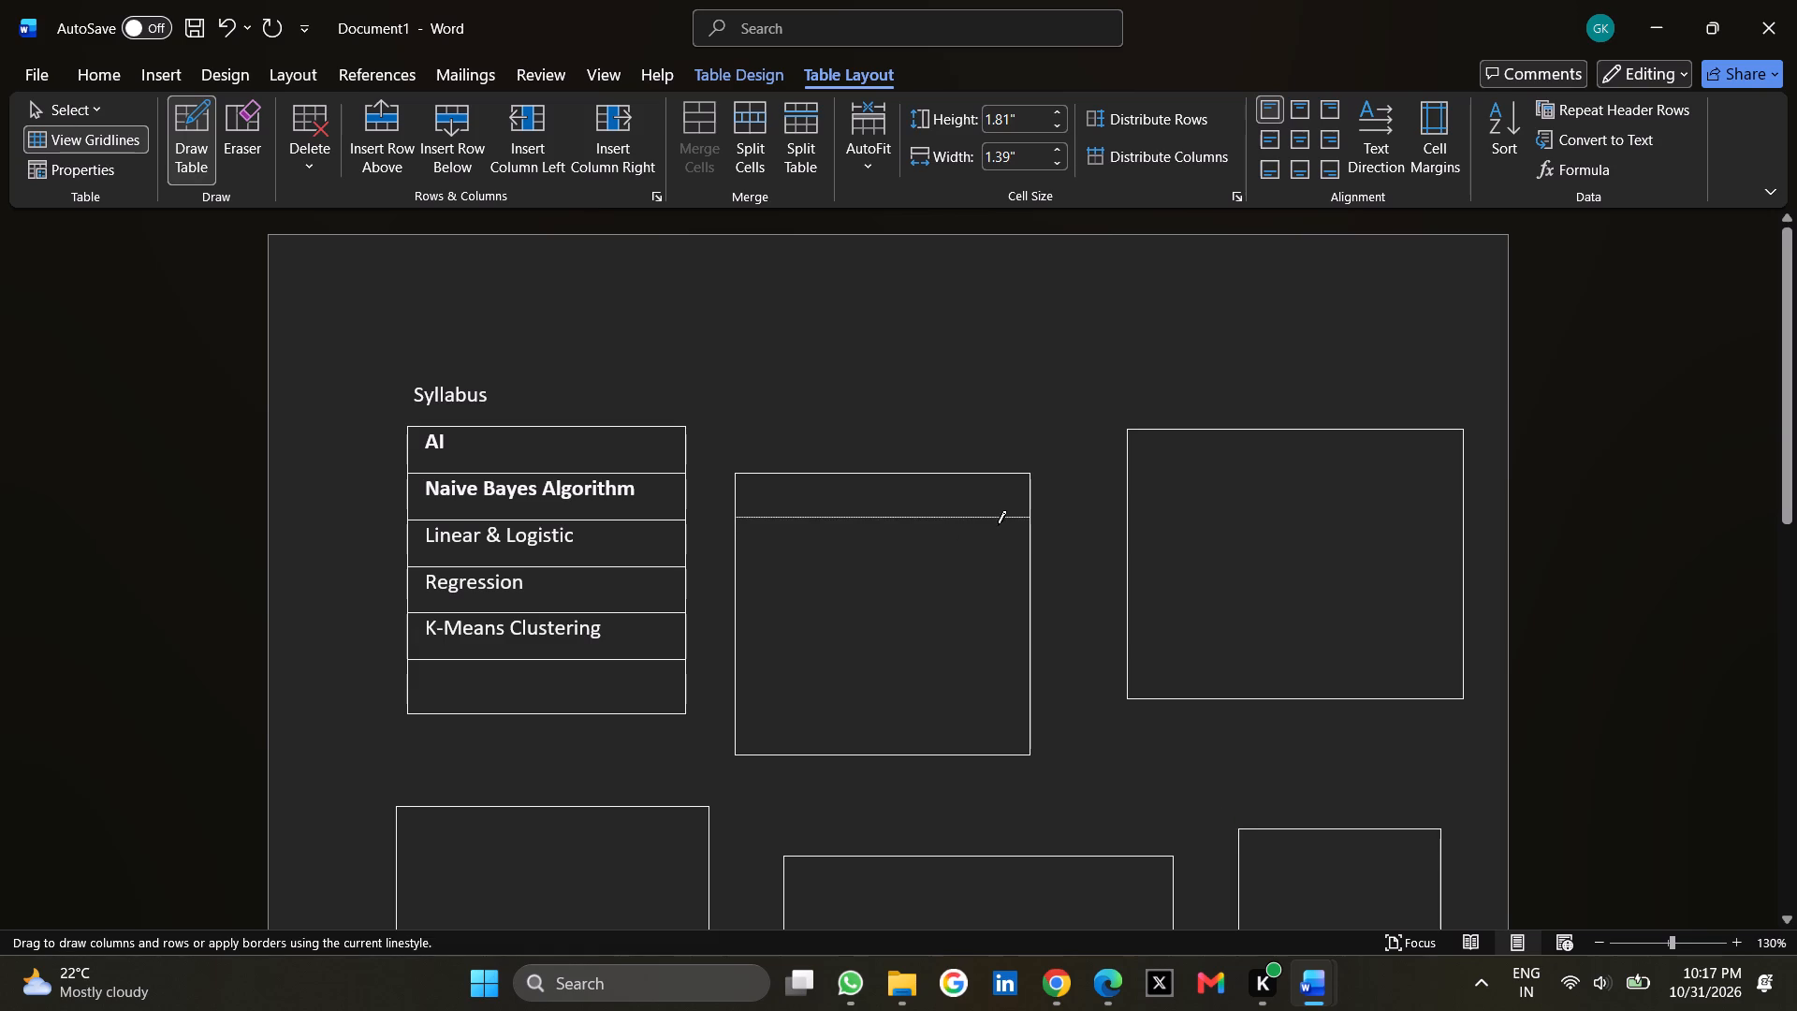
drag(999, 525, 1000, 525)
drag(750, 587, 1001, 569)
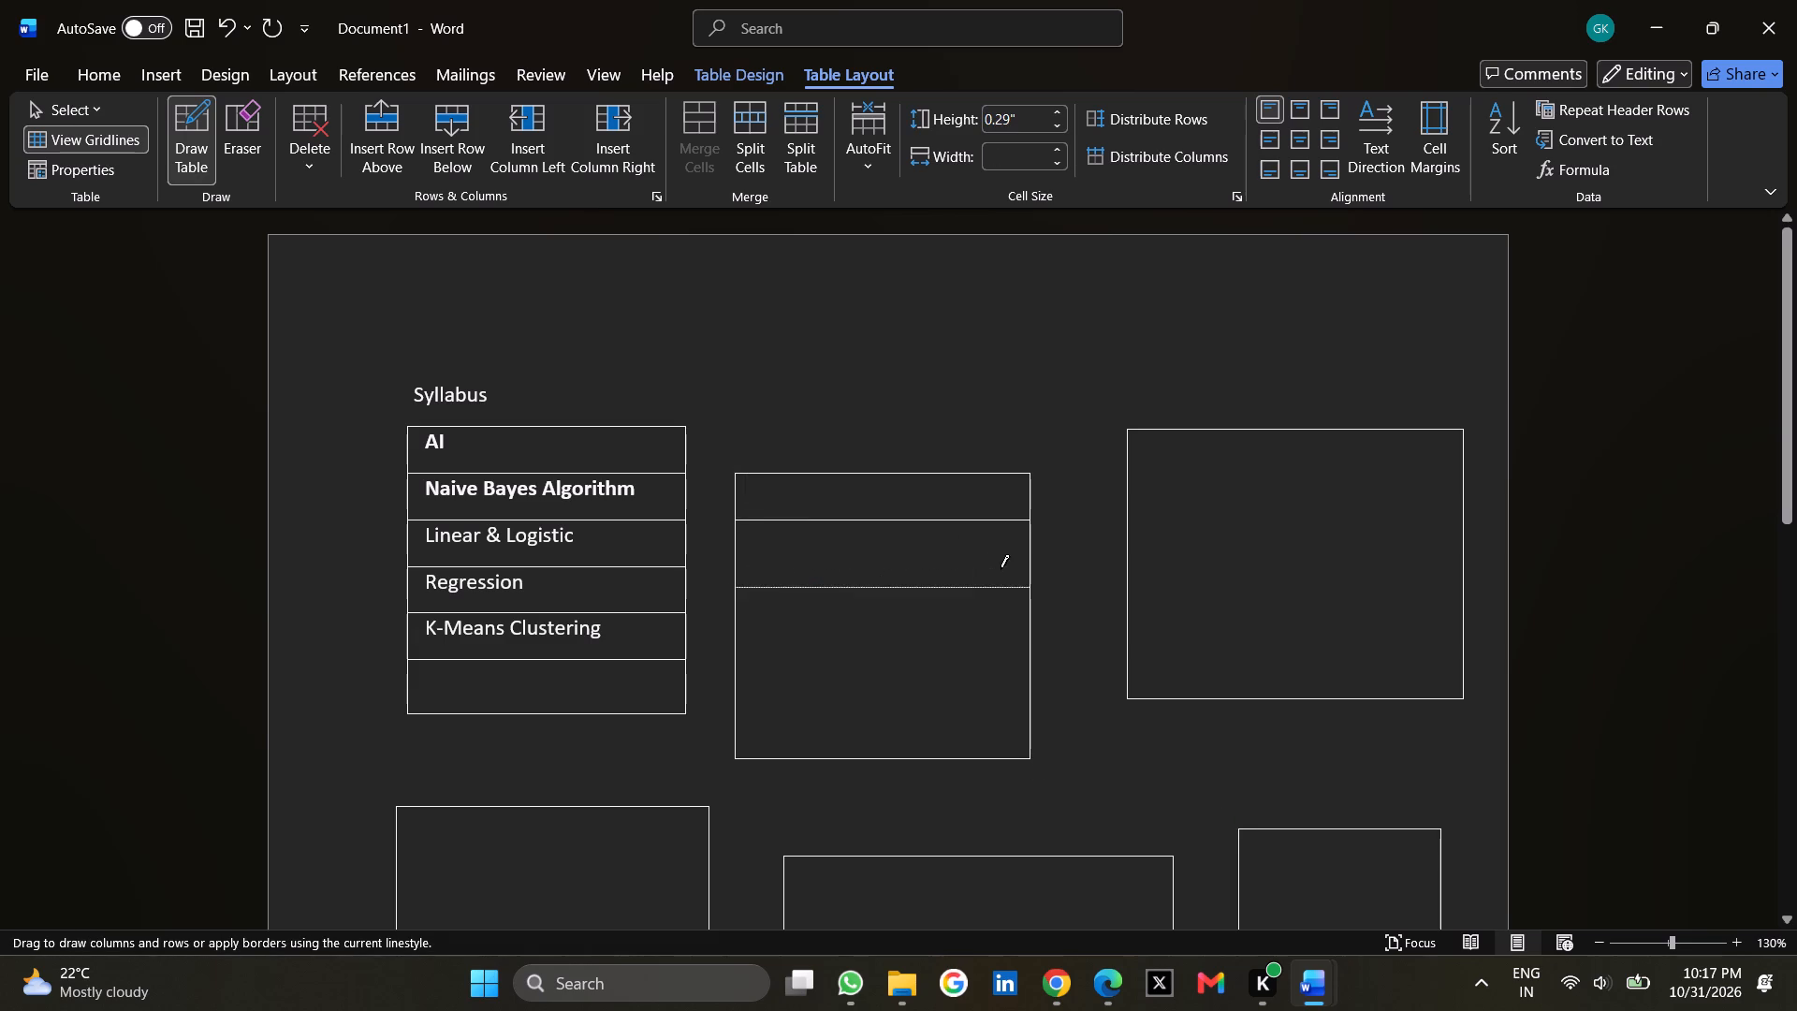
drag(734, 635, 1003, 641)
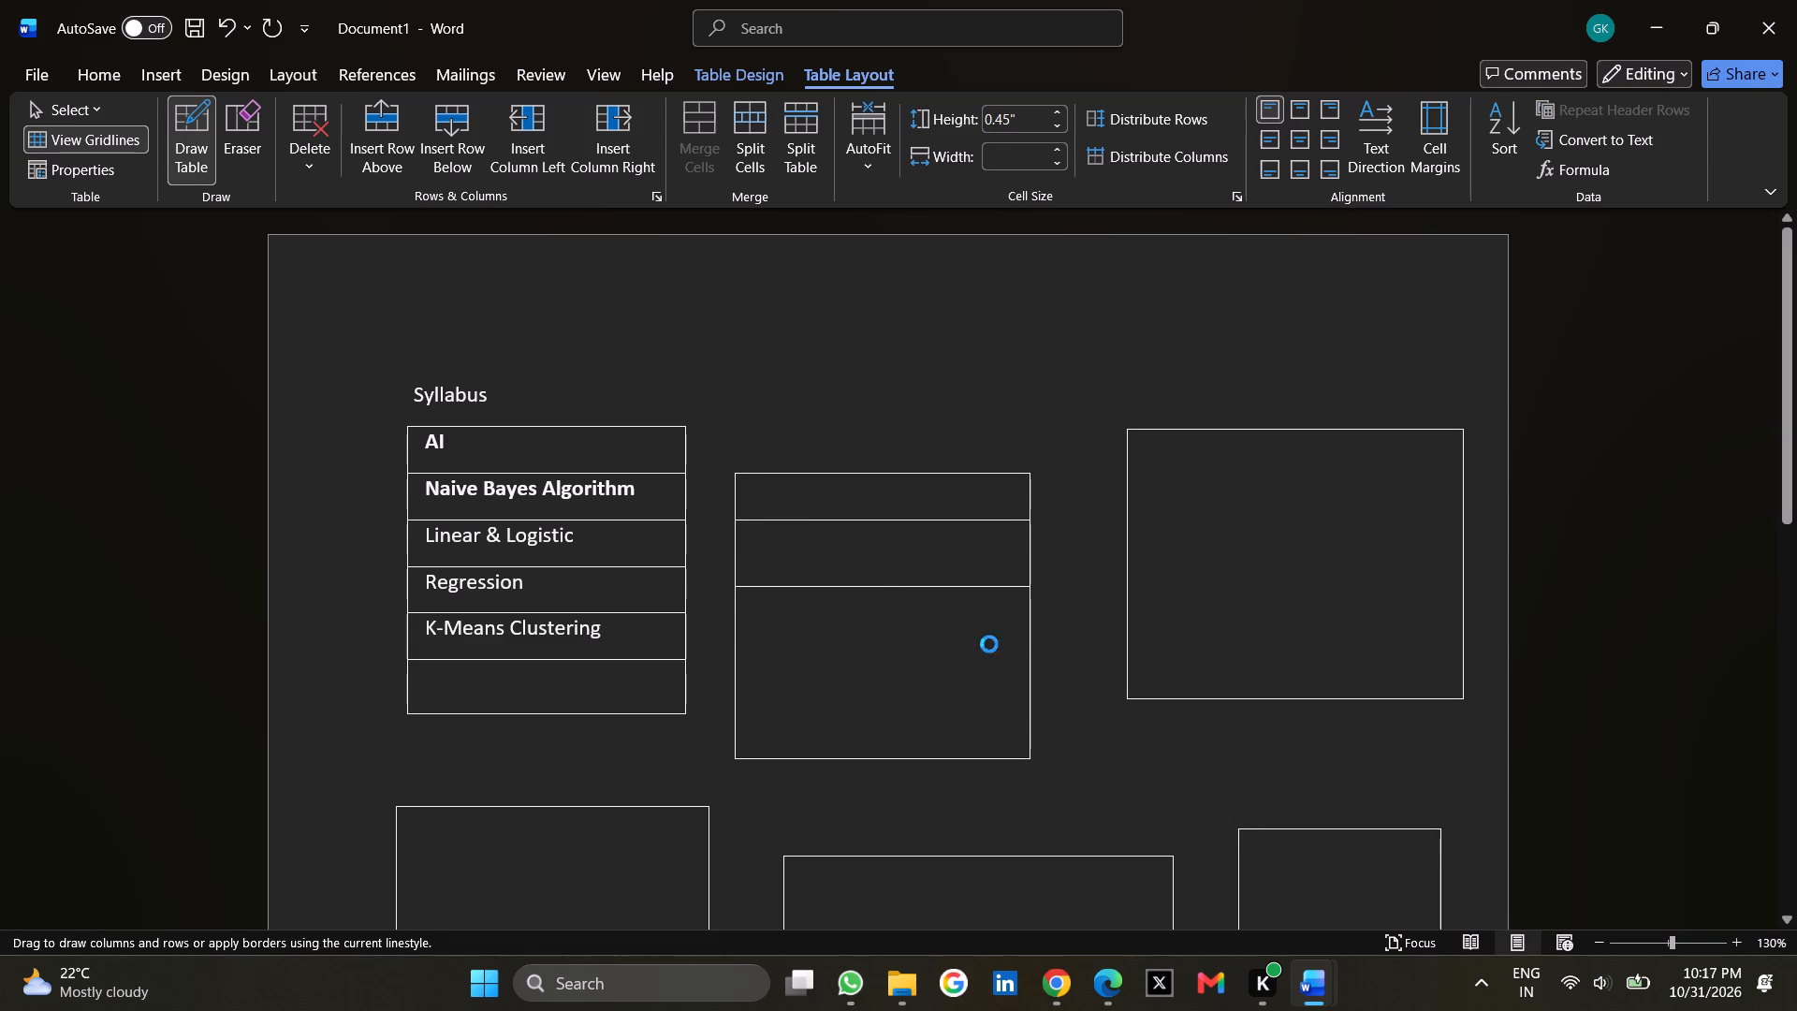
drag(730, 675, 1020, 699)
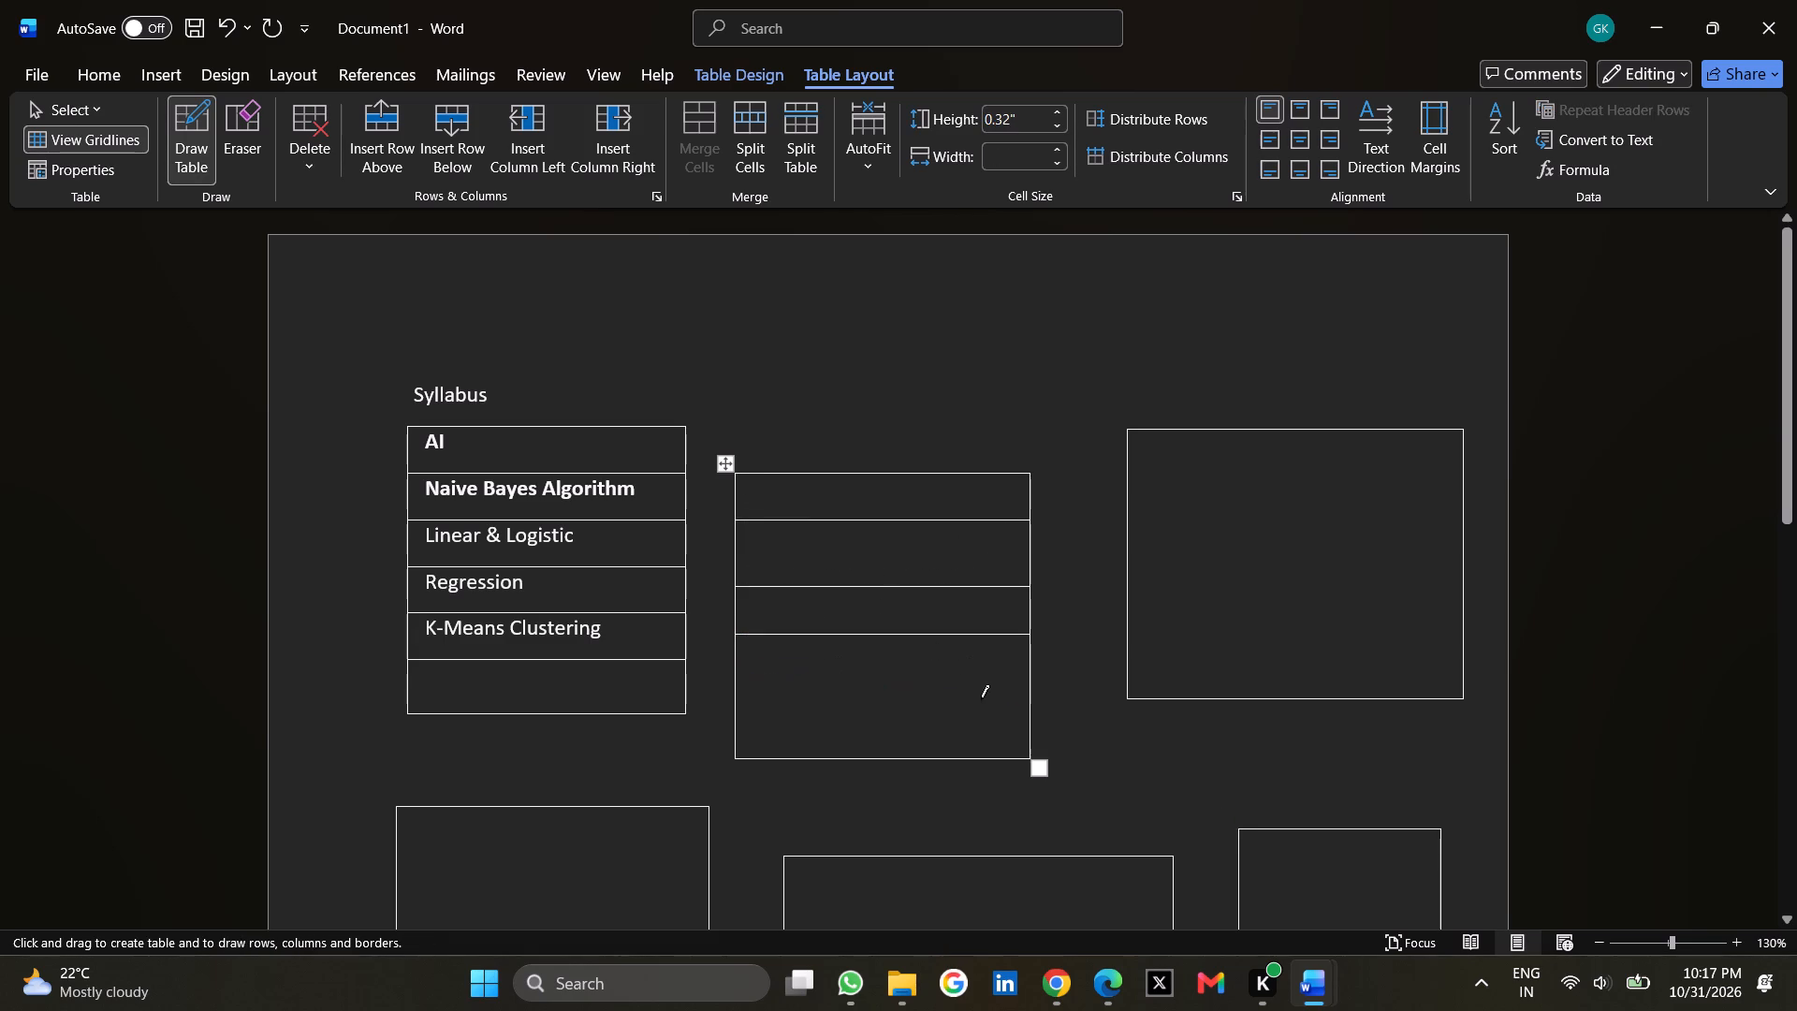
drag(738, 682, 740, 683)
drag(740, 683, 998, 684)
drag(730, 727, 731, 727)
drag(731, 727, 994, 744)
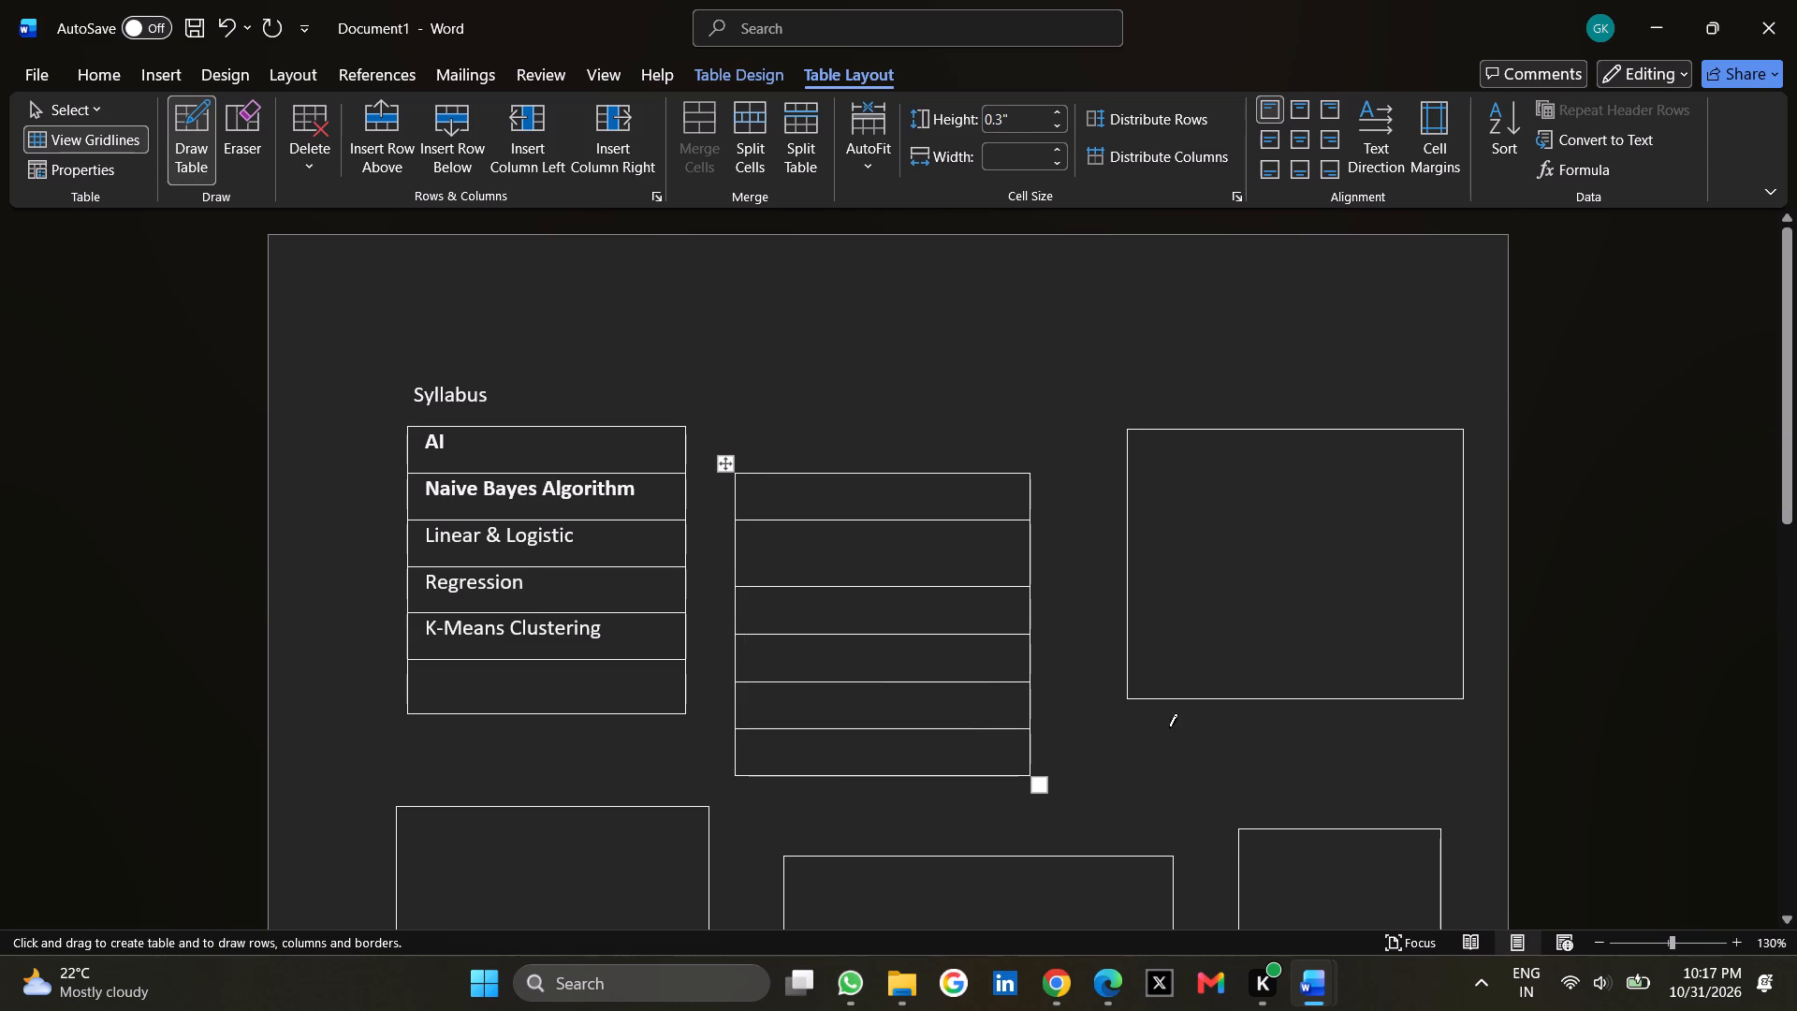
Draw four horizontal borders across the rightmost table of the upper row, dividing it into five rows.
drag(1131, 488, 1288, 497)
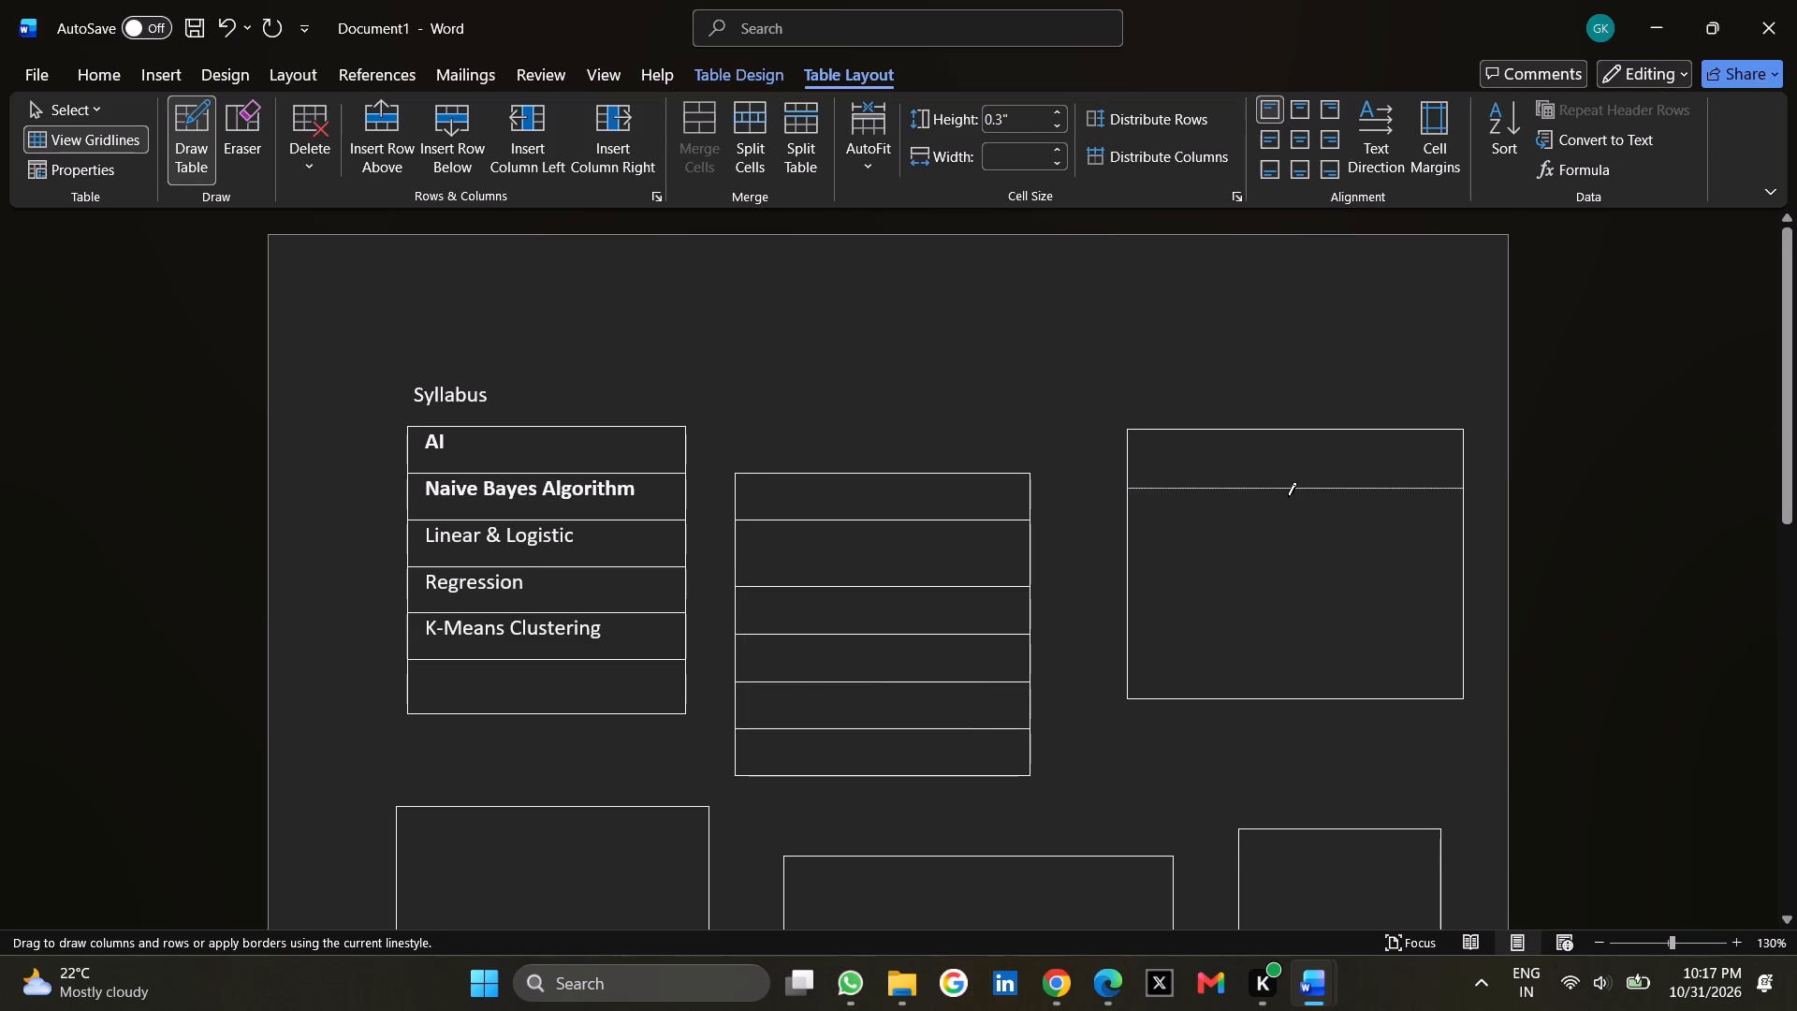
drag(1288, 497, 1384, 492)
drag(1129, 552, 1289, 557)
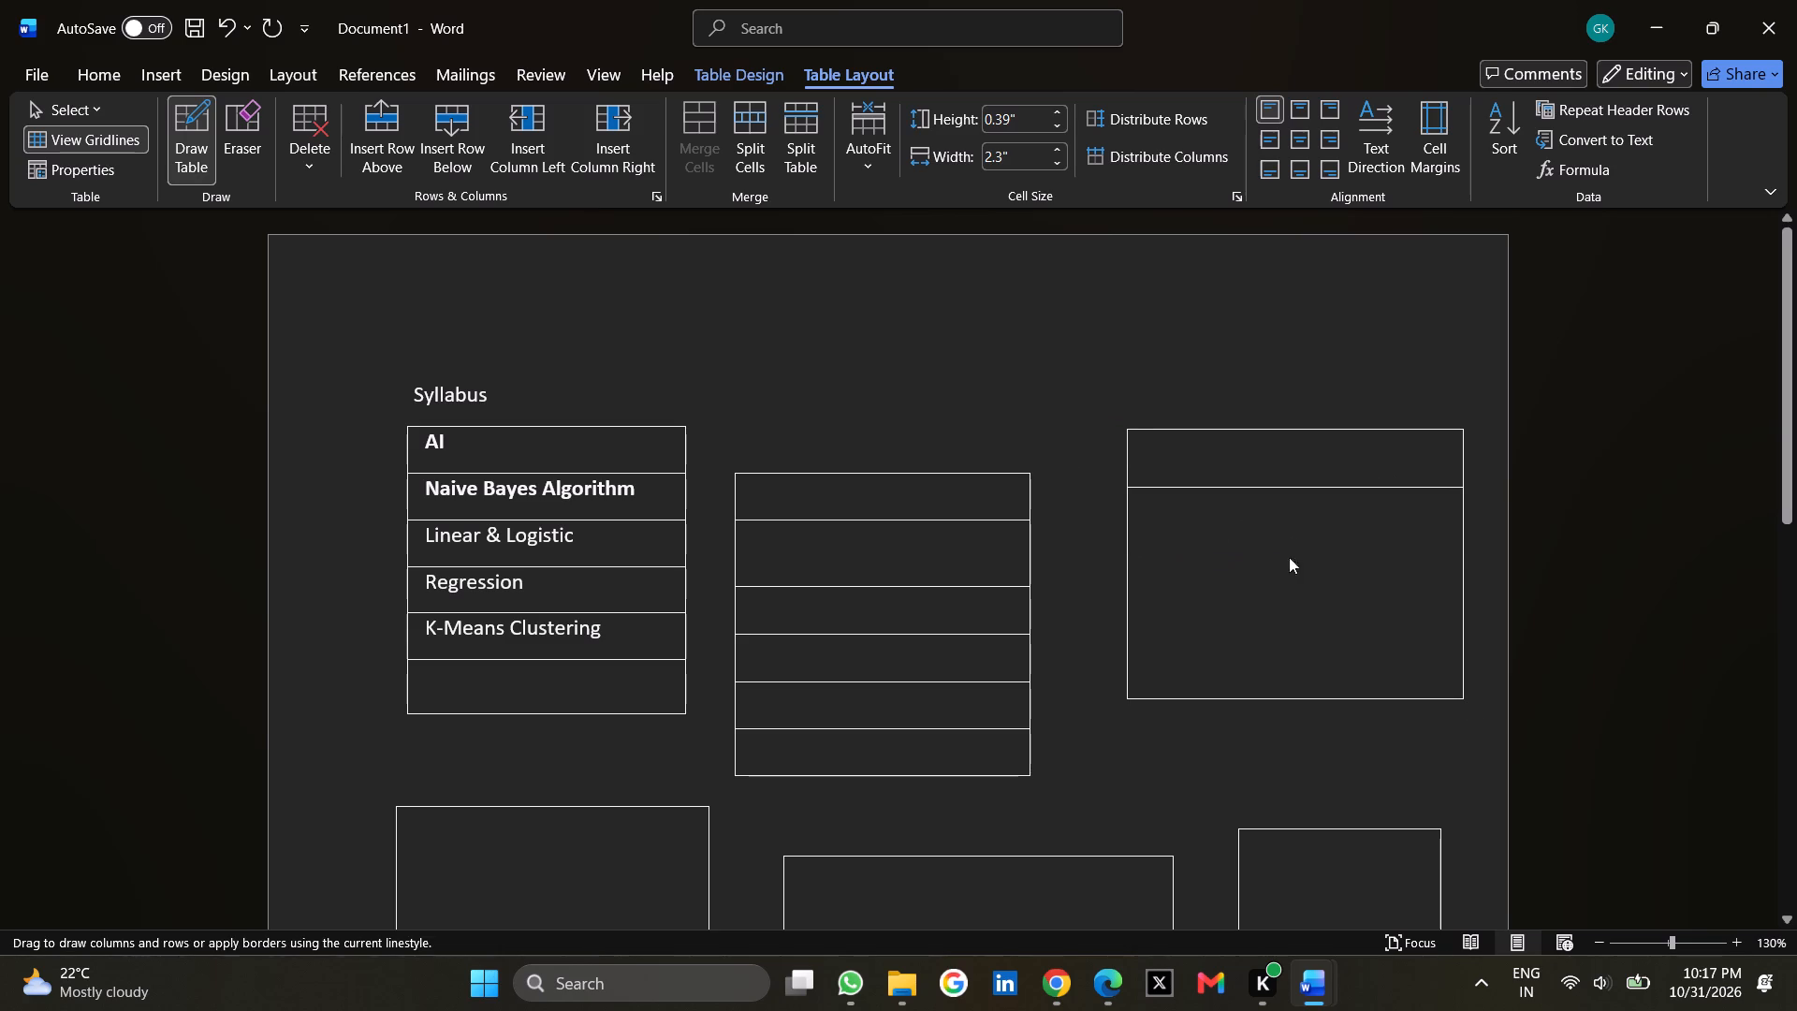
click(1289, 557)
drag(1122, 619, 1208, 621)
click(1208, 621)
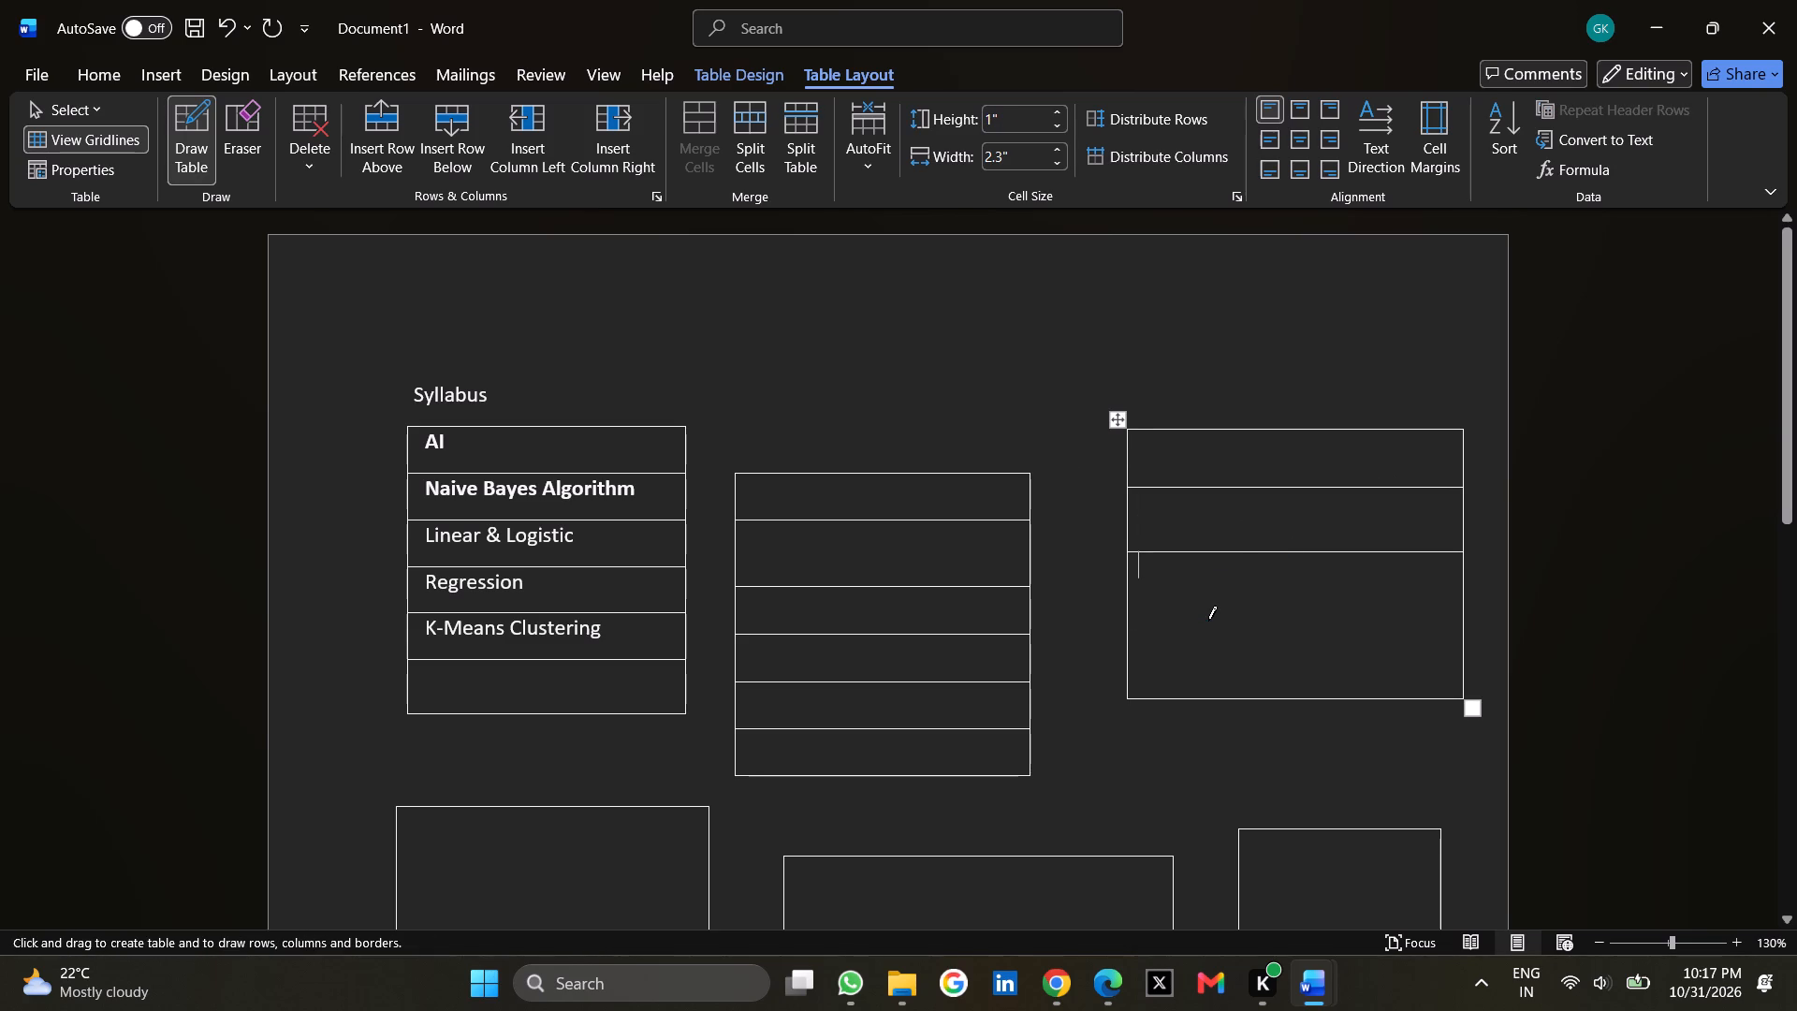
drag(1127, 612, 1385, 600)
drag(1130, 665, 1338, 660)
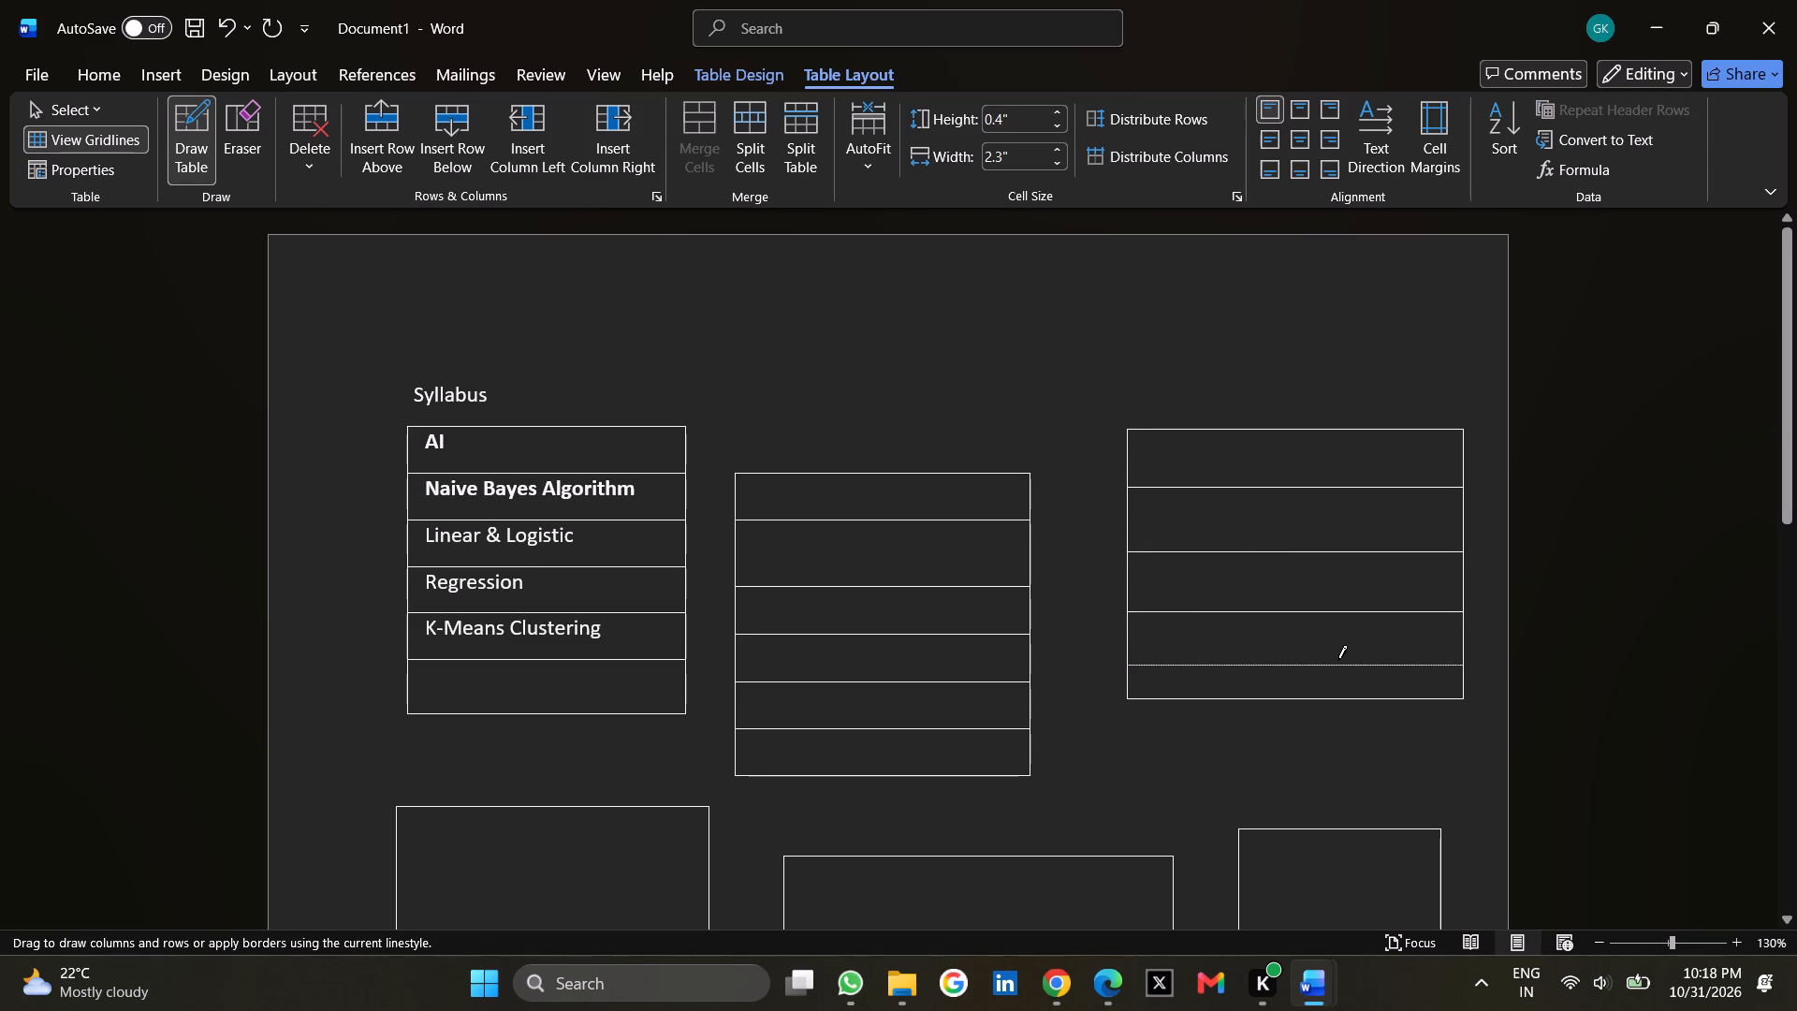
Draw four horizontal borders across the leftmost table of the lower row, dividing it into five rows.
scroll(1159, 655, down, 2)
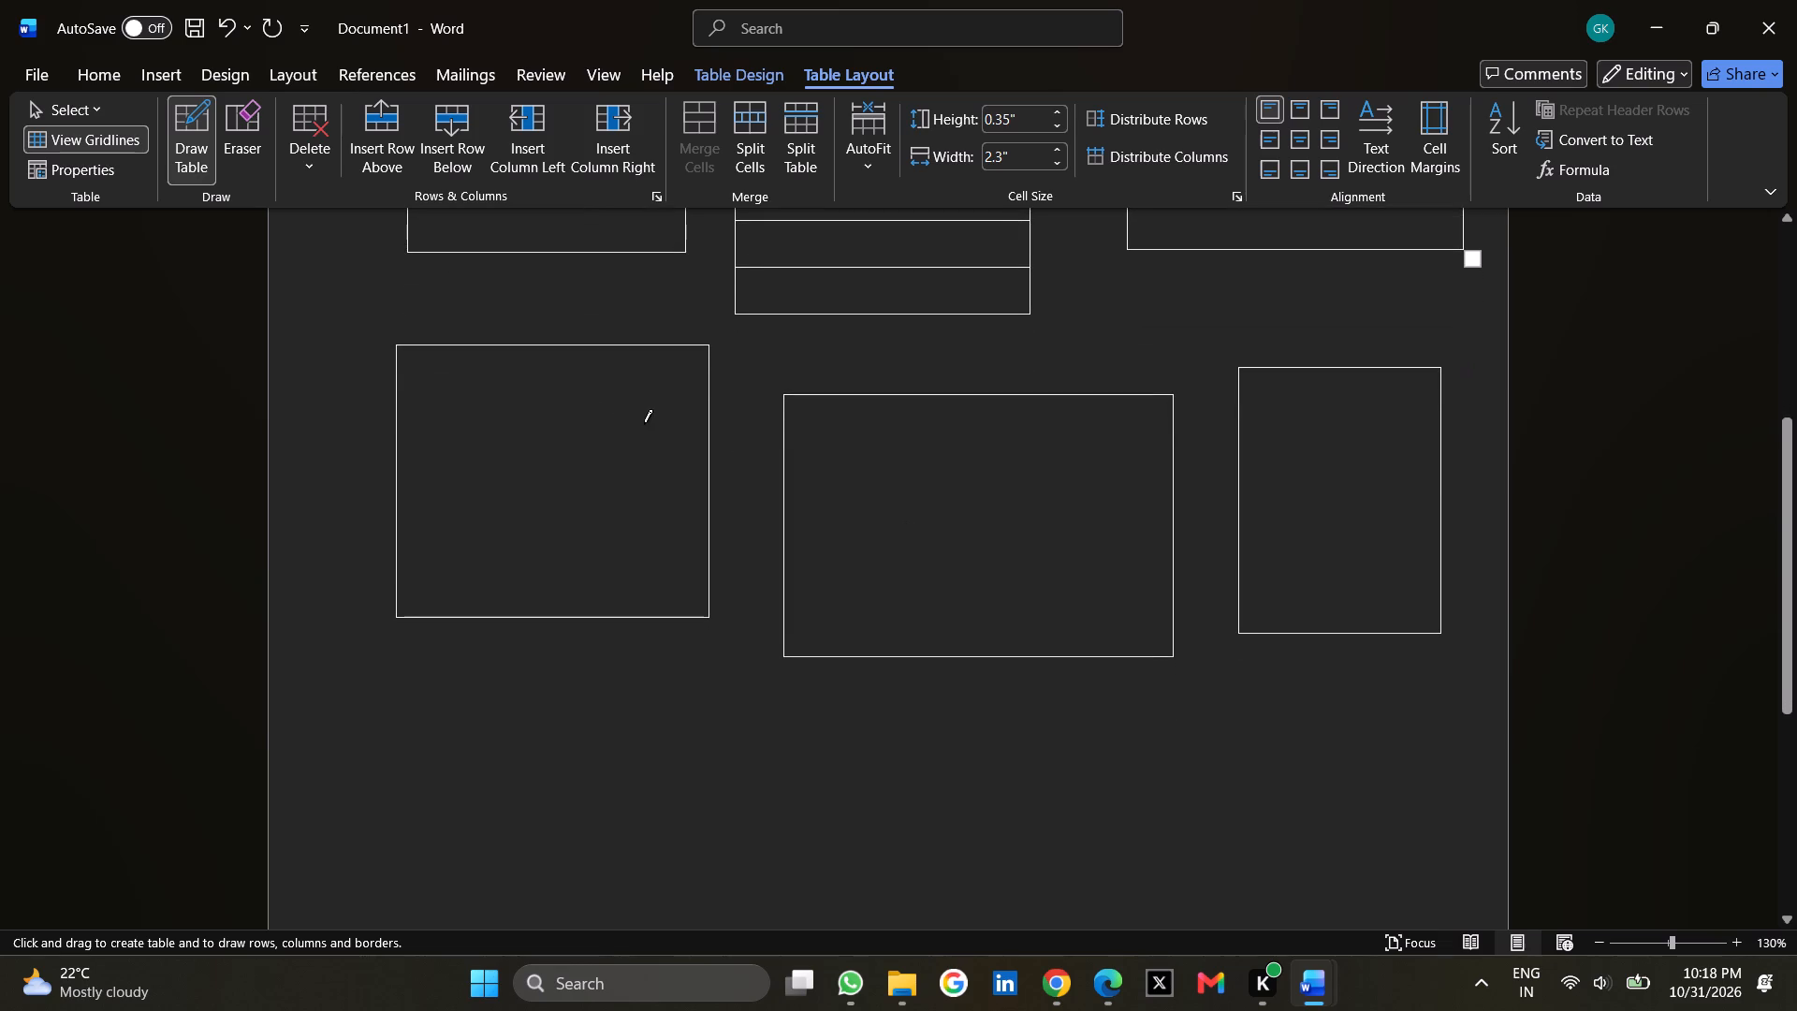
drag(398, 389, 677, 407)
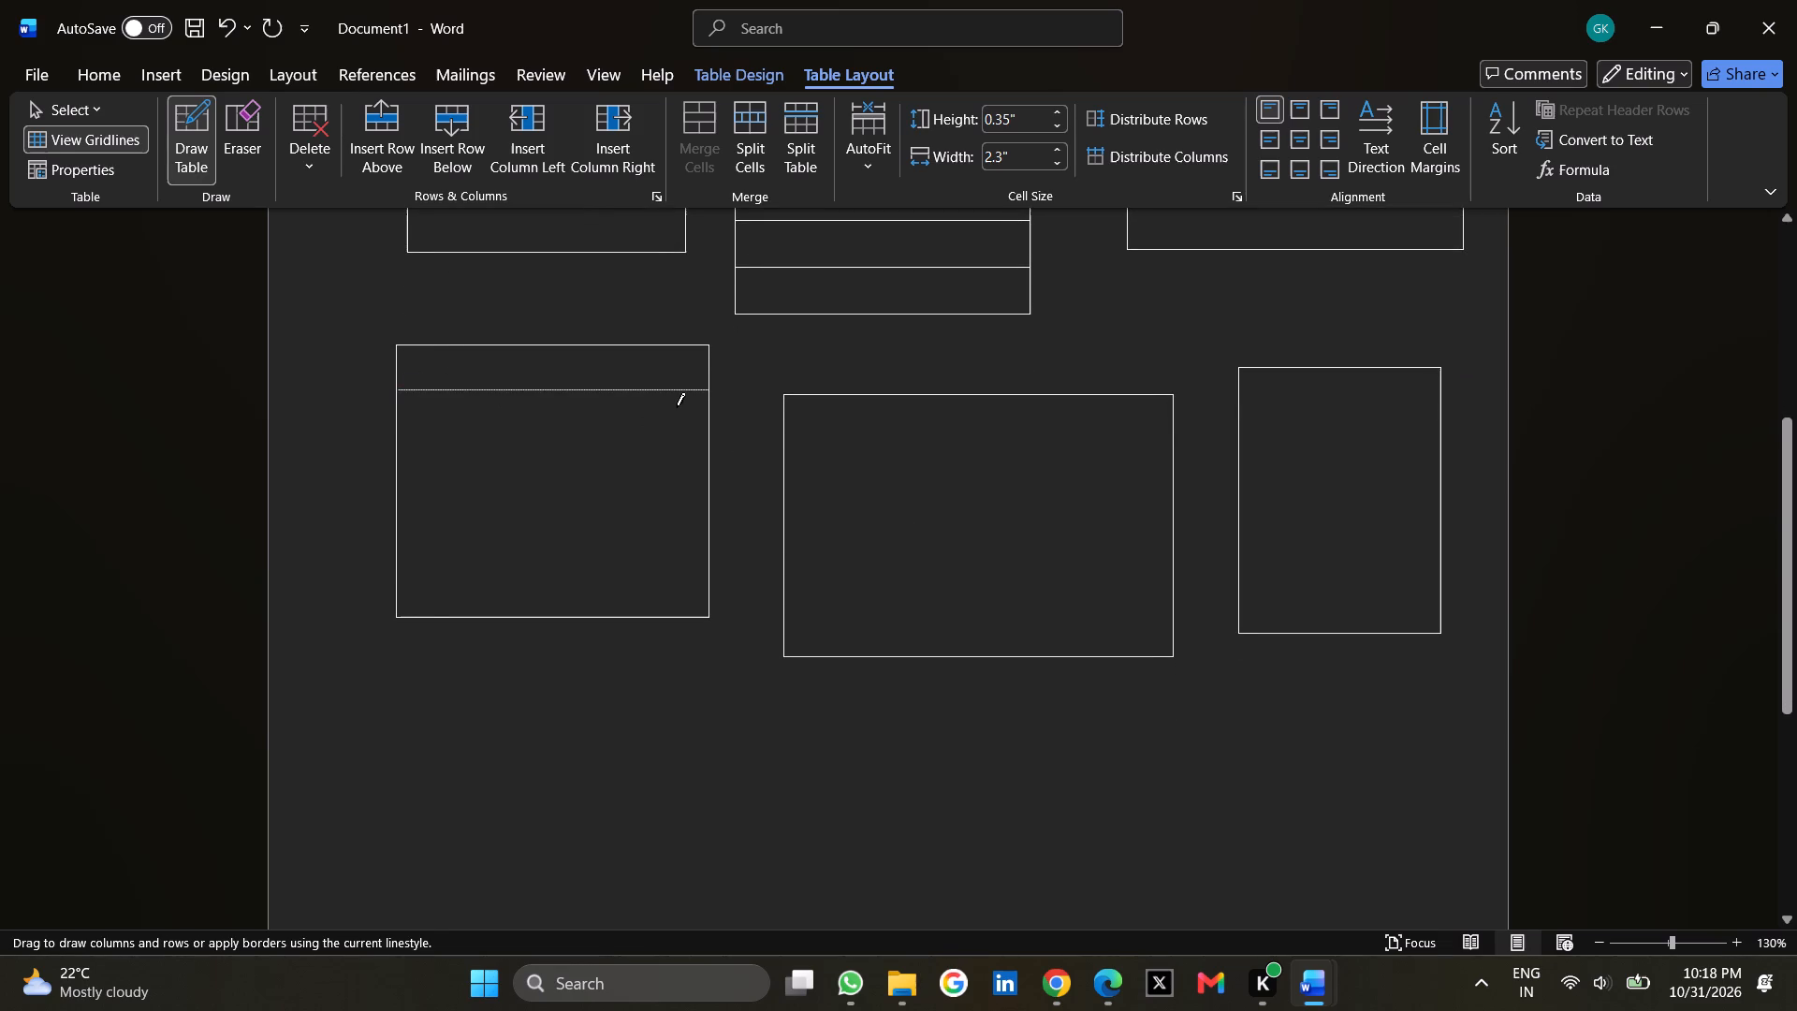
drag(677, 407, 677, 408)
drag(396, 447, 657, 456)
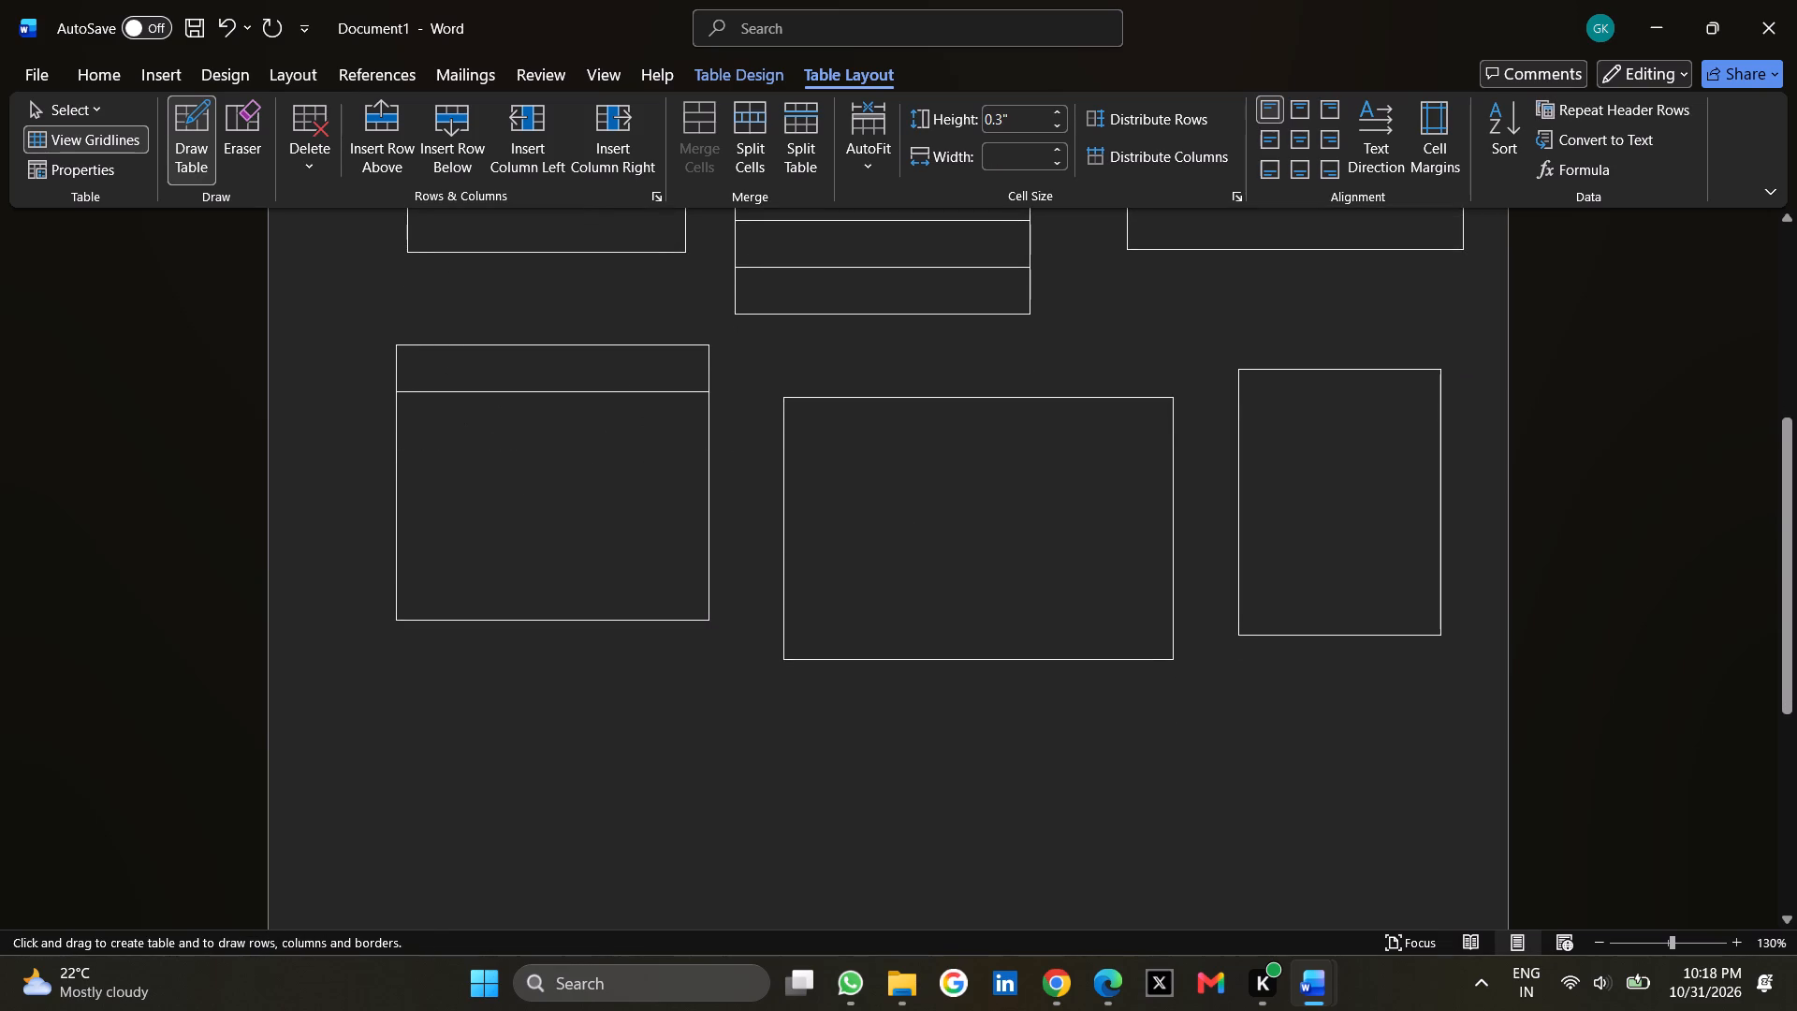
drag(397, 506, 658, 513)
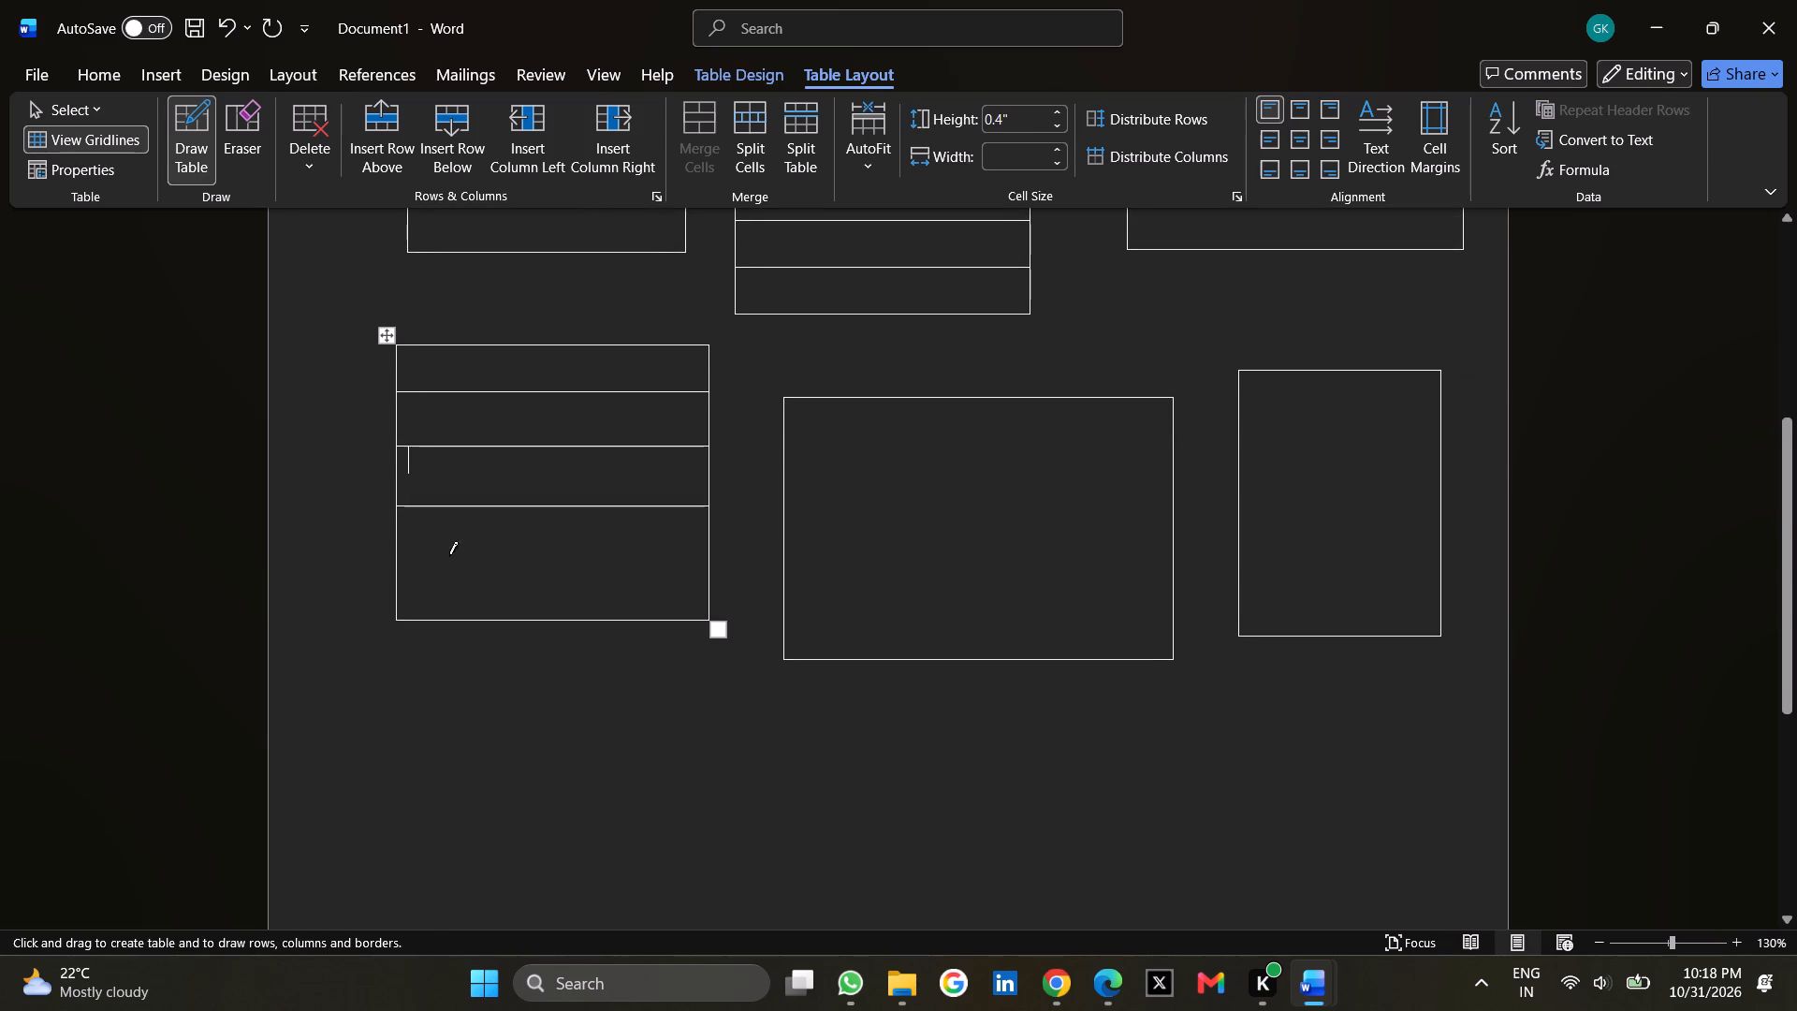
drag(394, 557, 675, 550)
Draw four horizontal borders across the middle table of the lower row, dividing it into five rows.
drag(785, 446, 1013, 450)
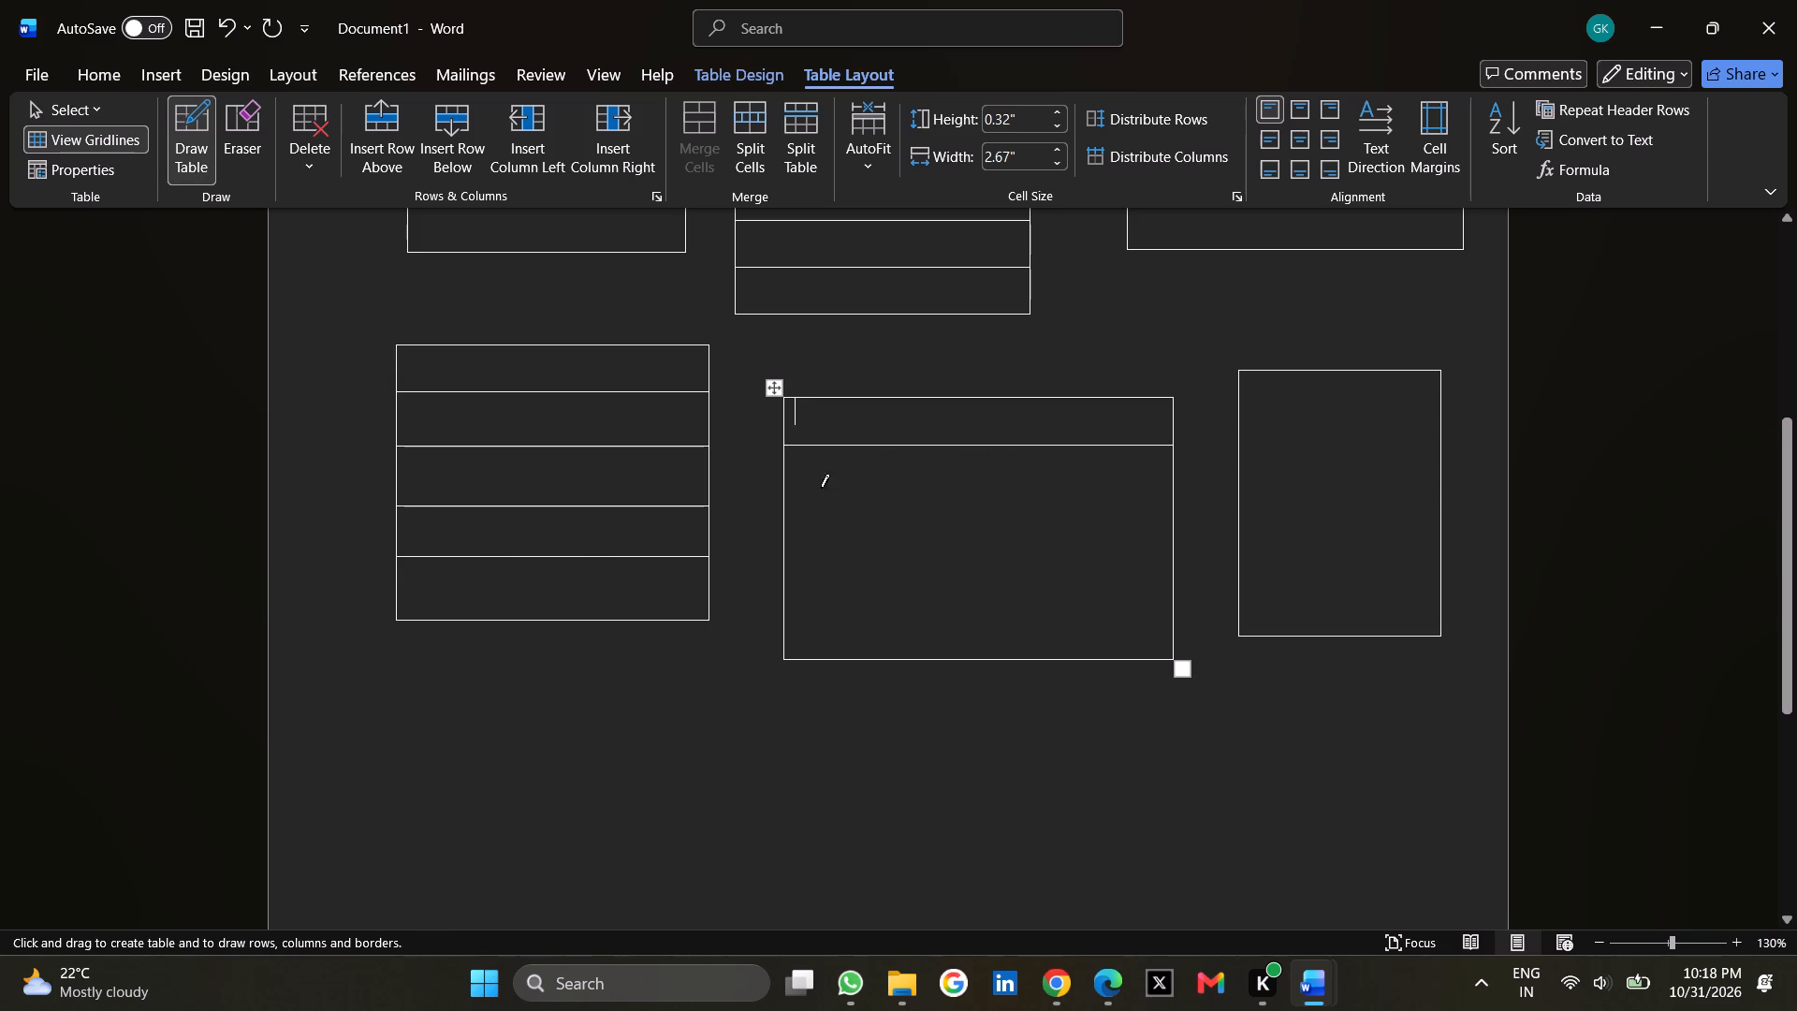
drag(780, 515, 968, 512)
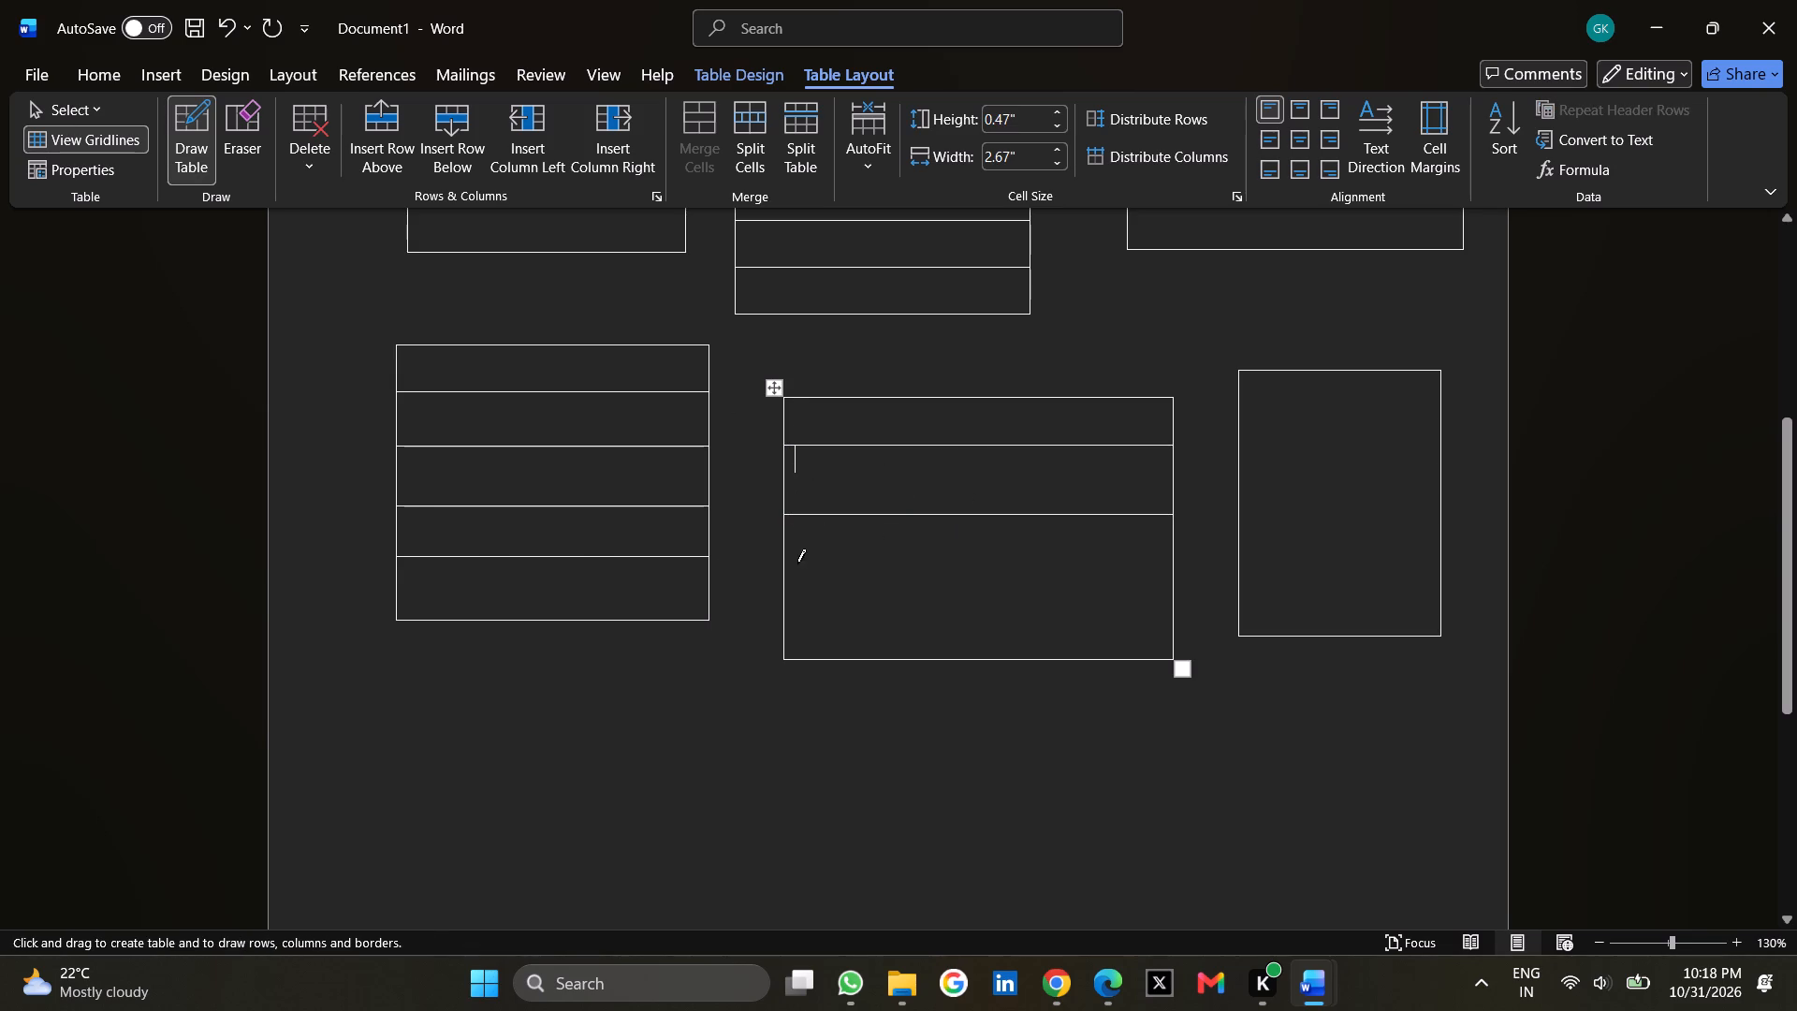
drag(782, 564, 969, 562)
drag(785, 613, 996, 593)
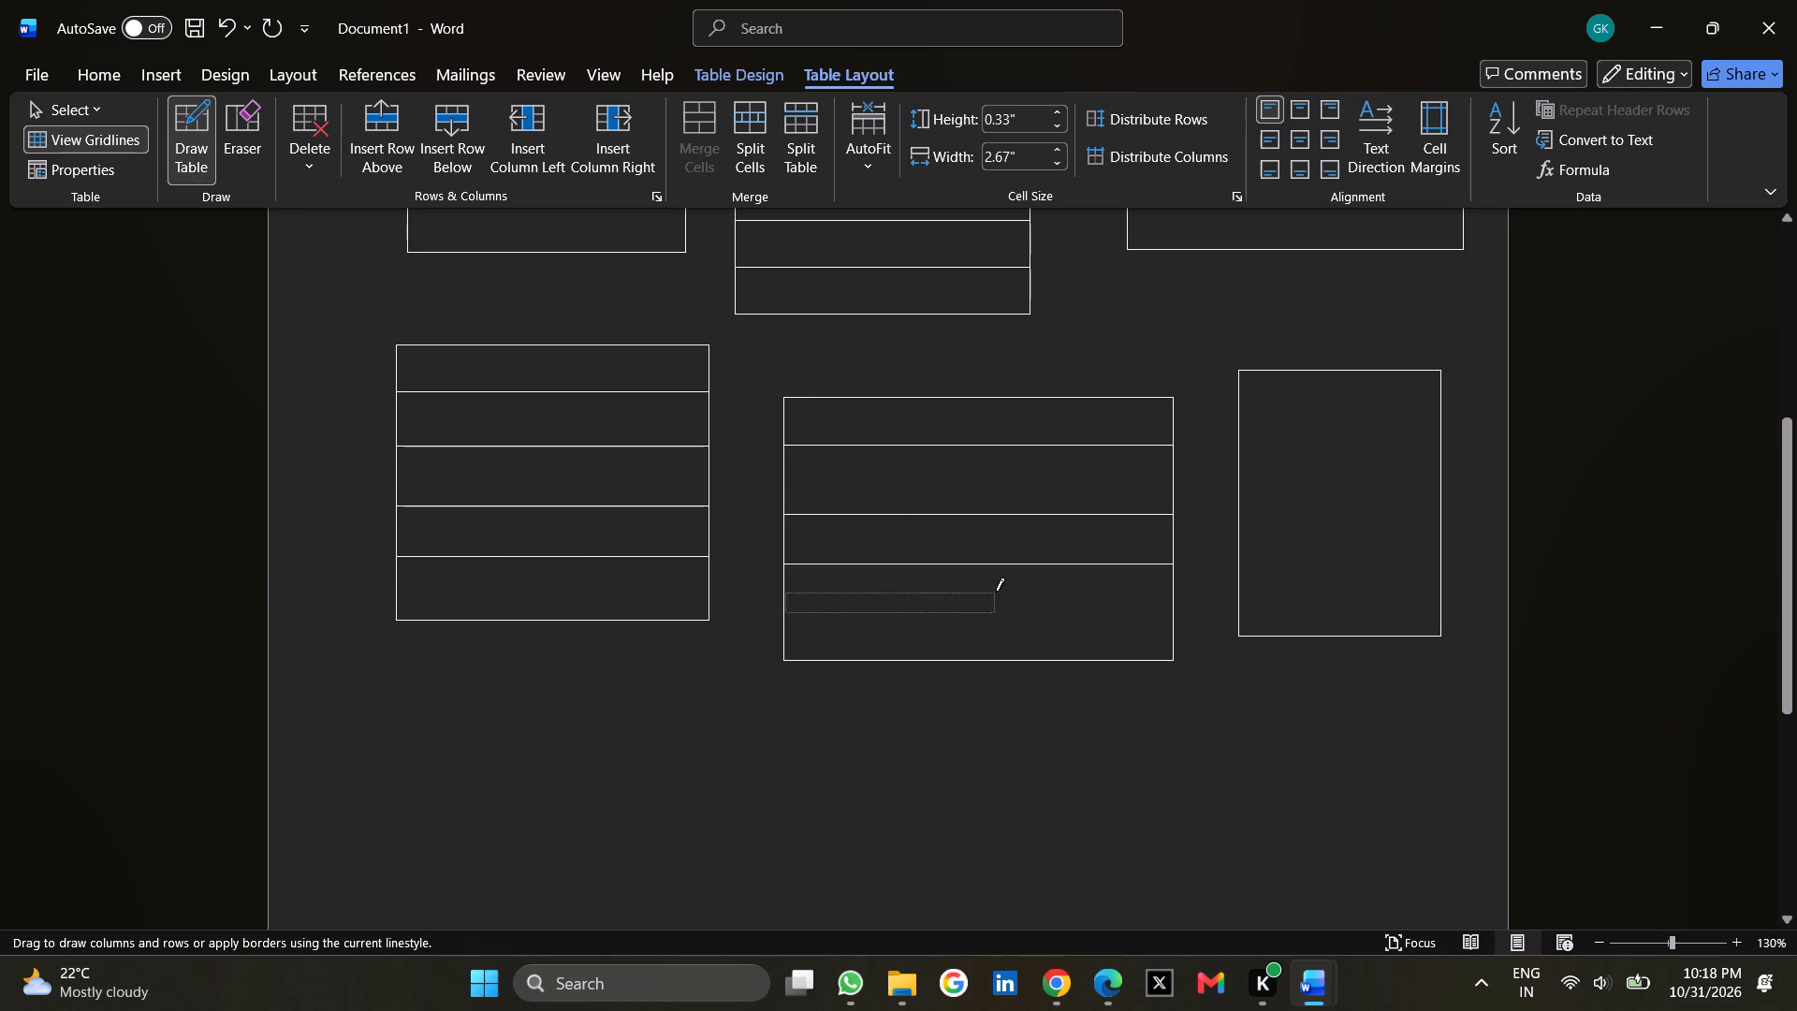
key(ctrl+z)
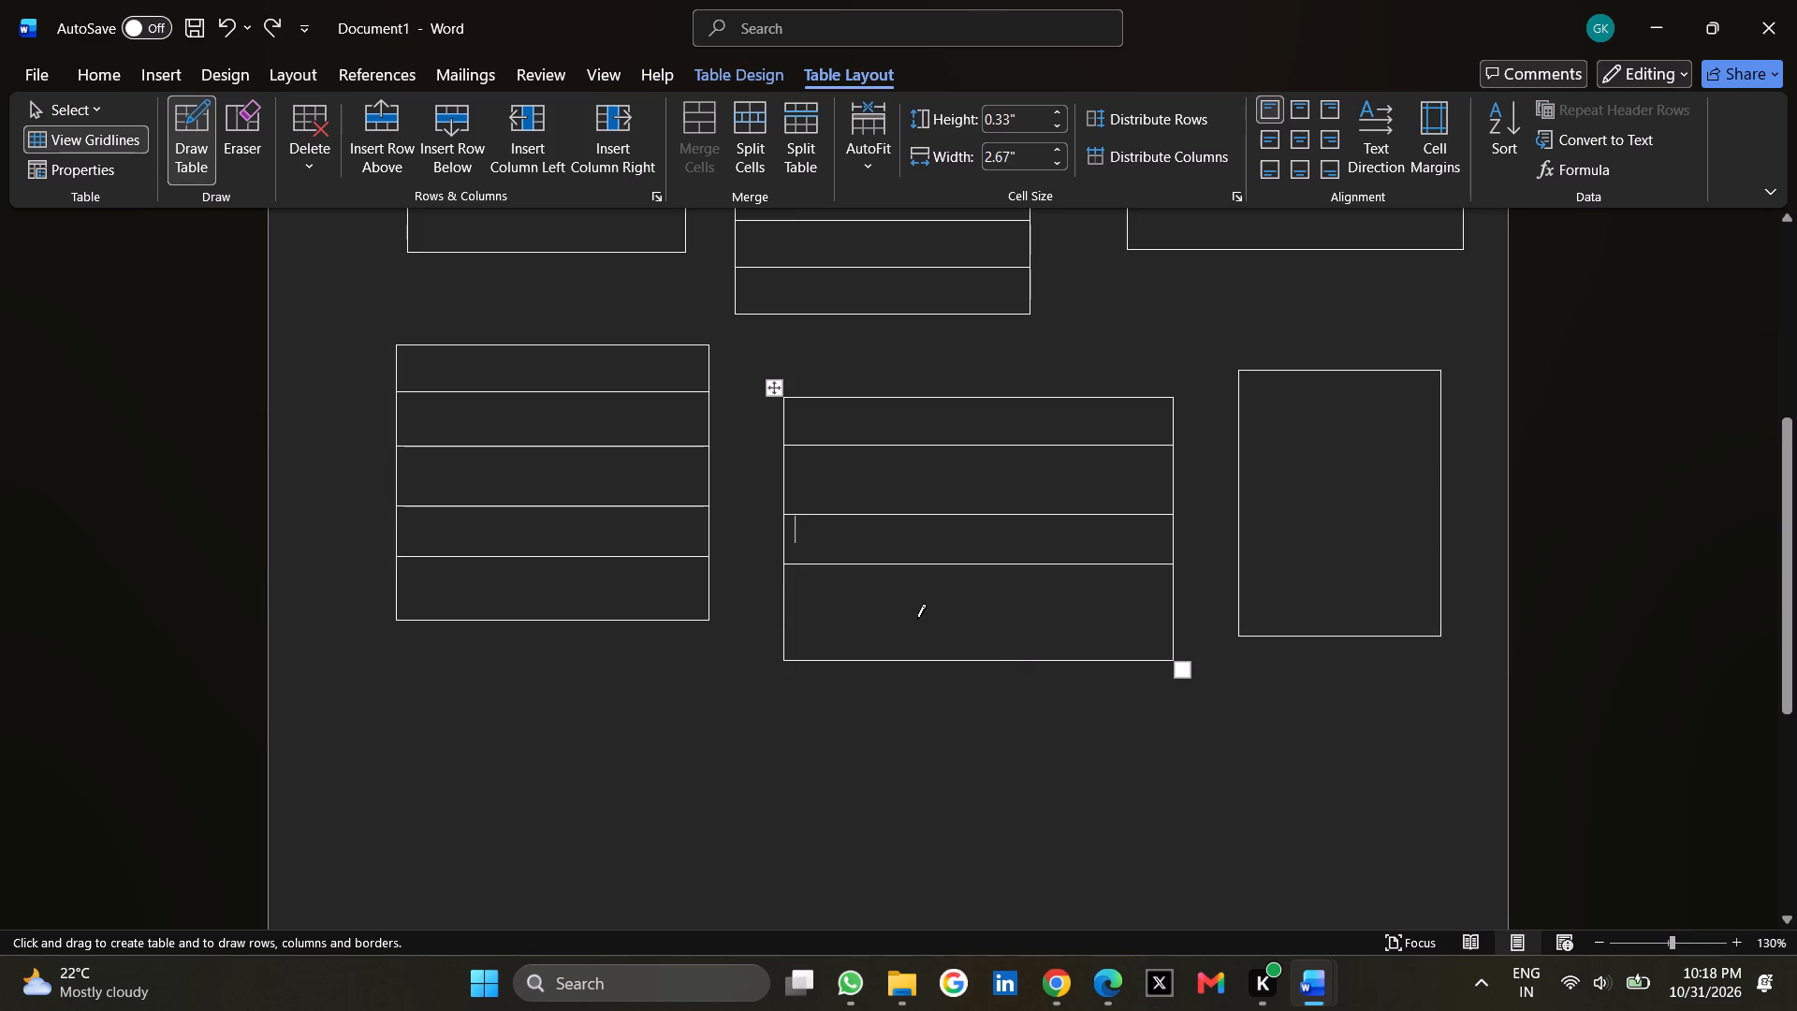
drag(788, 608, 1024, 619)
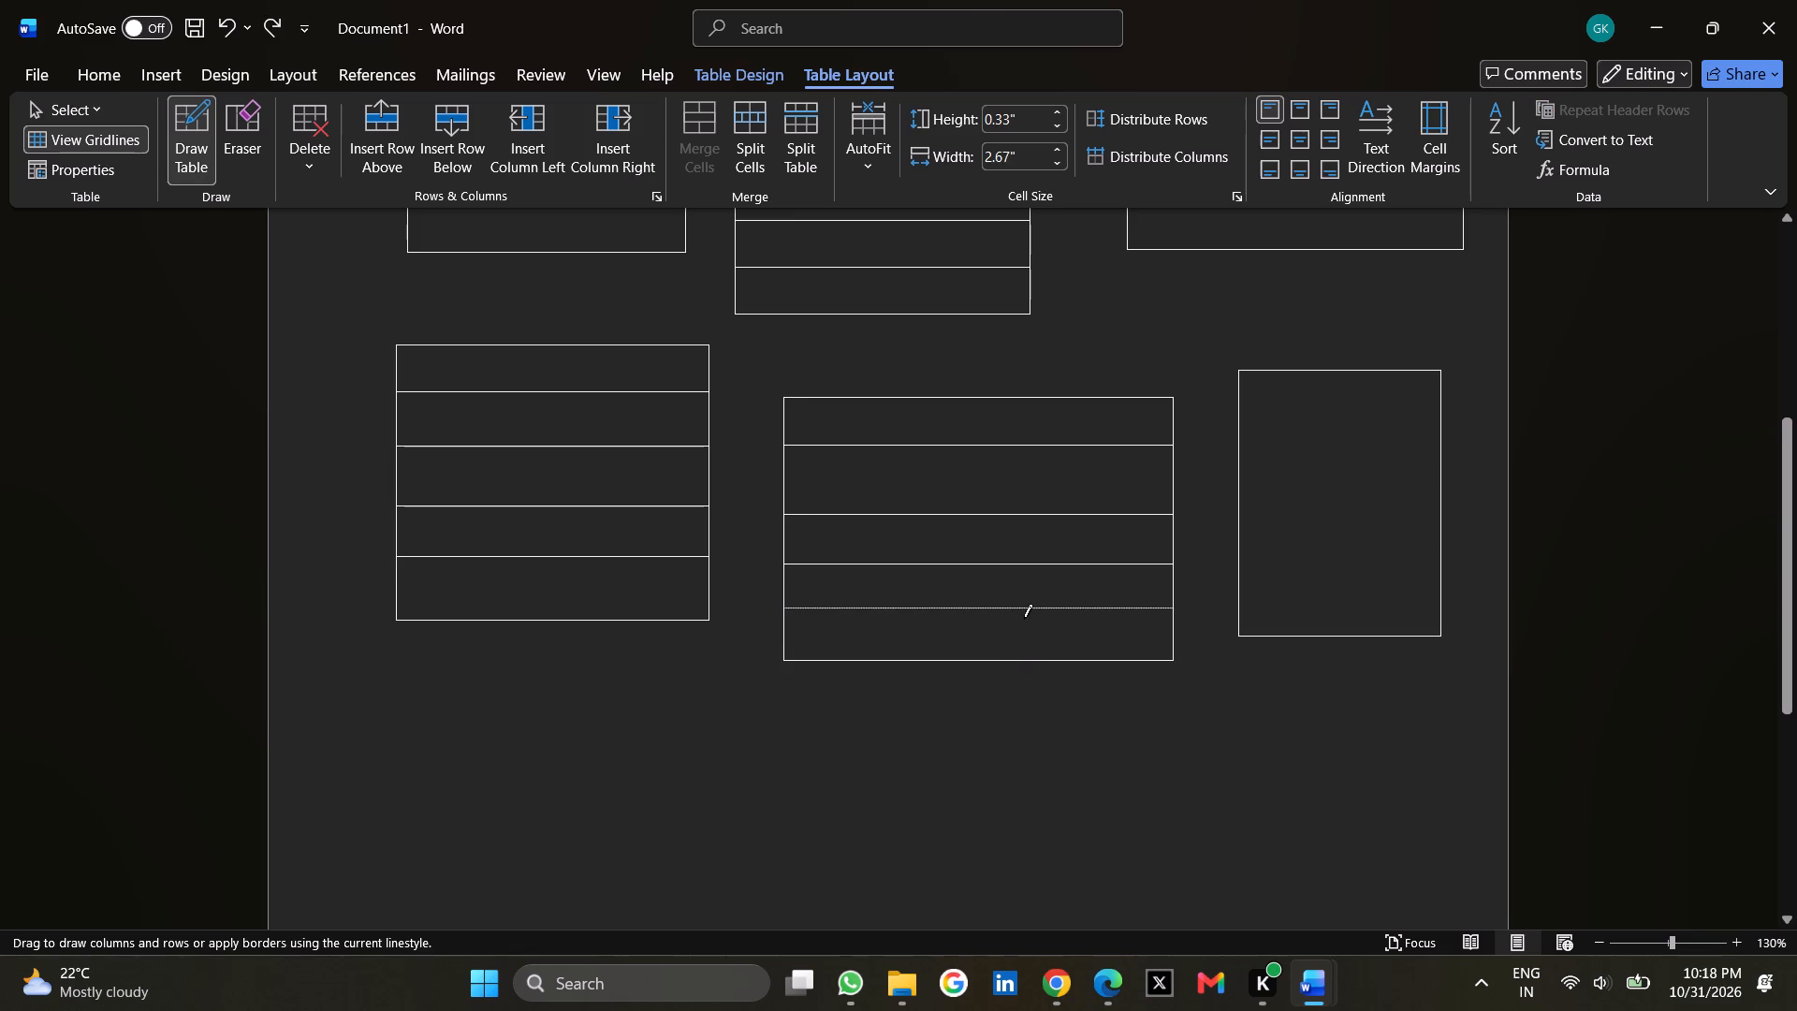
Draw five horizontal borders across the rightmost table of the lower row, dividing it into six rows.
drag(1241, 413, 1388, 416)
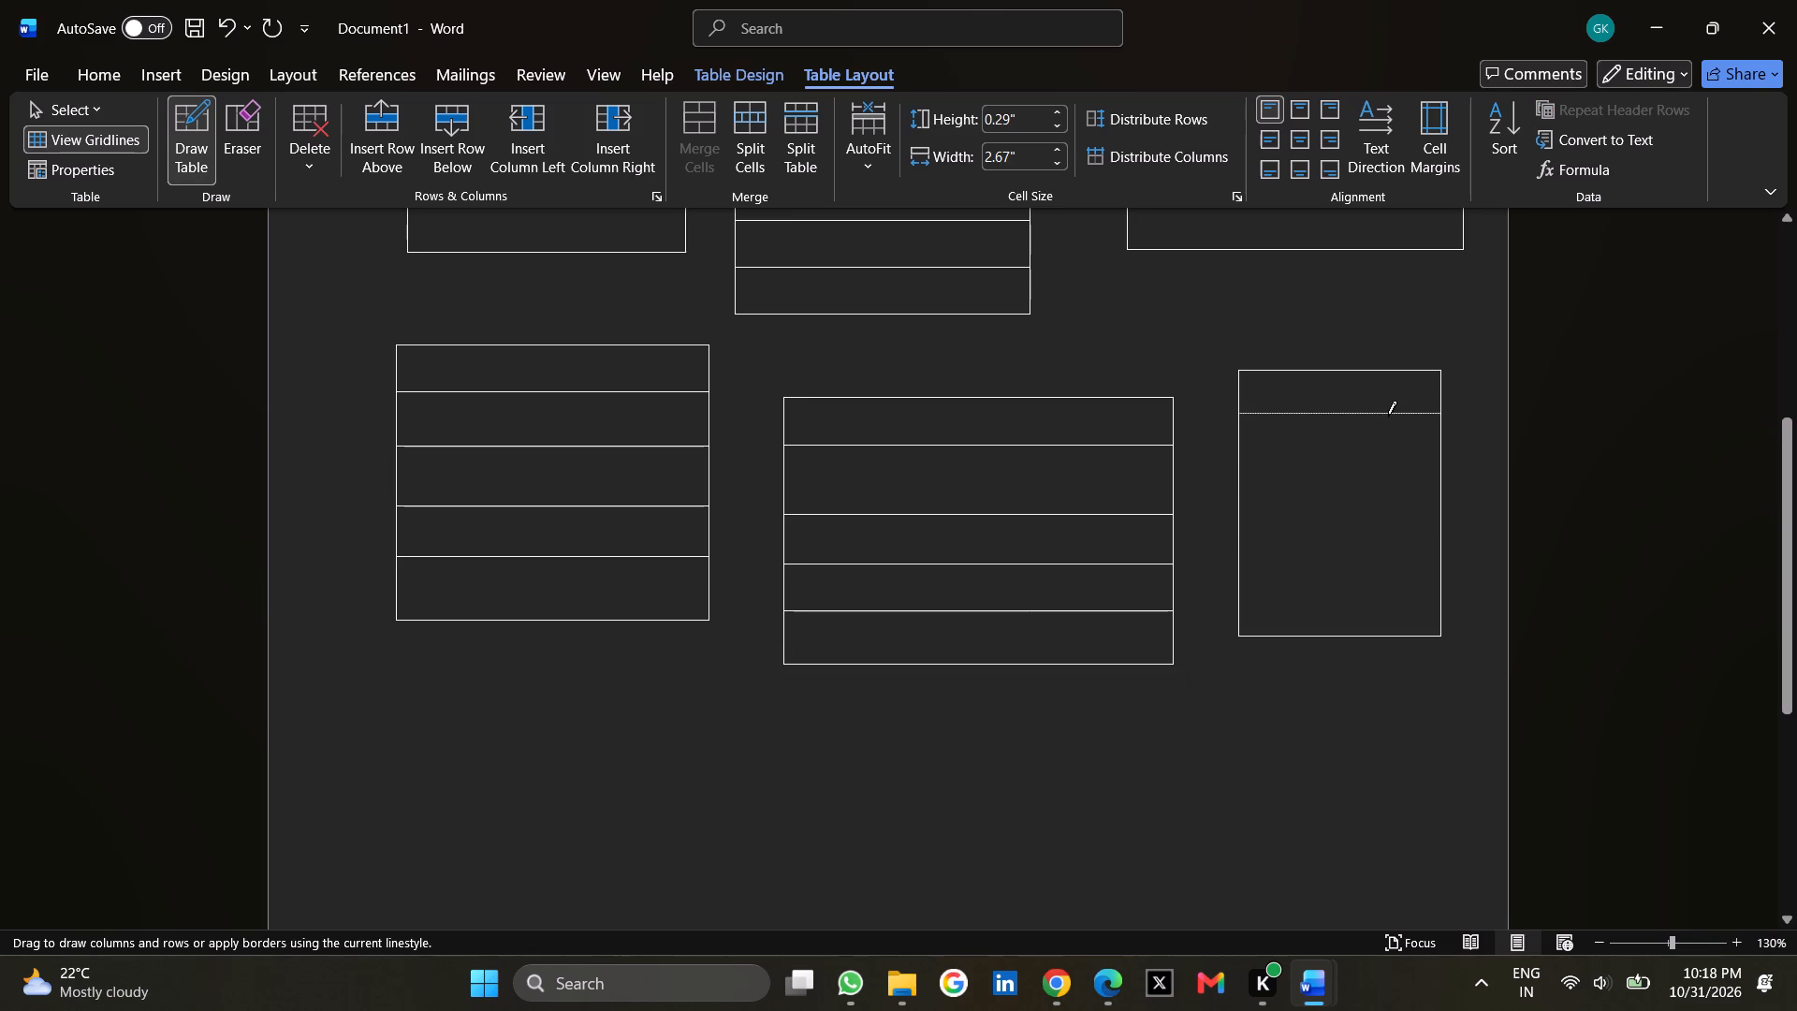
drag(1388, 416, 1389, 416)
drag(1241, 462, 1385, 472)
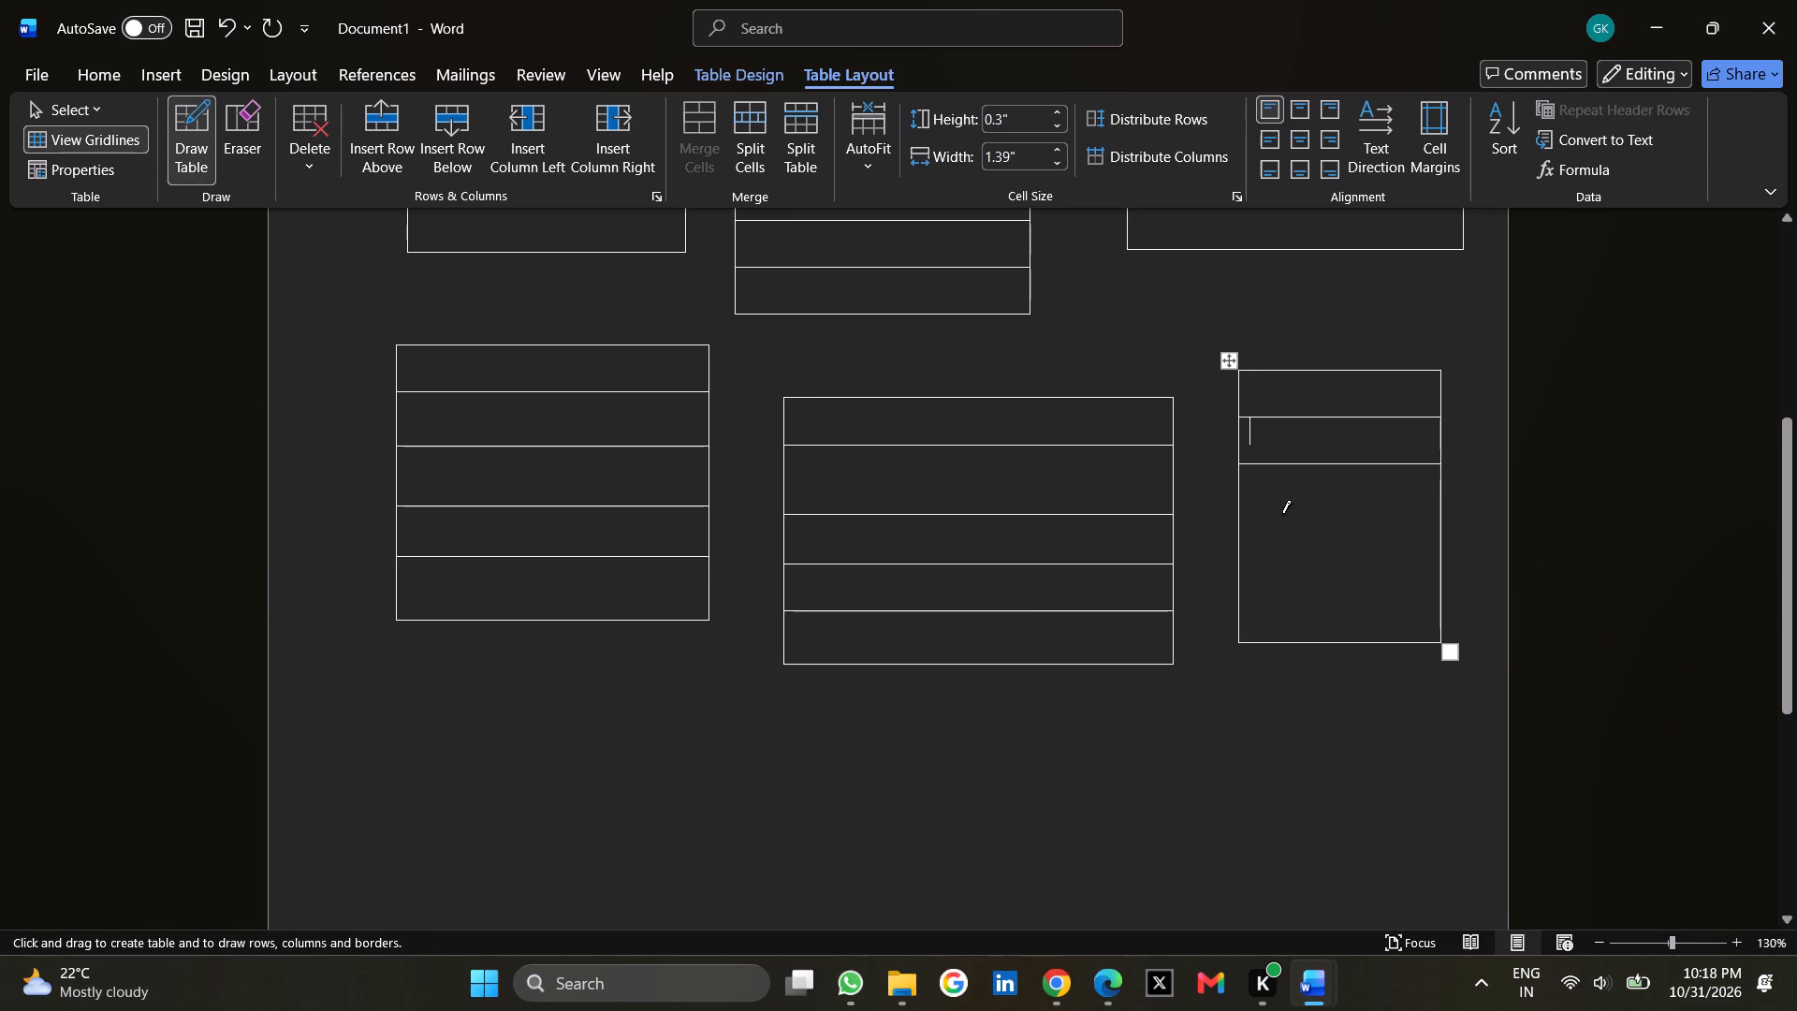
drag(1241, 520, 1385, 499)
click(1385, 499)
key(ctrl+z)
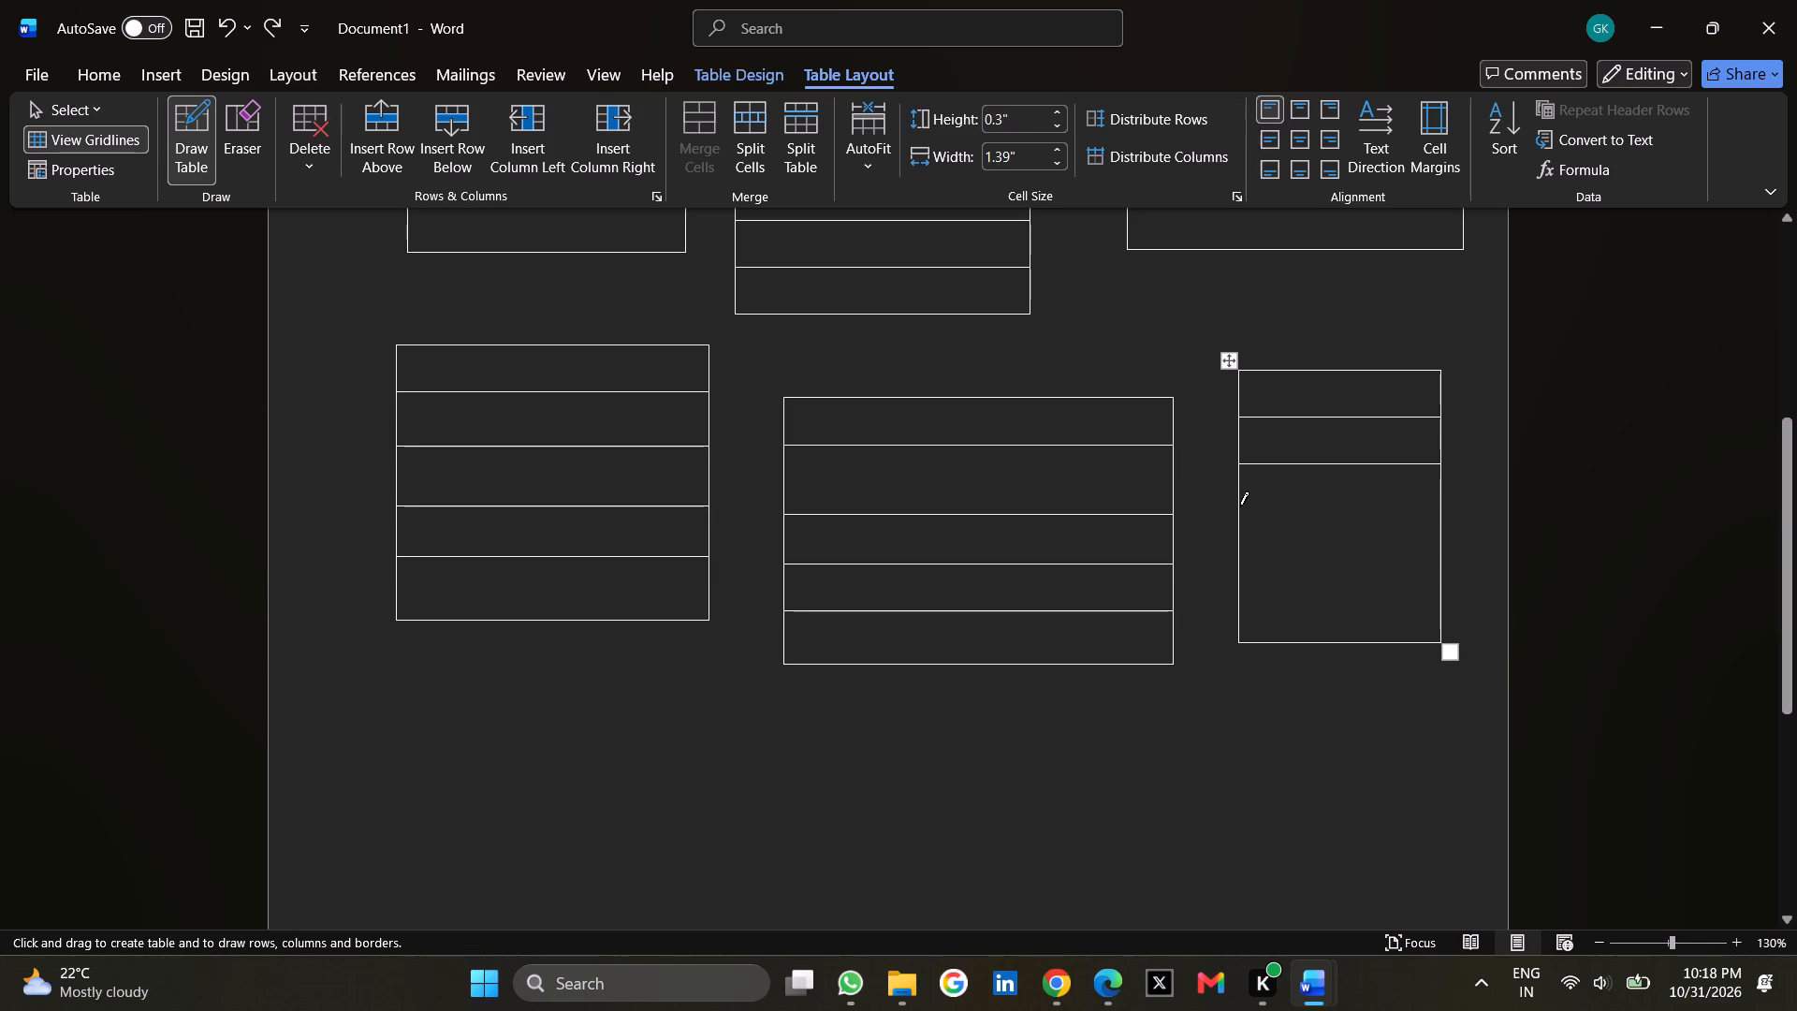
drag(1241, 508, 1413, 510)
drag(1241, 547, 1409, 540)
drag(1244, 603, 1434, 587)
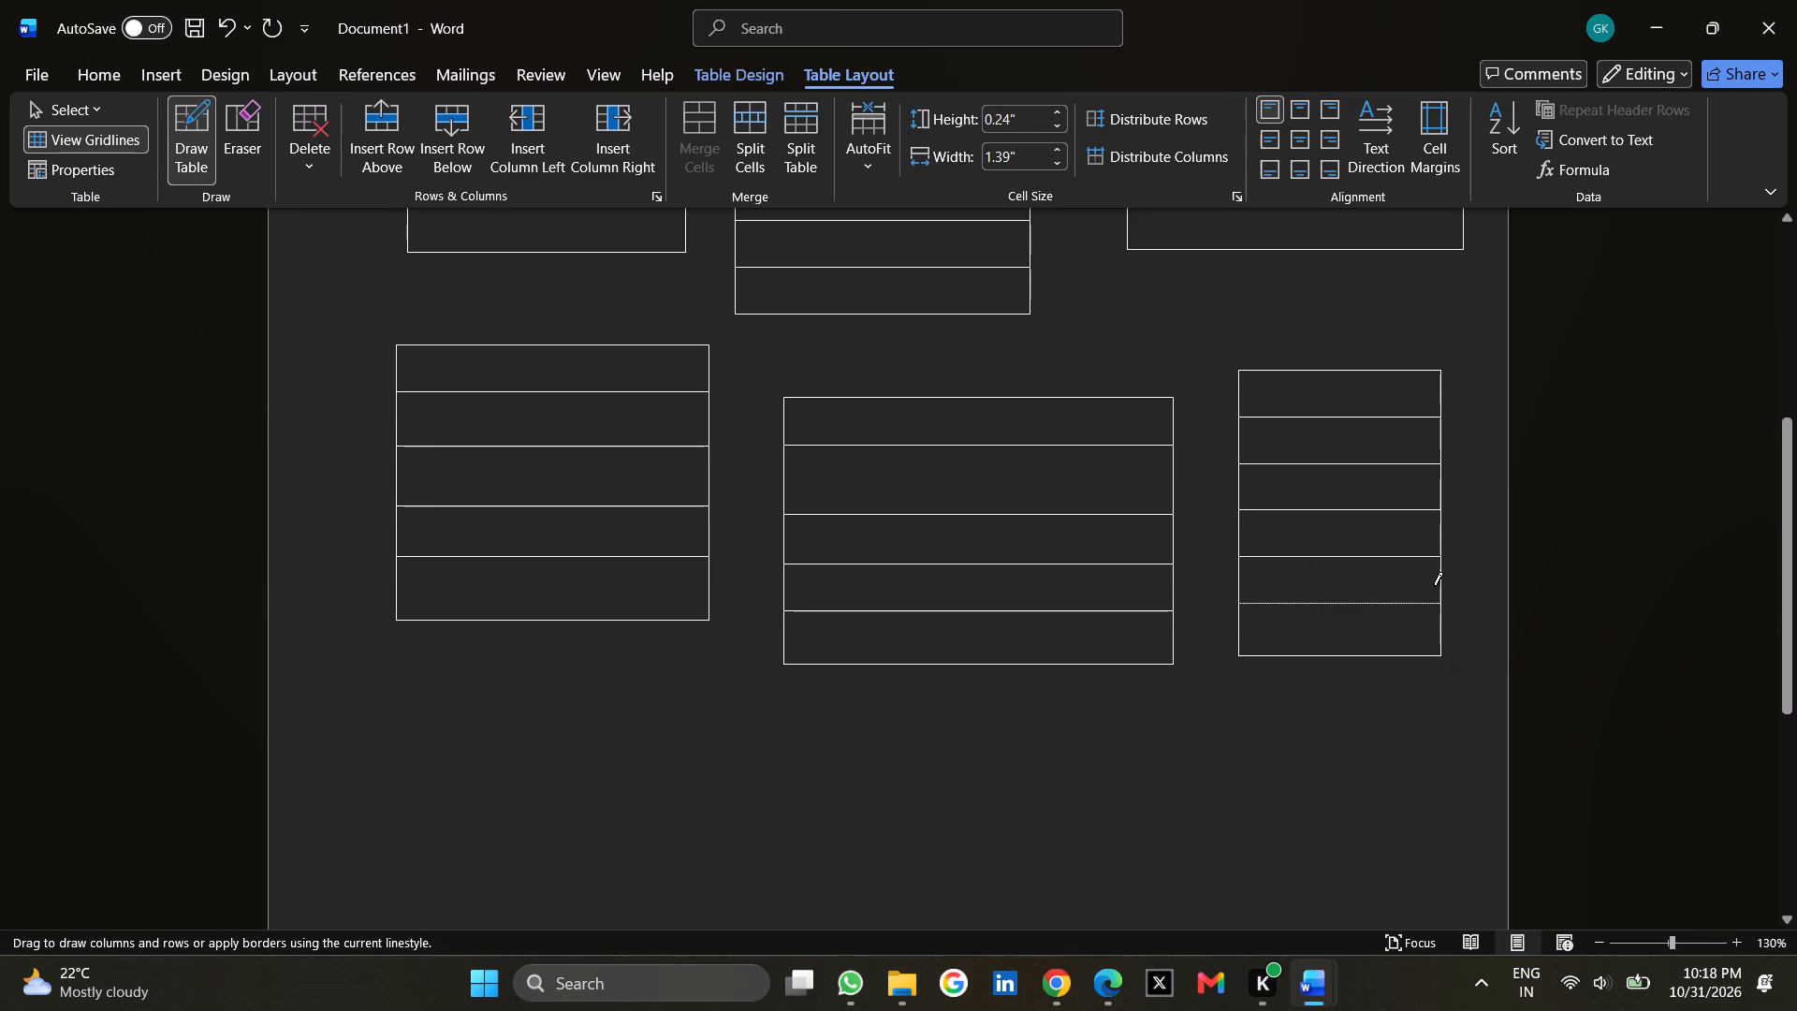
drag(1434, 587, 1437, 587)
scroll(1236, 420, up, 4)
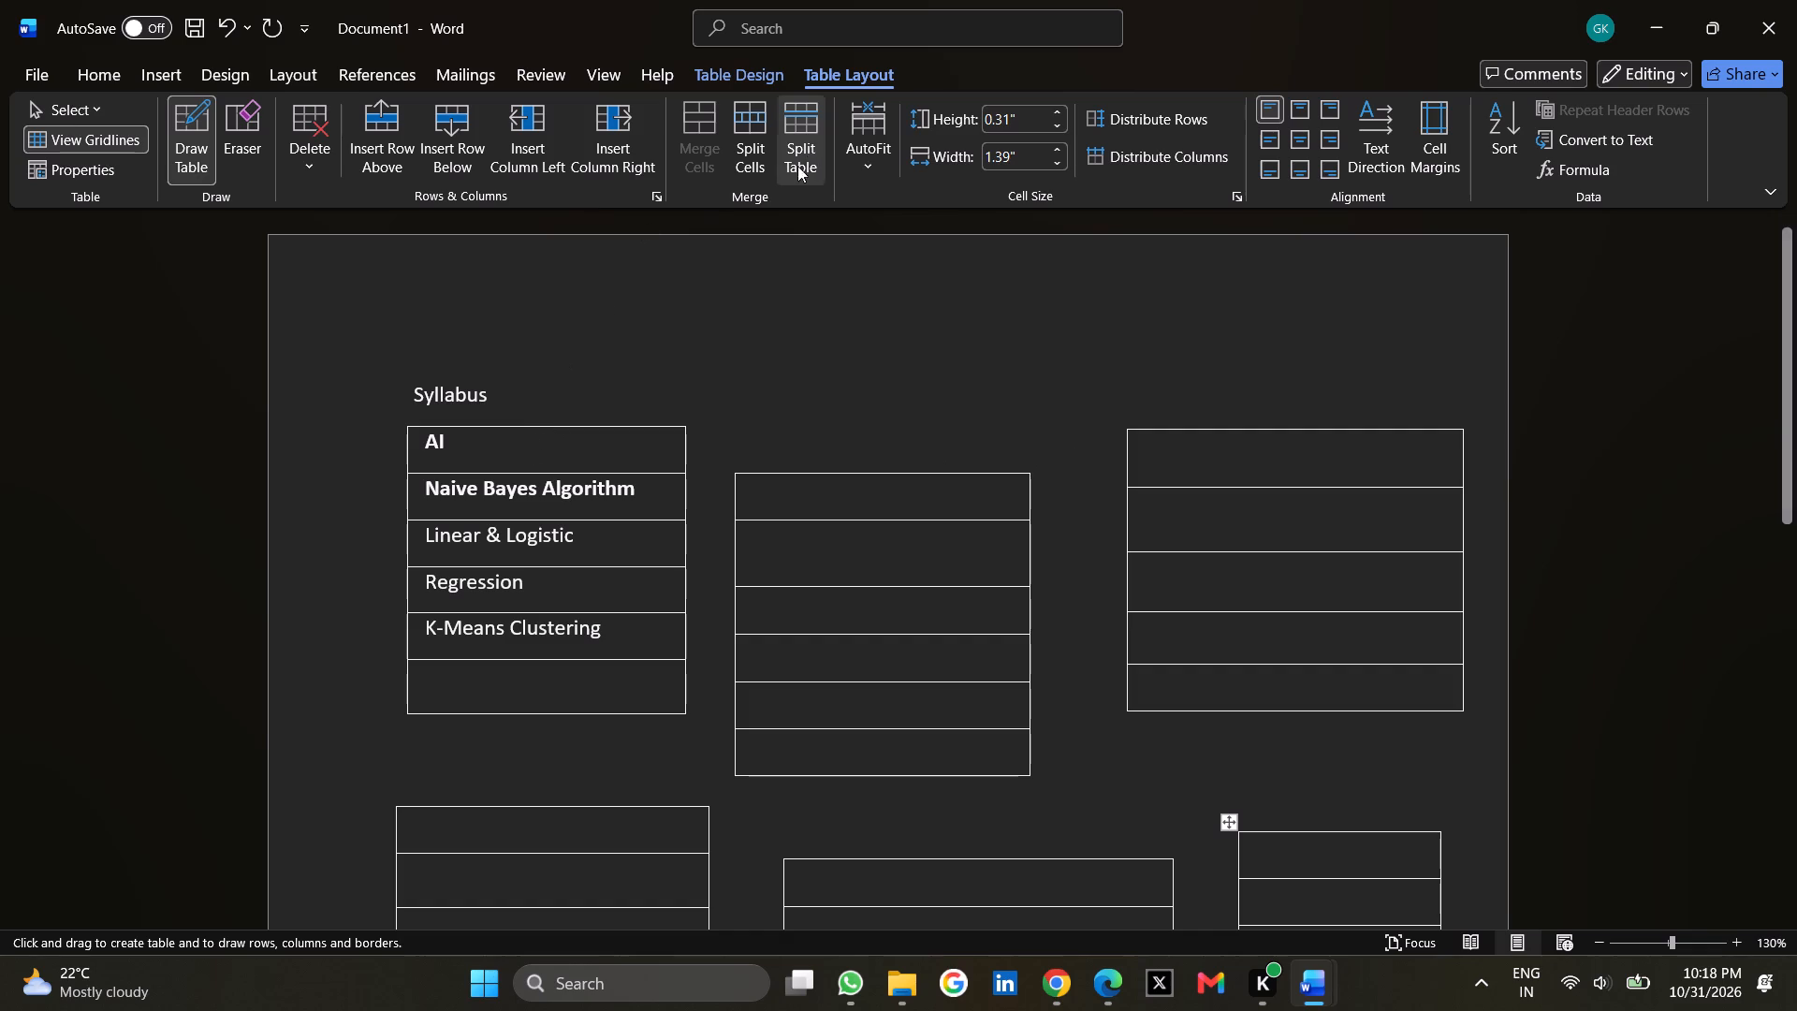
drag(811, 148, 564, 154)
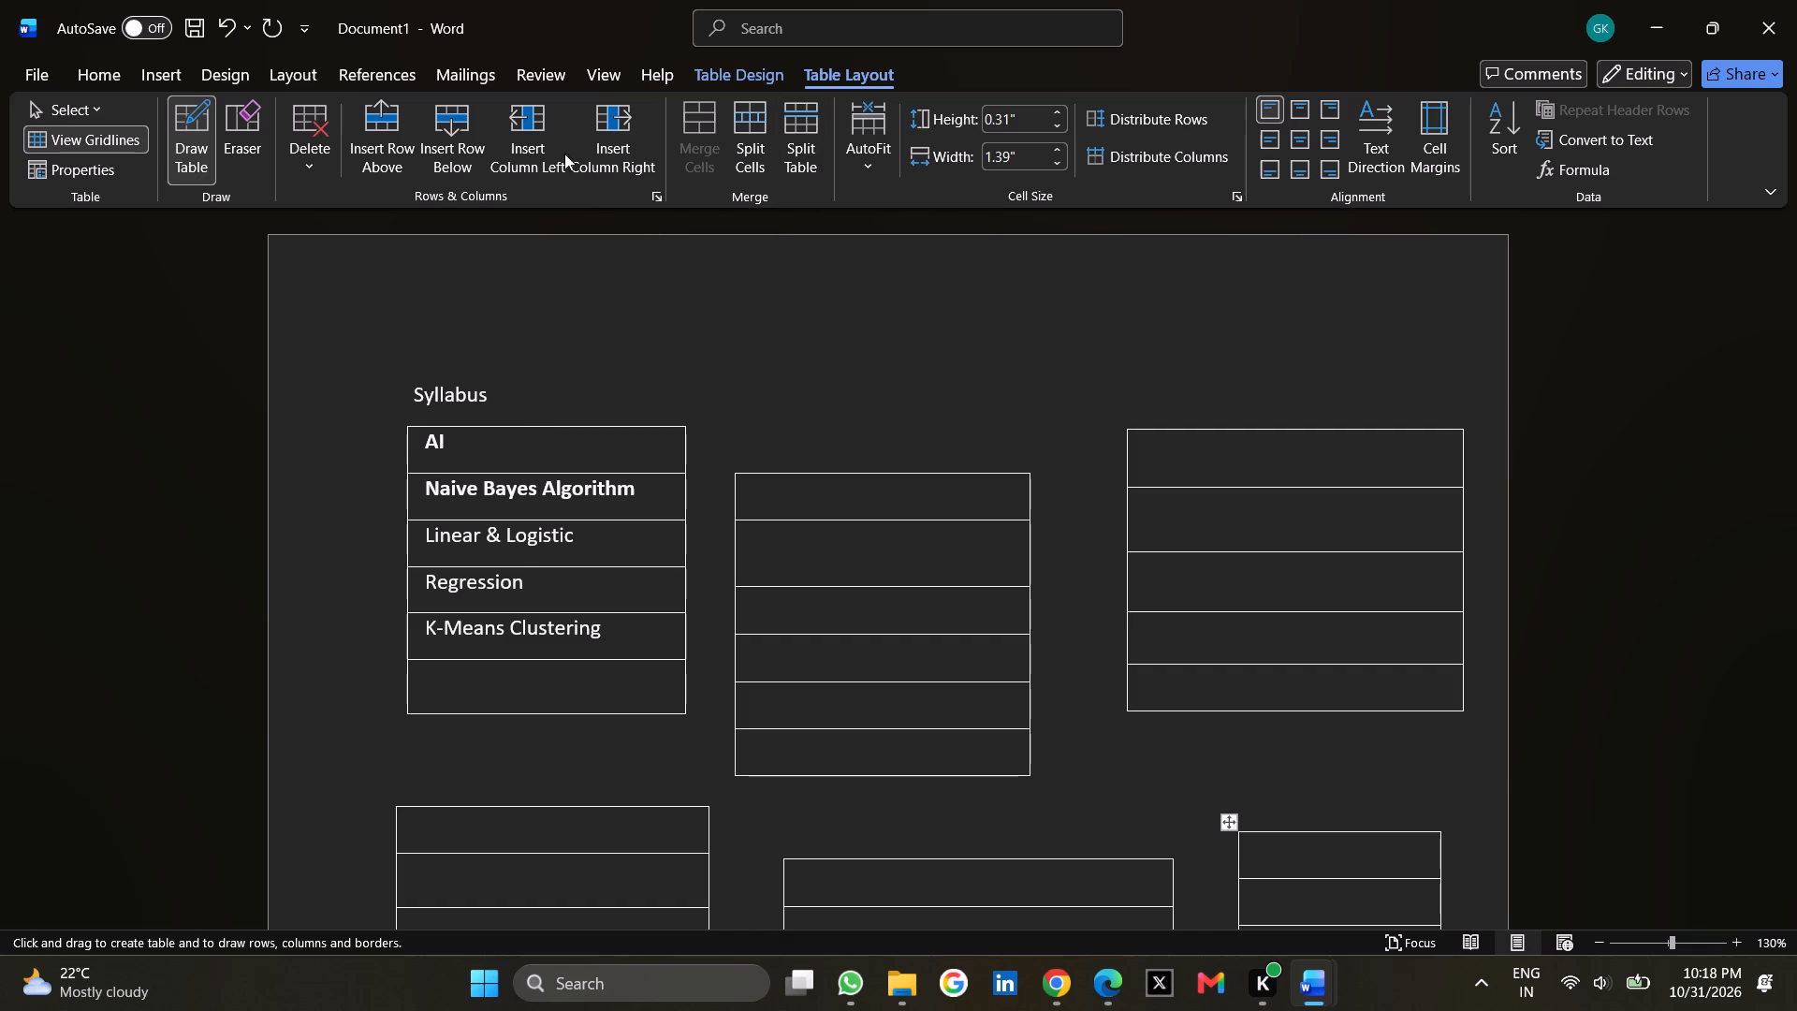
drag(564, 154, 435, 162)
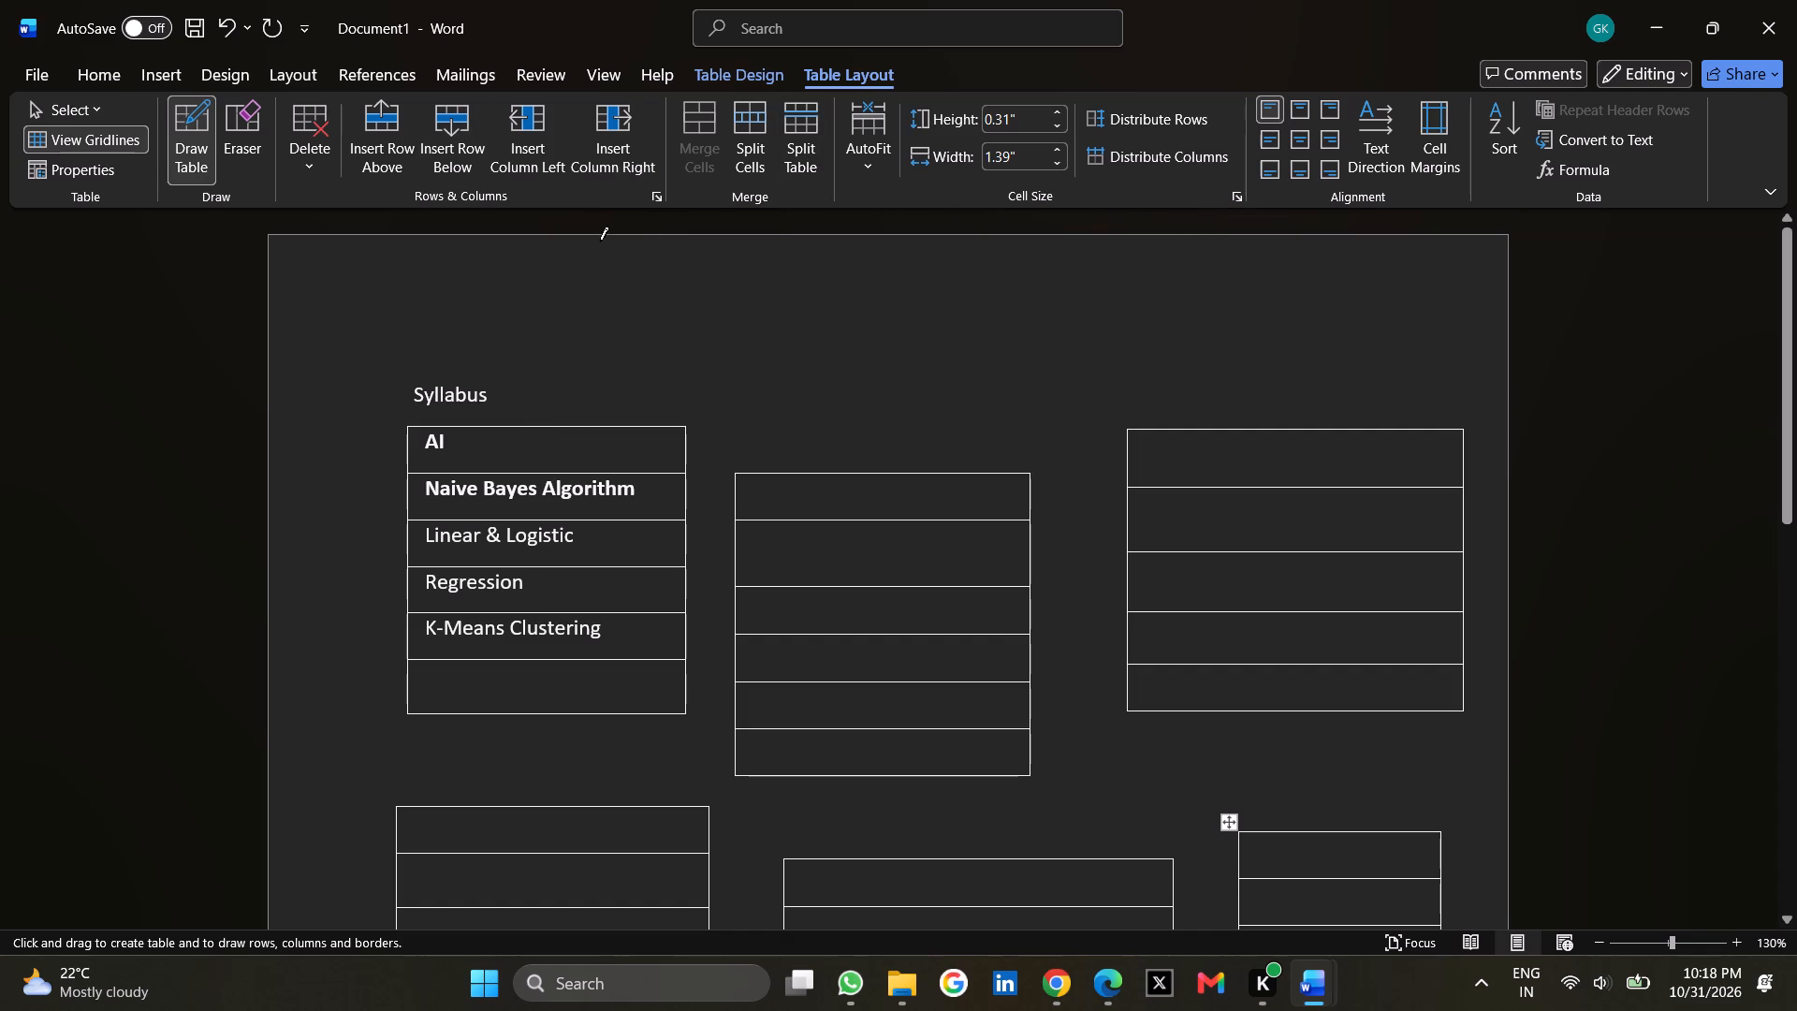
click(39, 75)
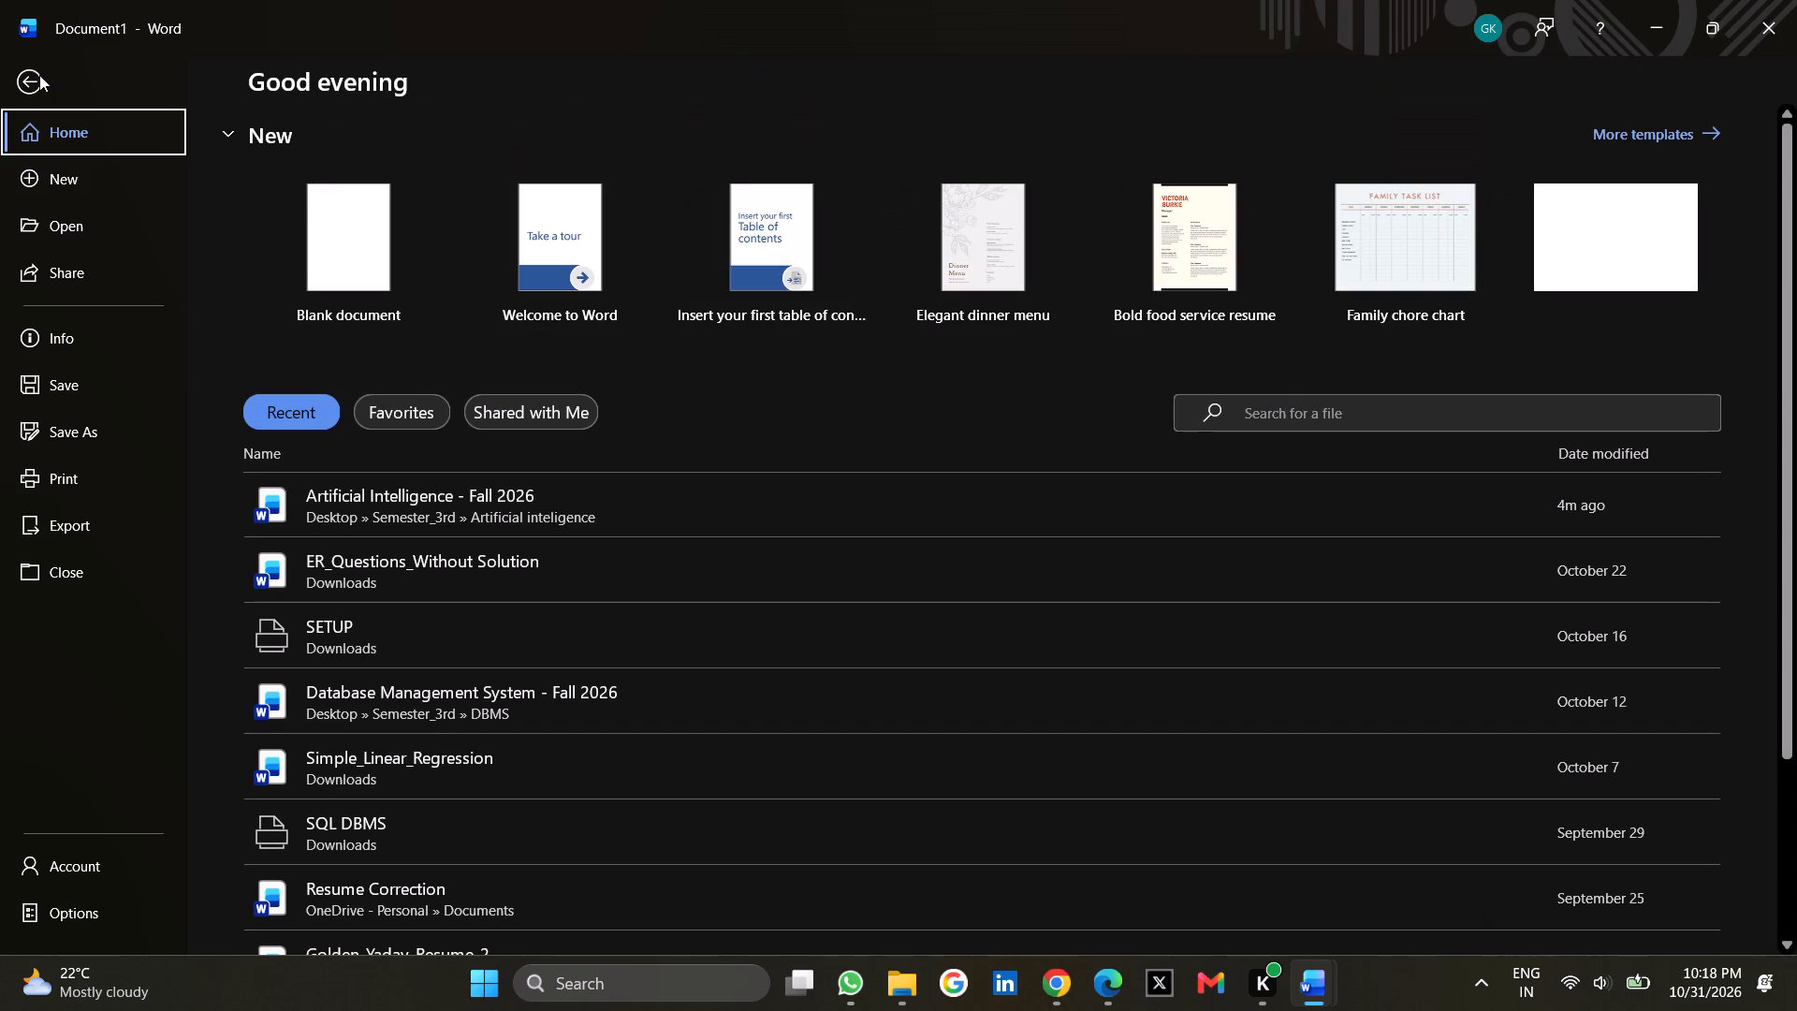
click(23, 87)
Replace the title in the AI table's first row with AI in the Heading 1 style.
click(88, 72)
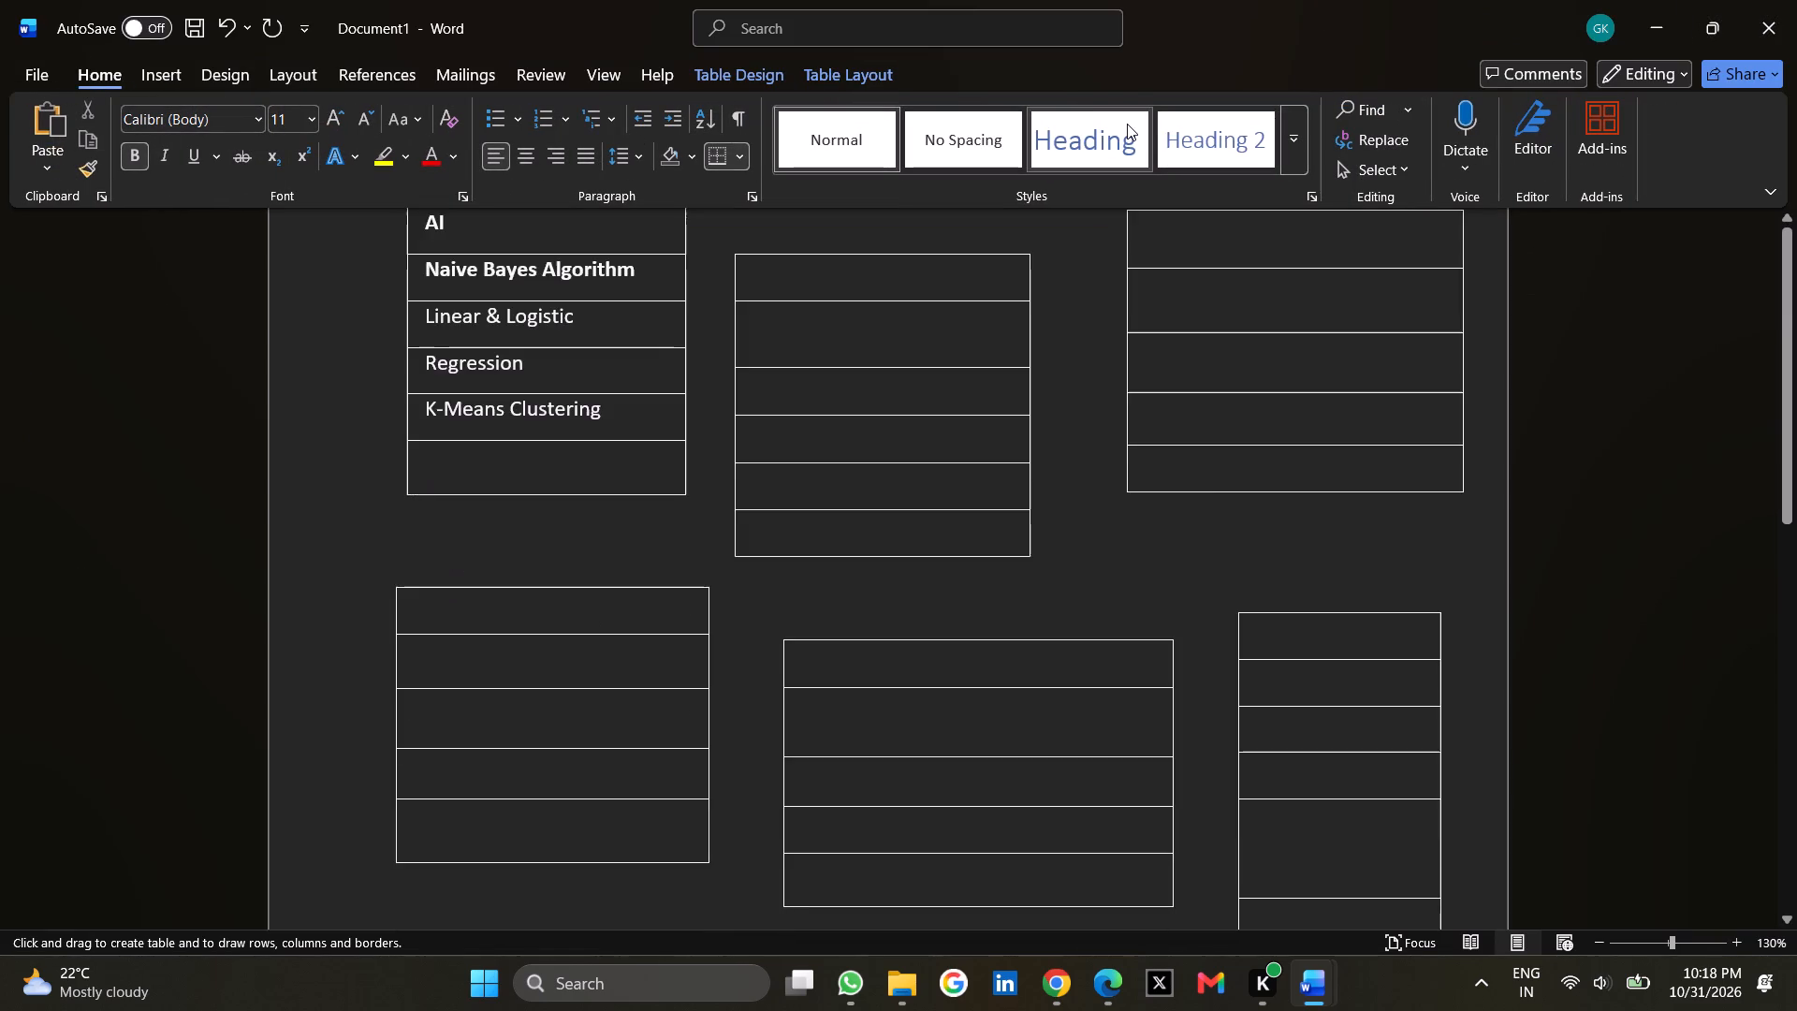
click(1127, 124)
click(577, 228)
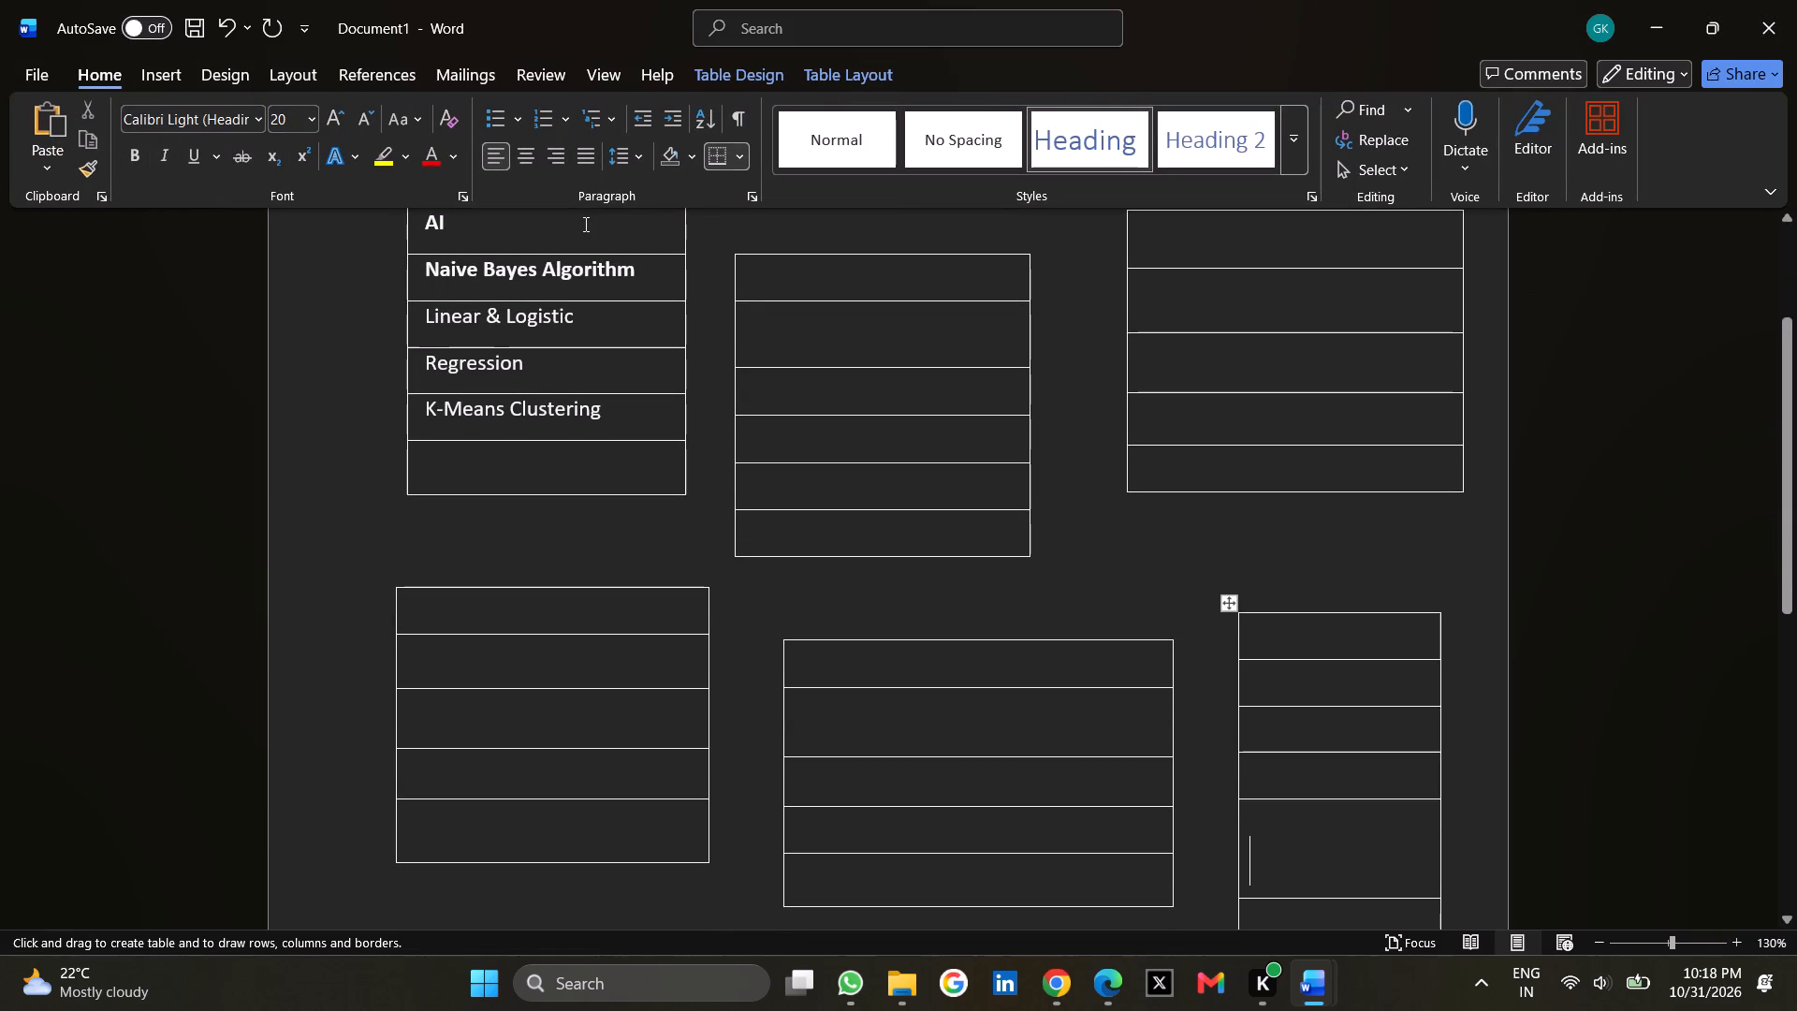
key(BackSpace)
key(BackSpace)
key(BackSpace)
key(BackSpace)
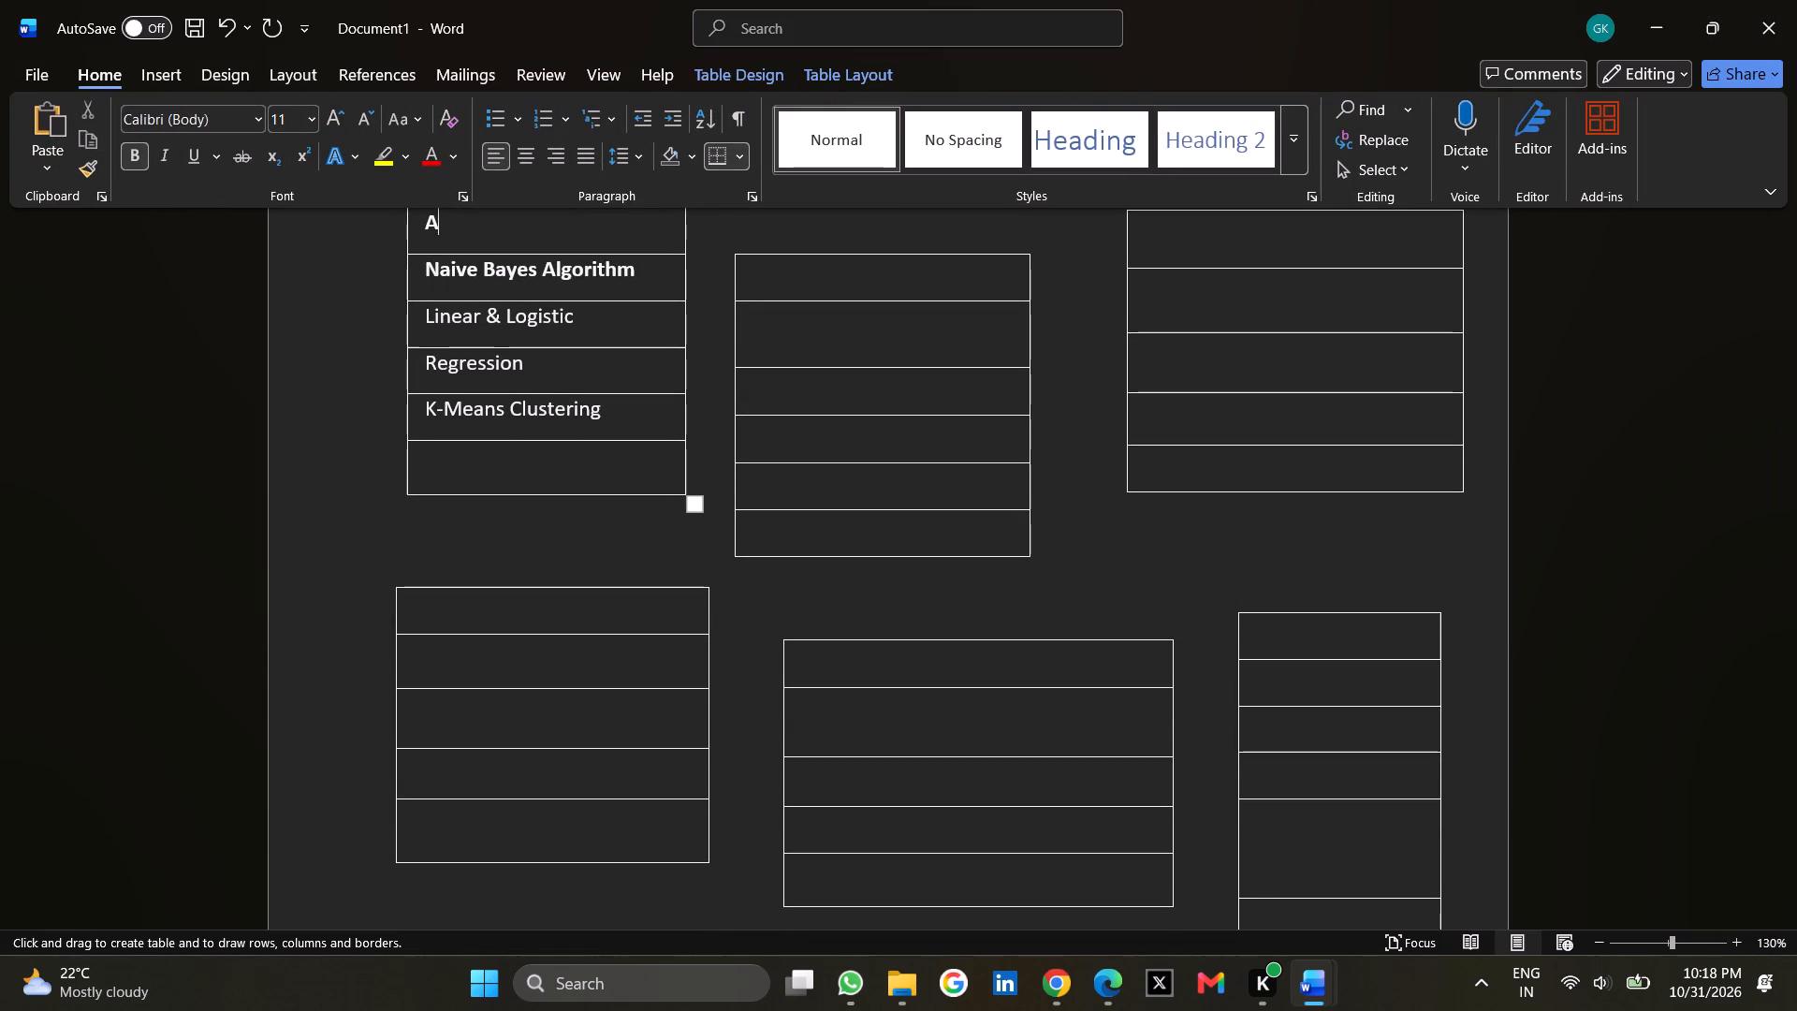
key(BackSpace)
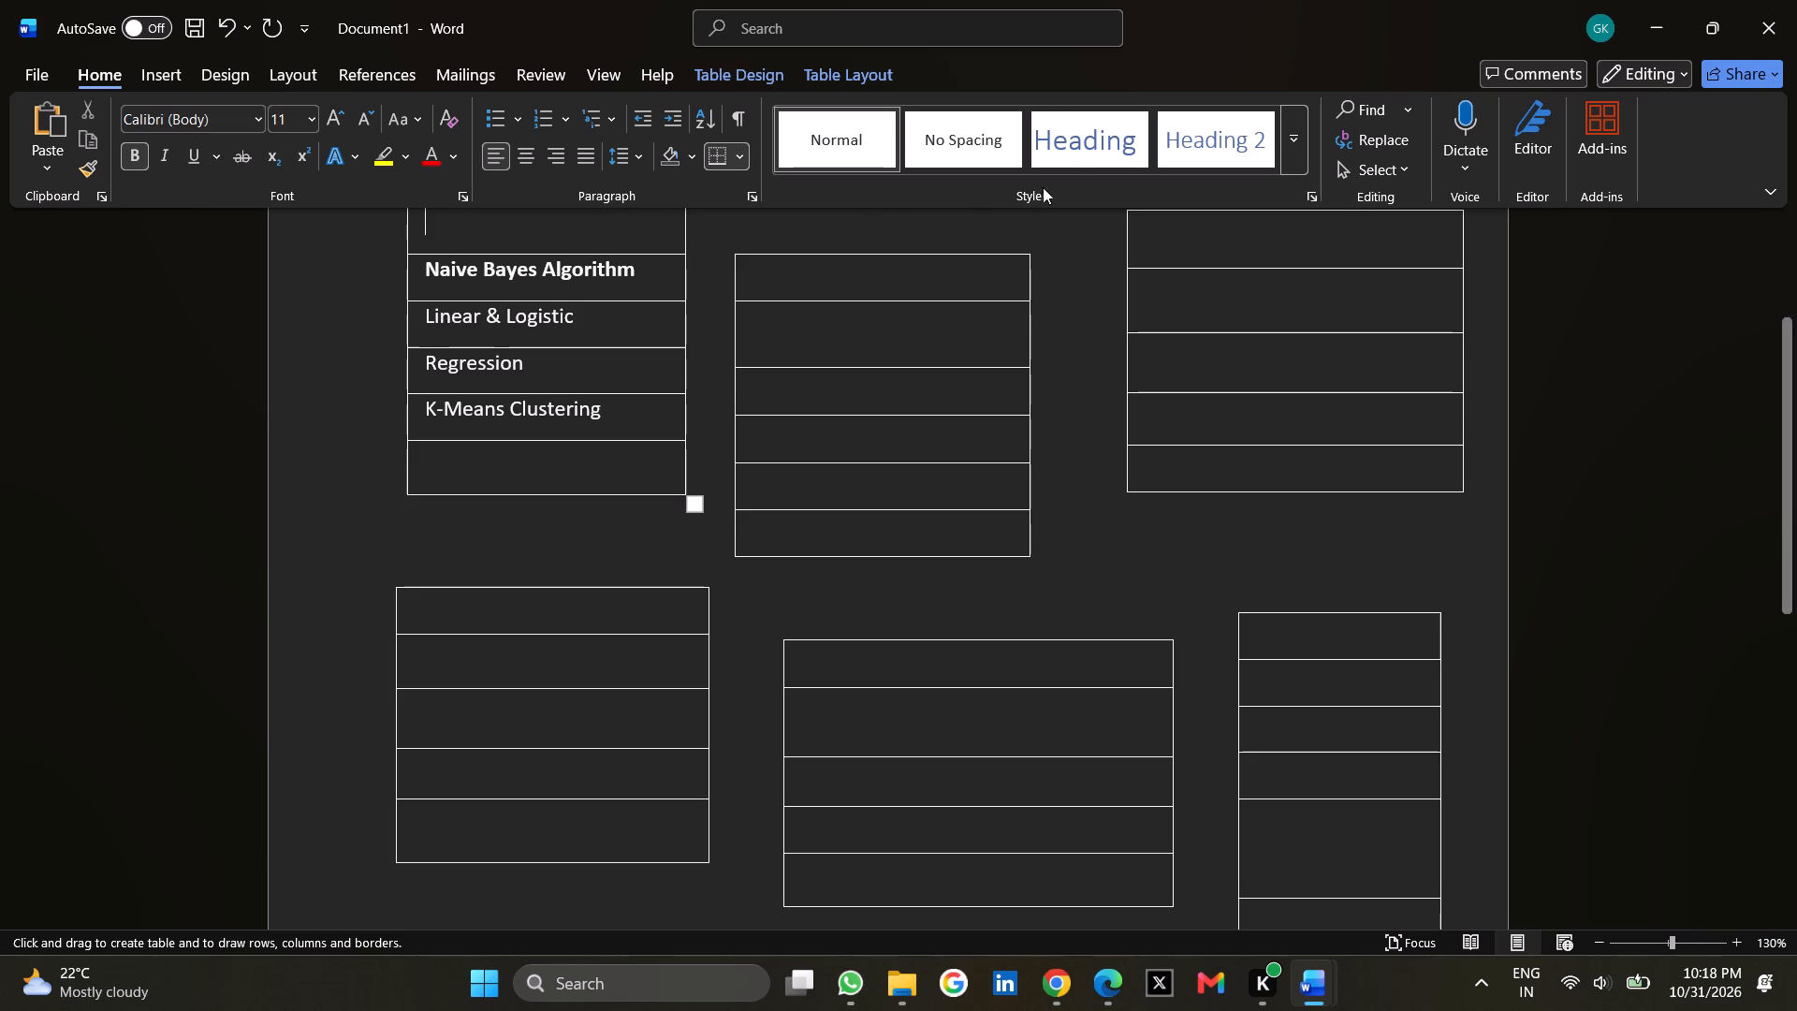
click(1076, 121)
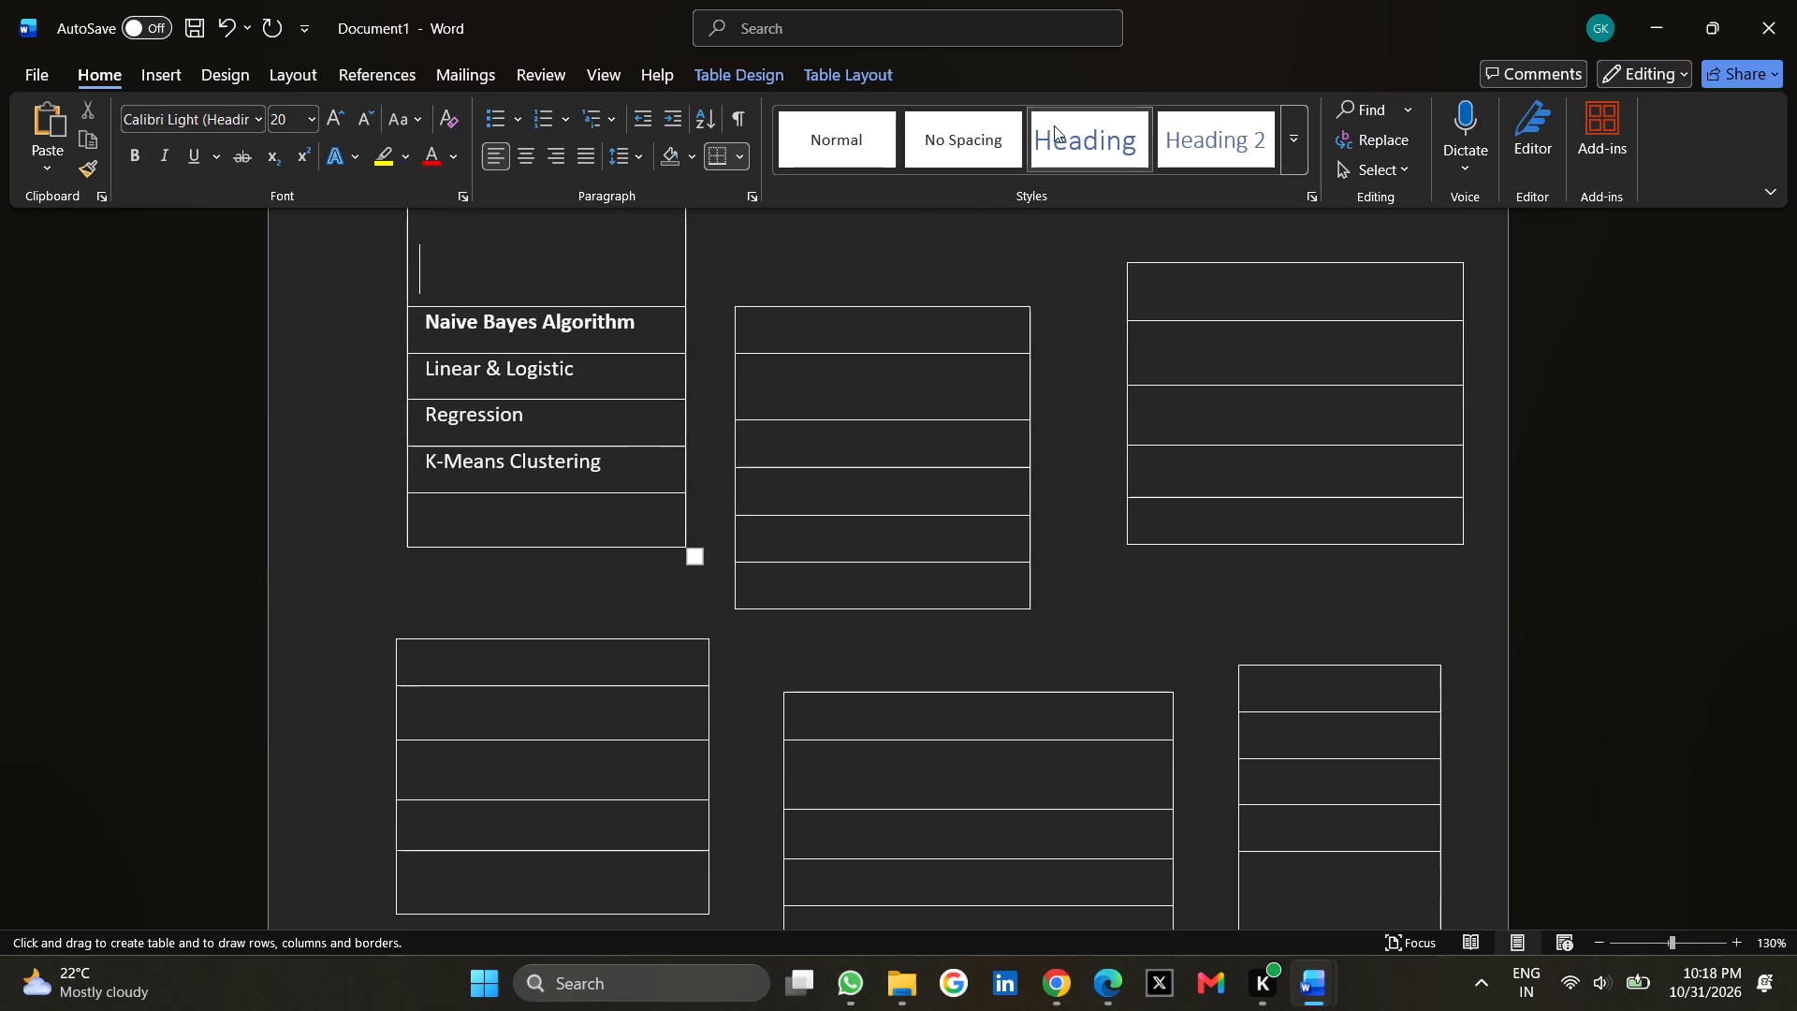
scroll(577, 217, up, 1)
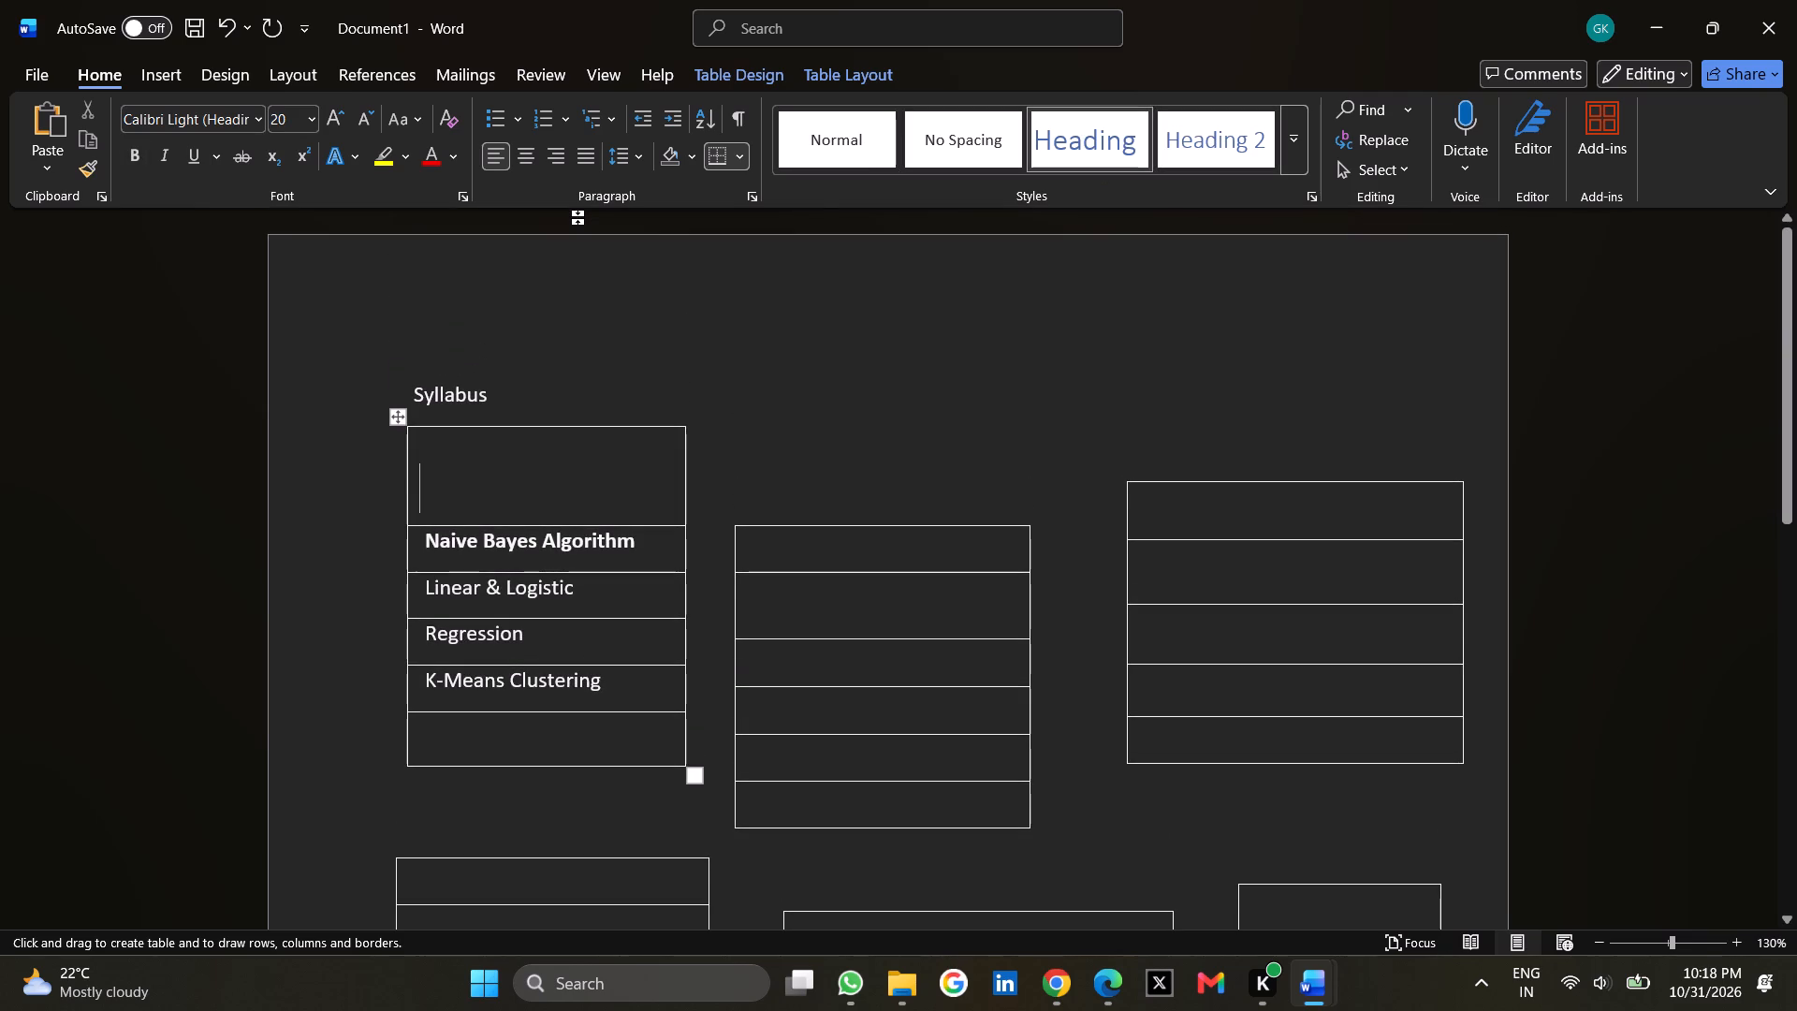
key(shift+a)
key(shift+i)
Title the first rows of the middle and rightmost upper tables DBMS and ADSA in the Heading 1 style.
click(772, 394)
click(814, 551)
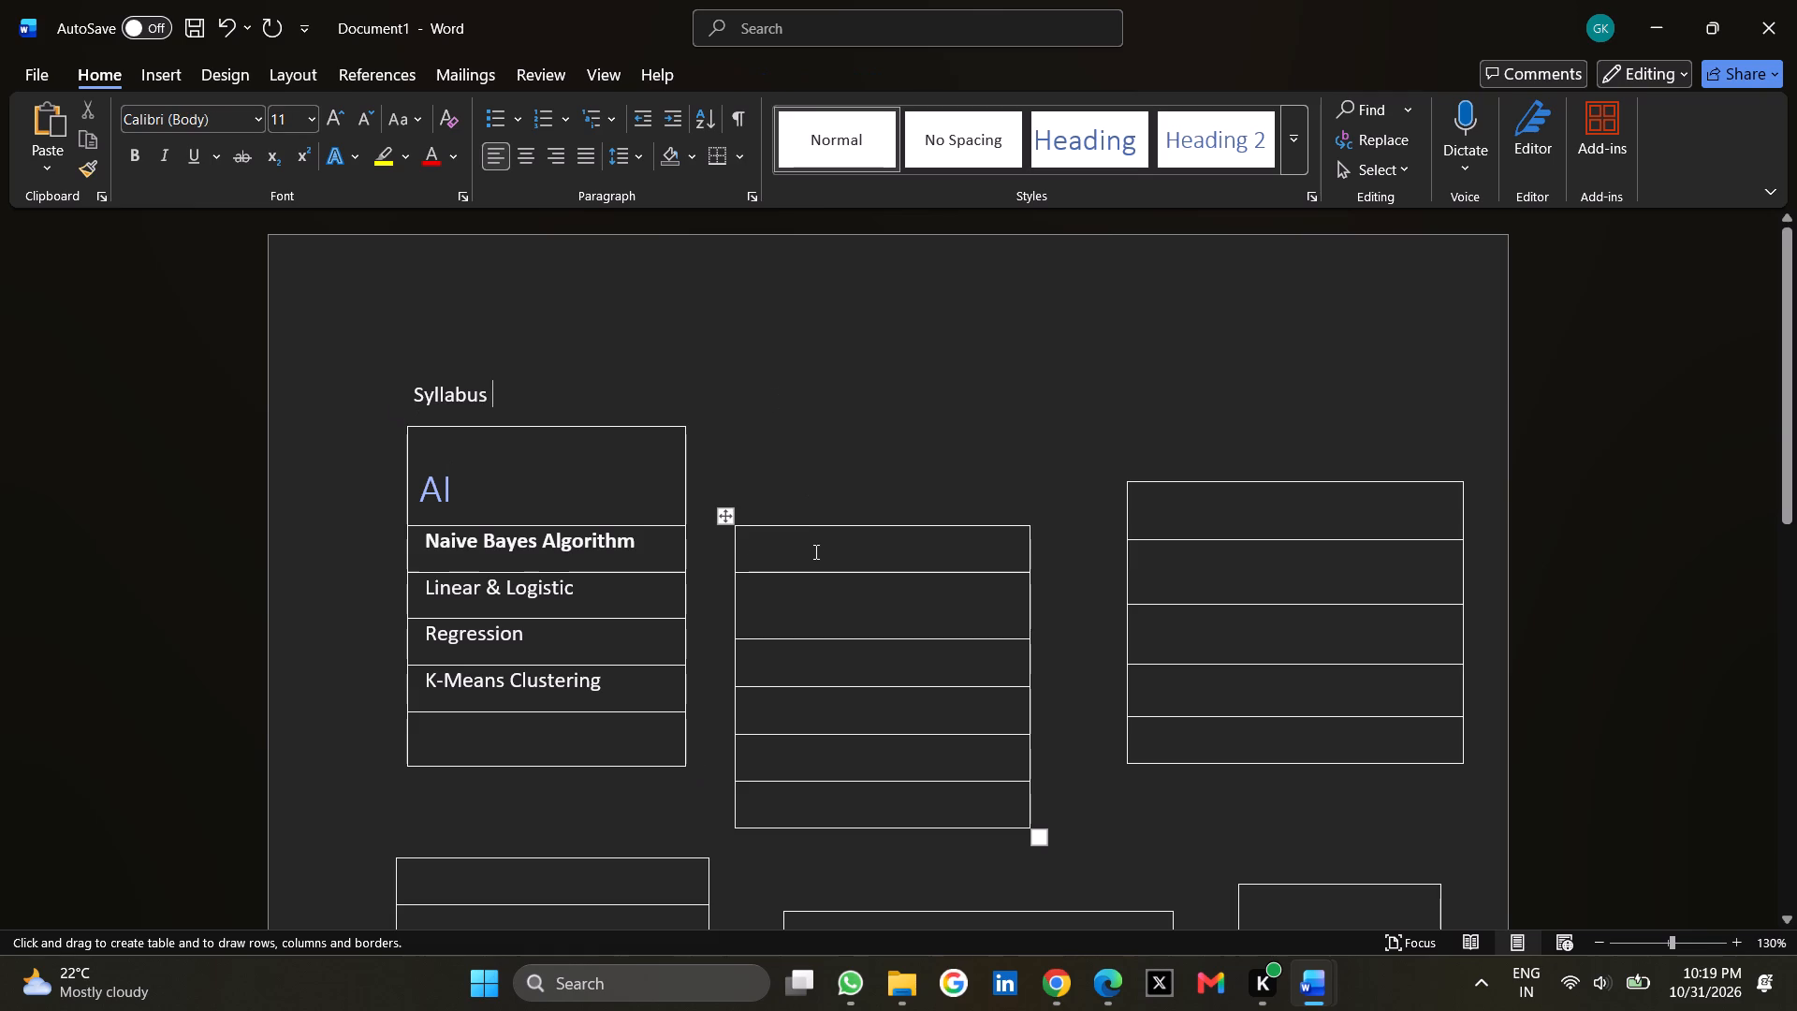
click(1070, 154)
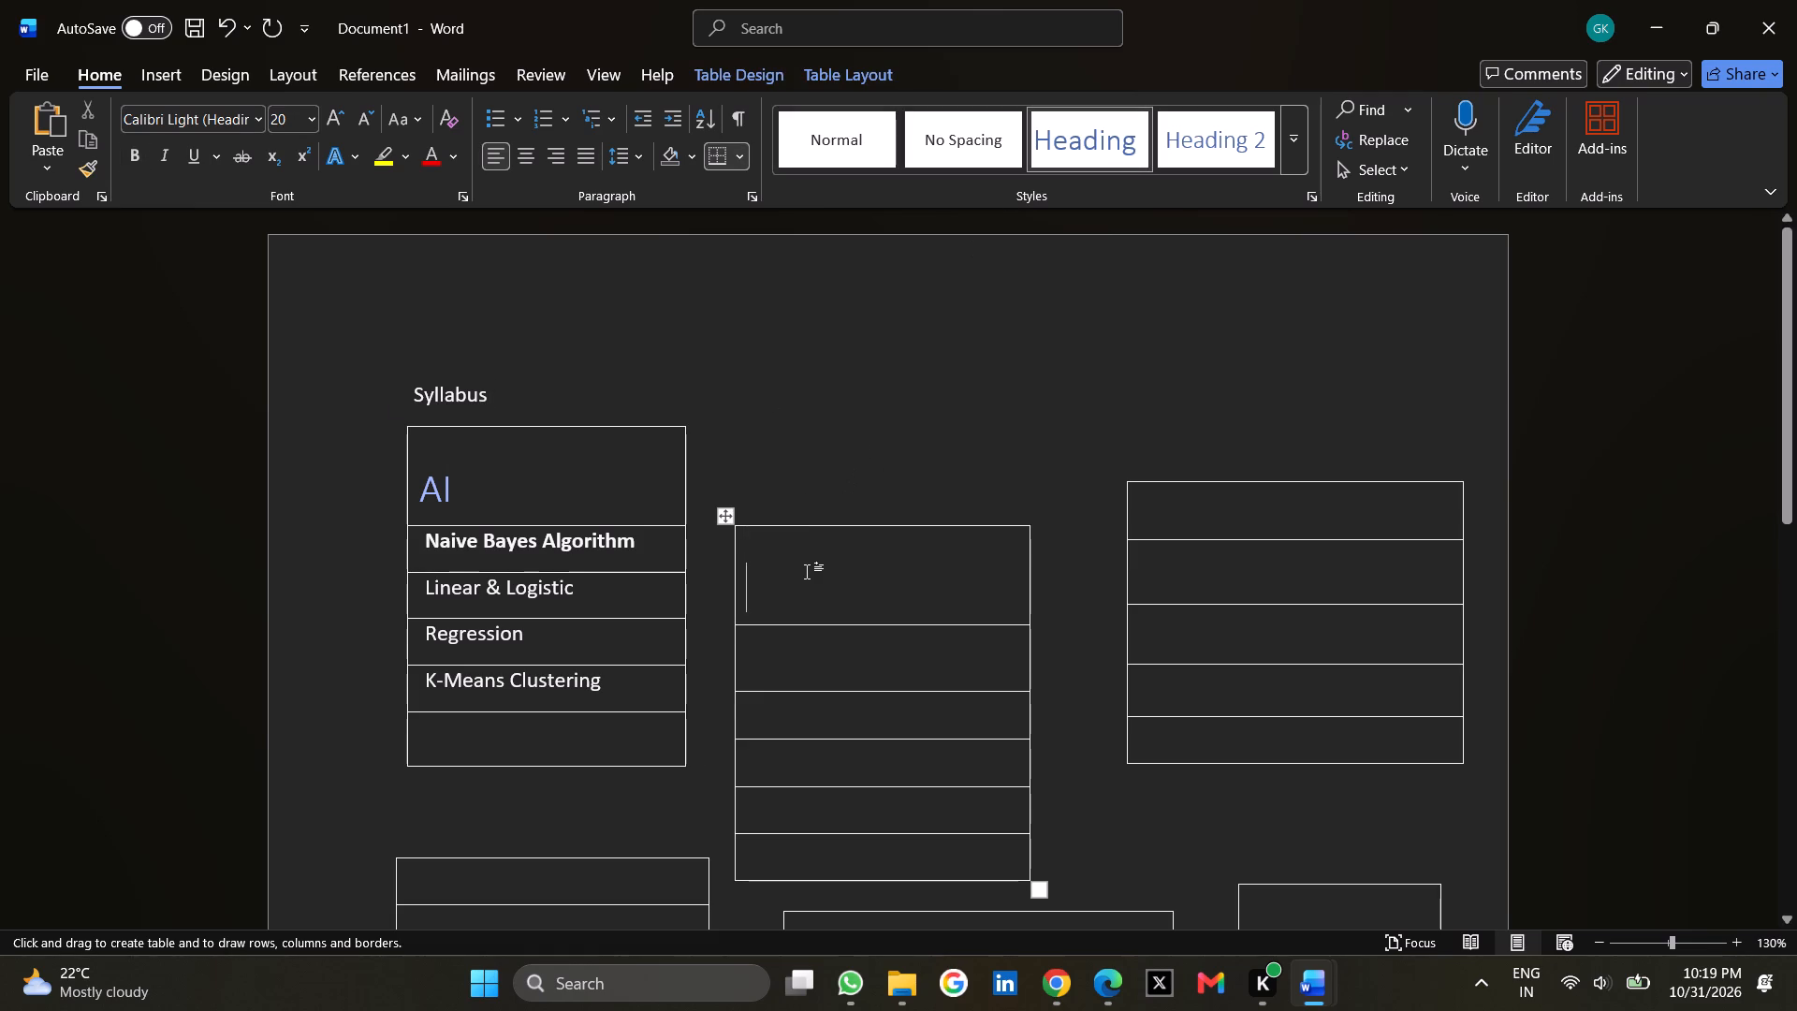
text(DBMS)
click(1208, 508)
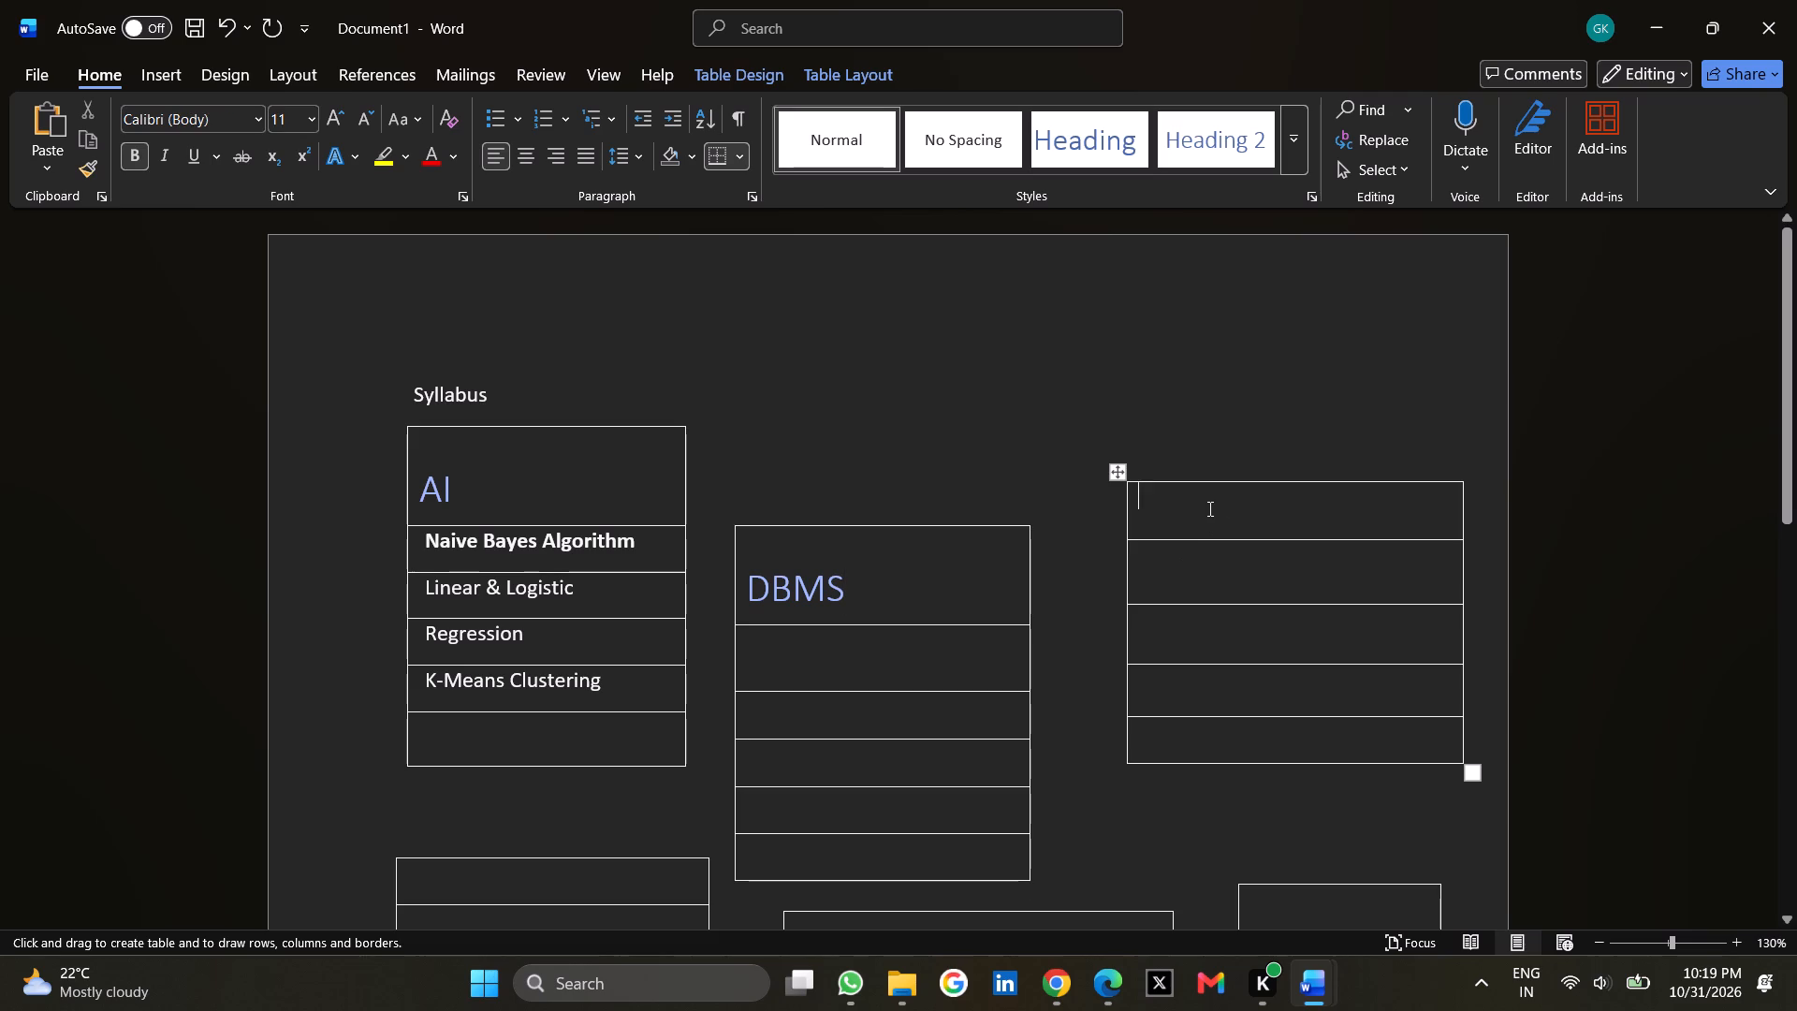
click(1106, 123)
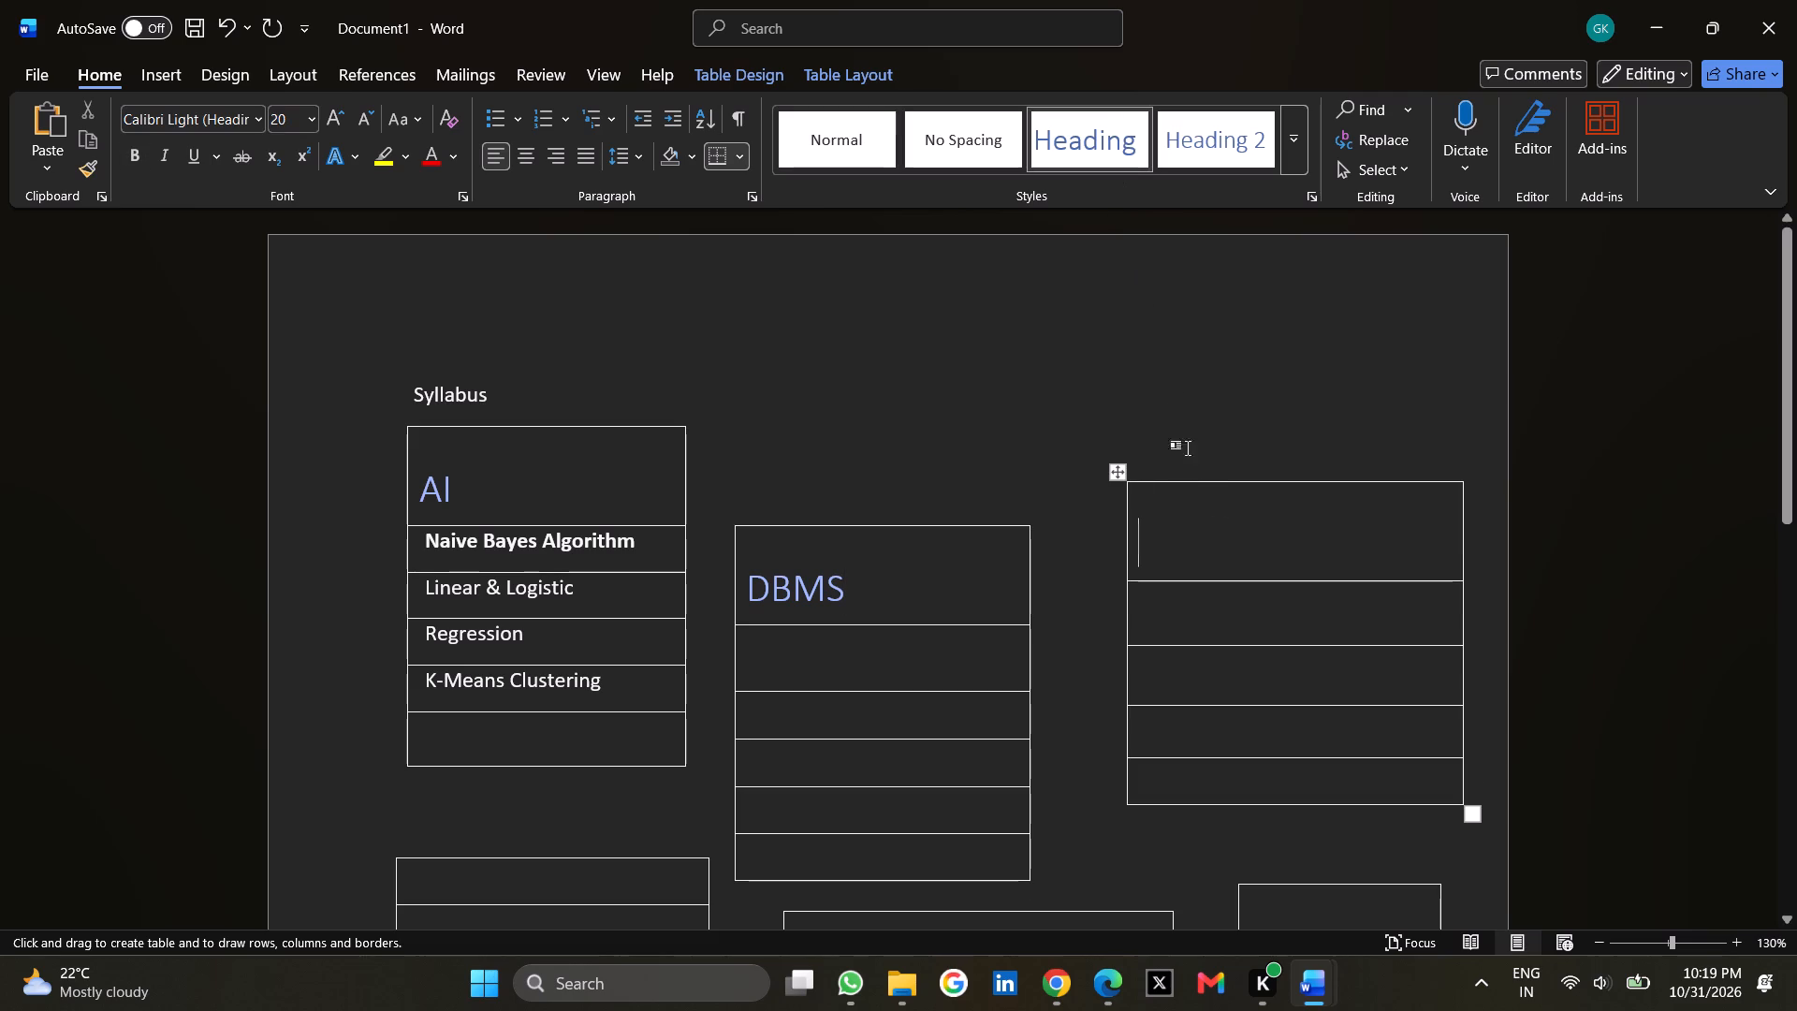
key(shift+a)
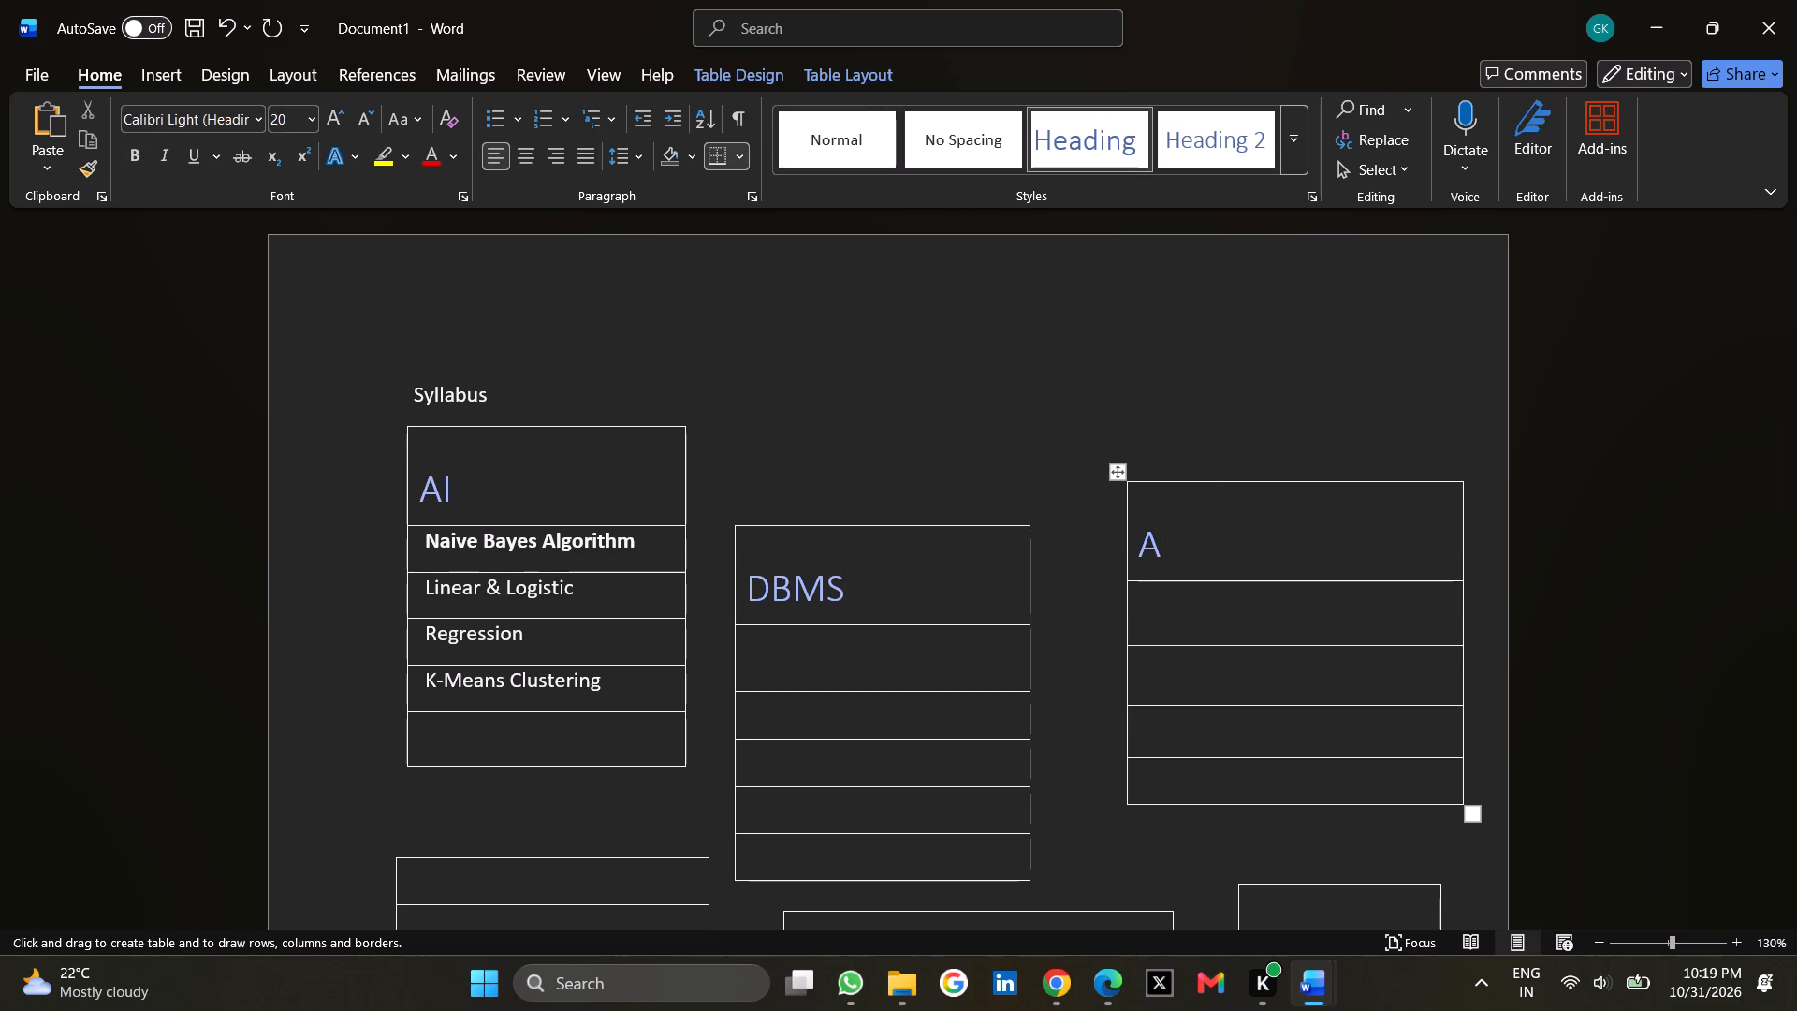
text(DSA)
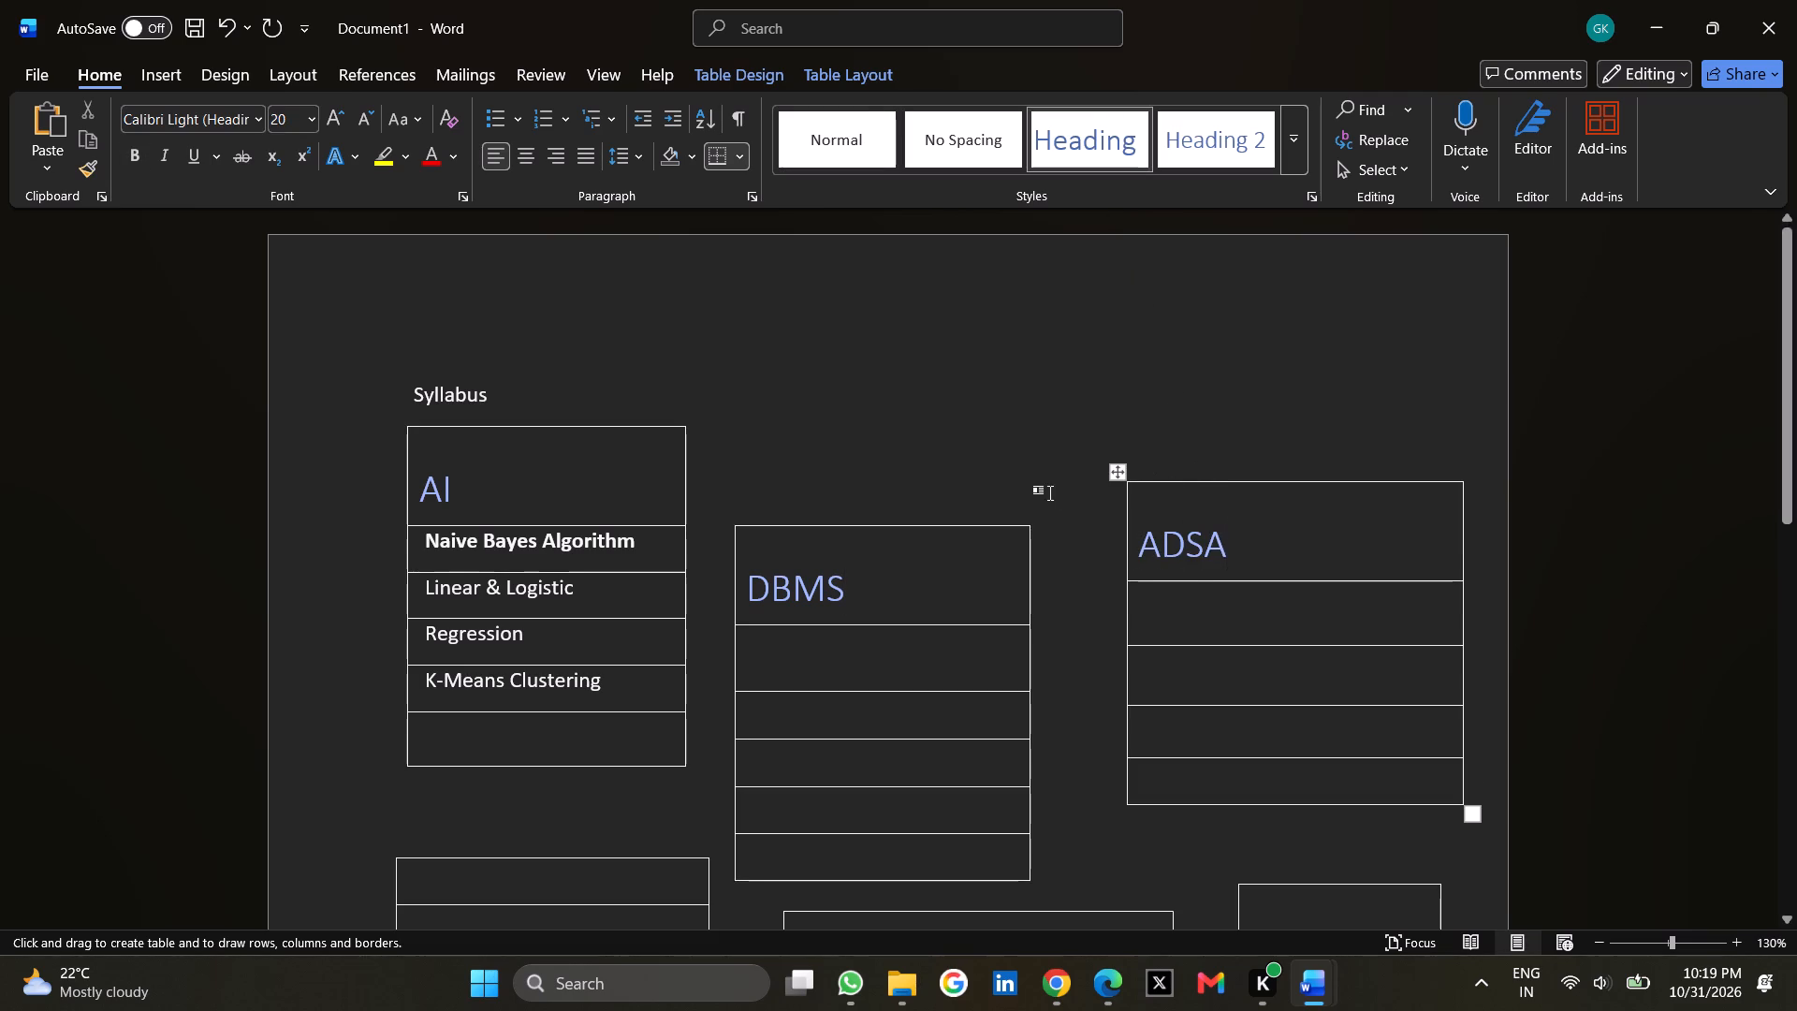
Title the first rows of the leftmost and middle lower tables OOPS and Probability in the Heading 1 style.
scroll(1019, 512, down, 2)
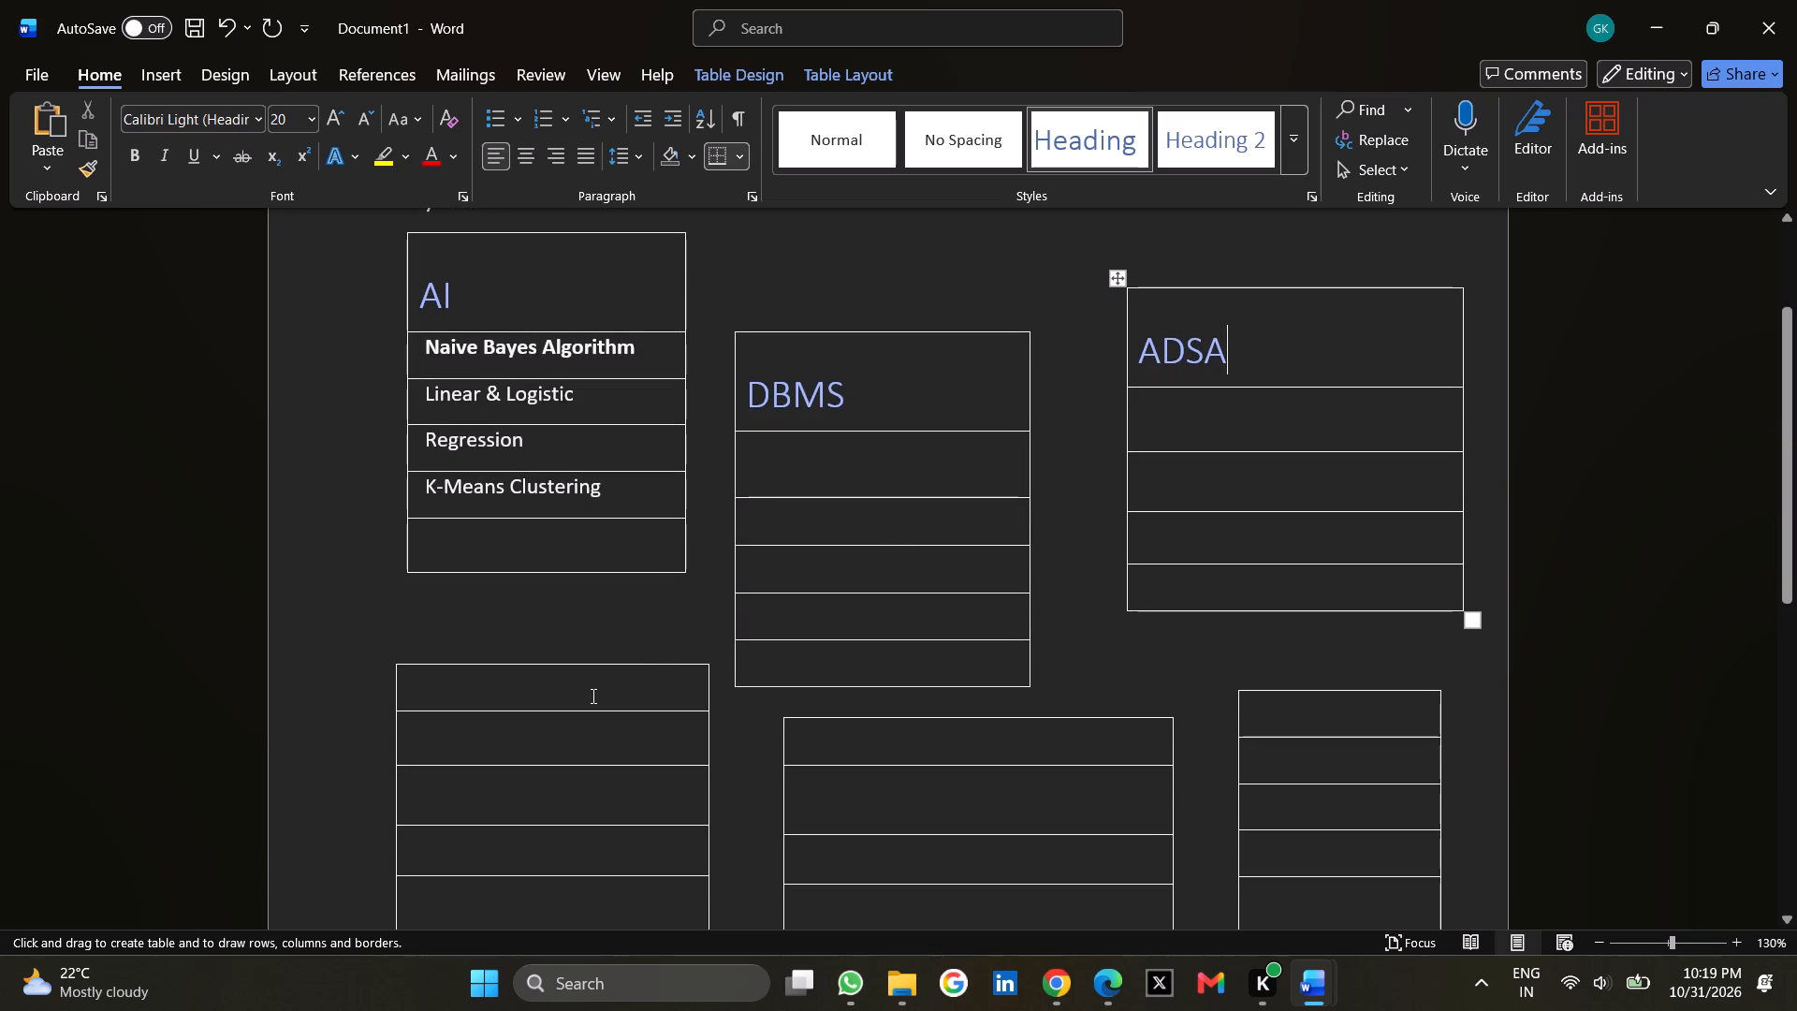
click(592, 696)
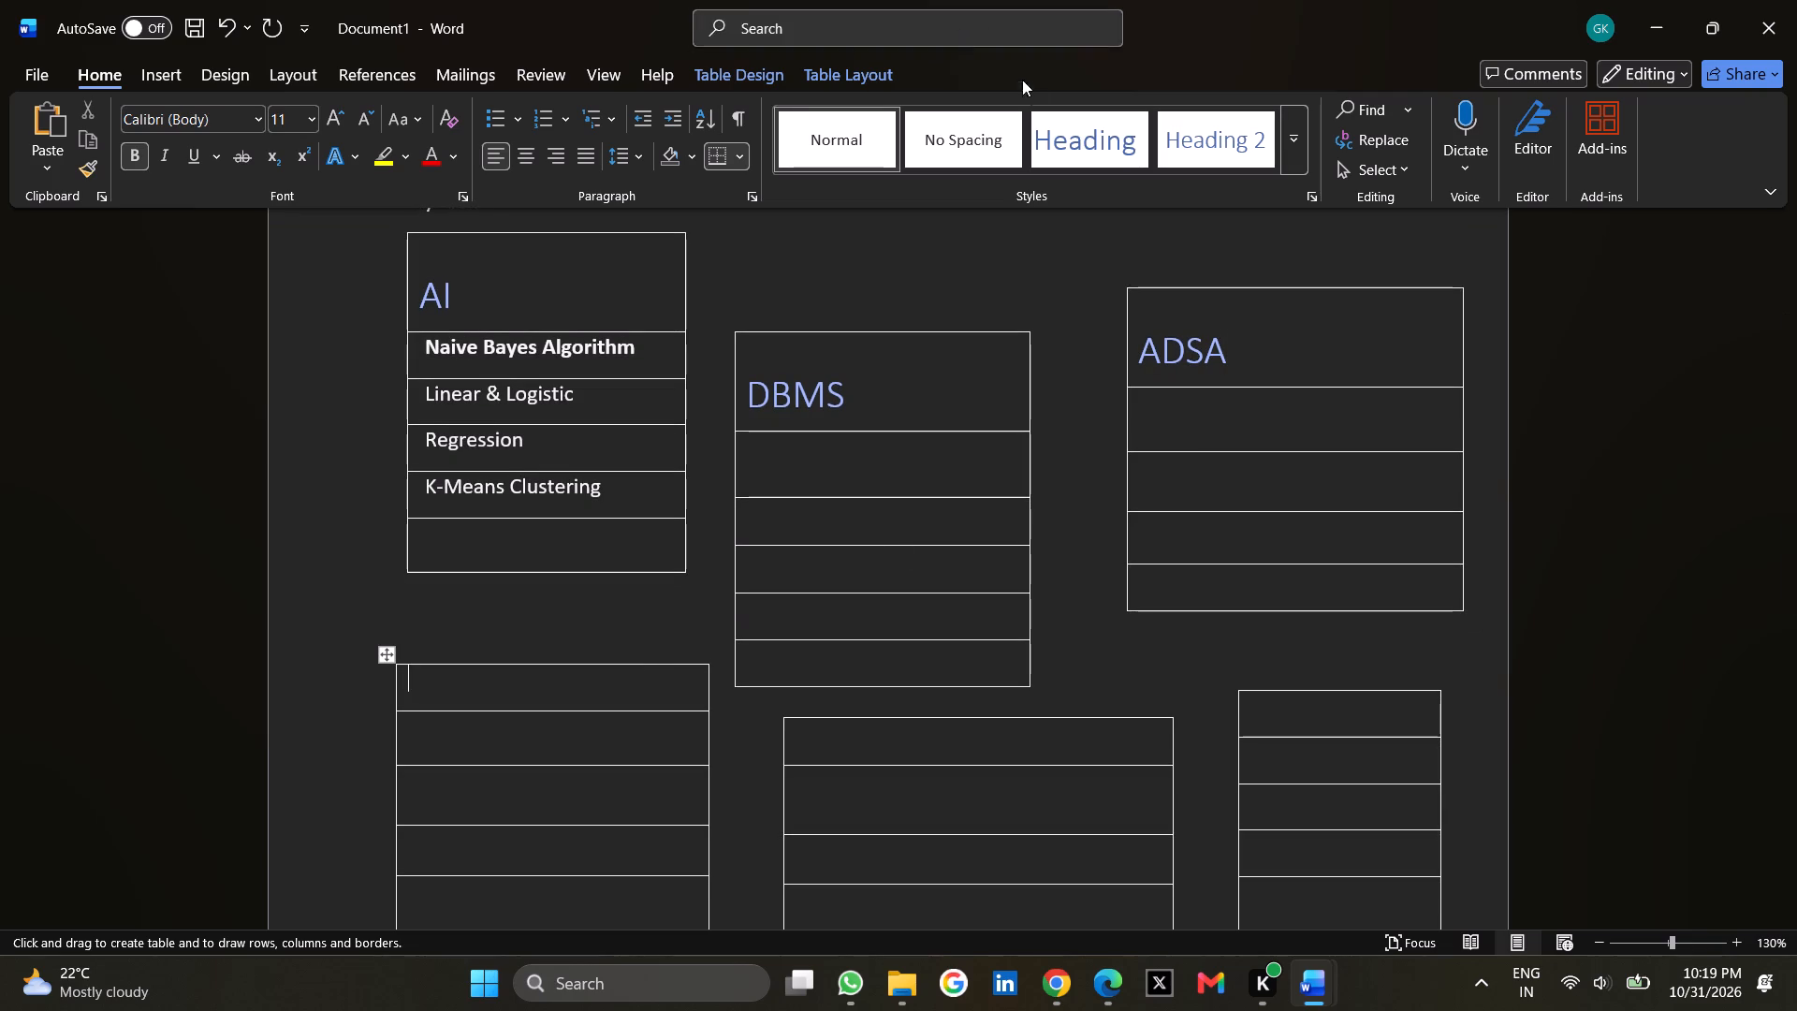
click(1087, 151)
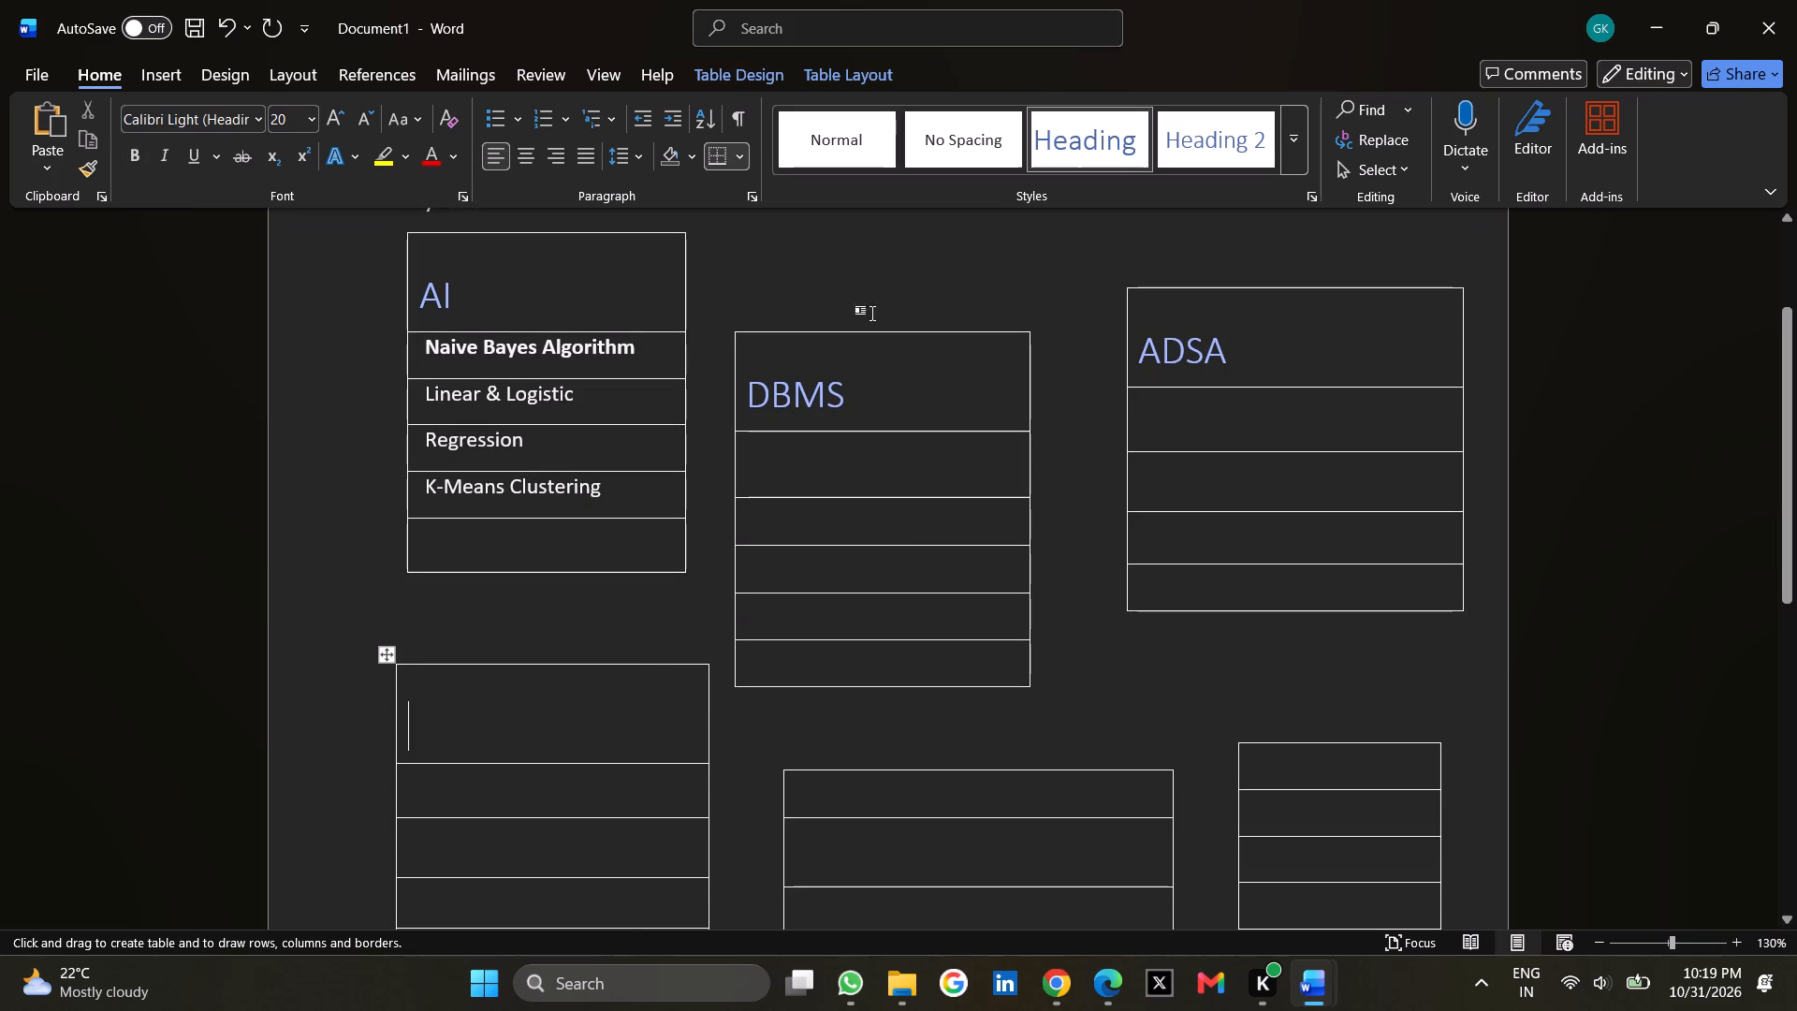
text(OO)
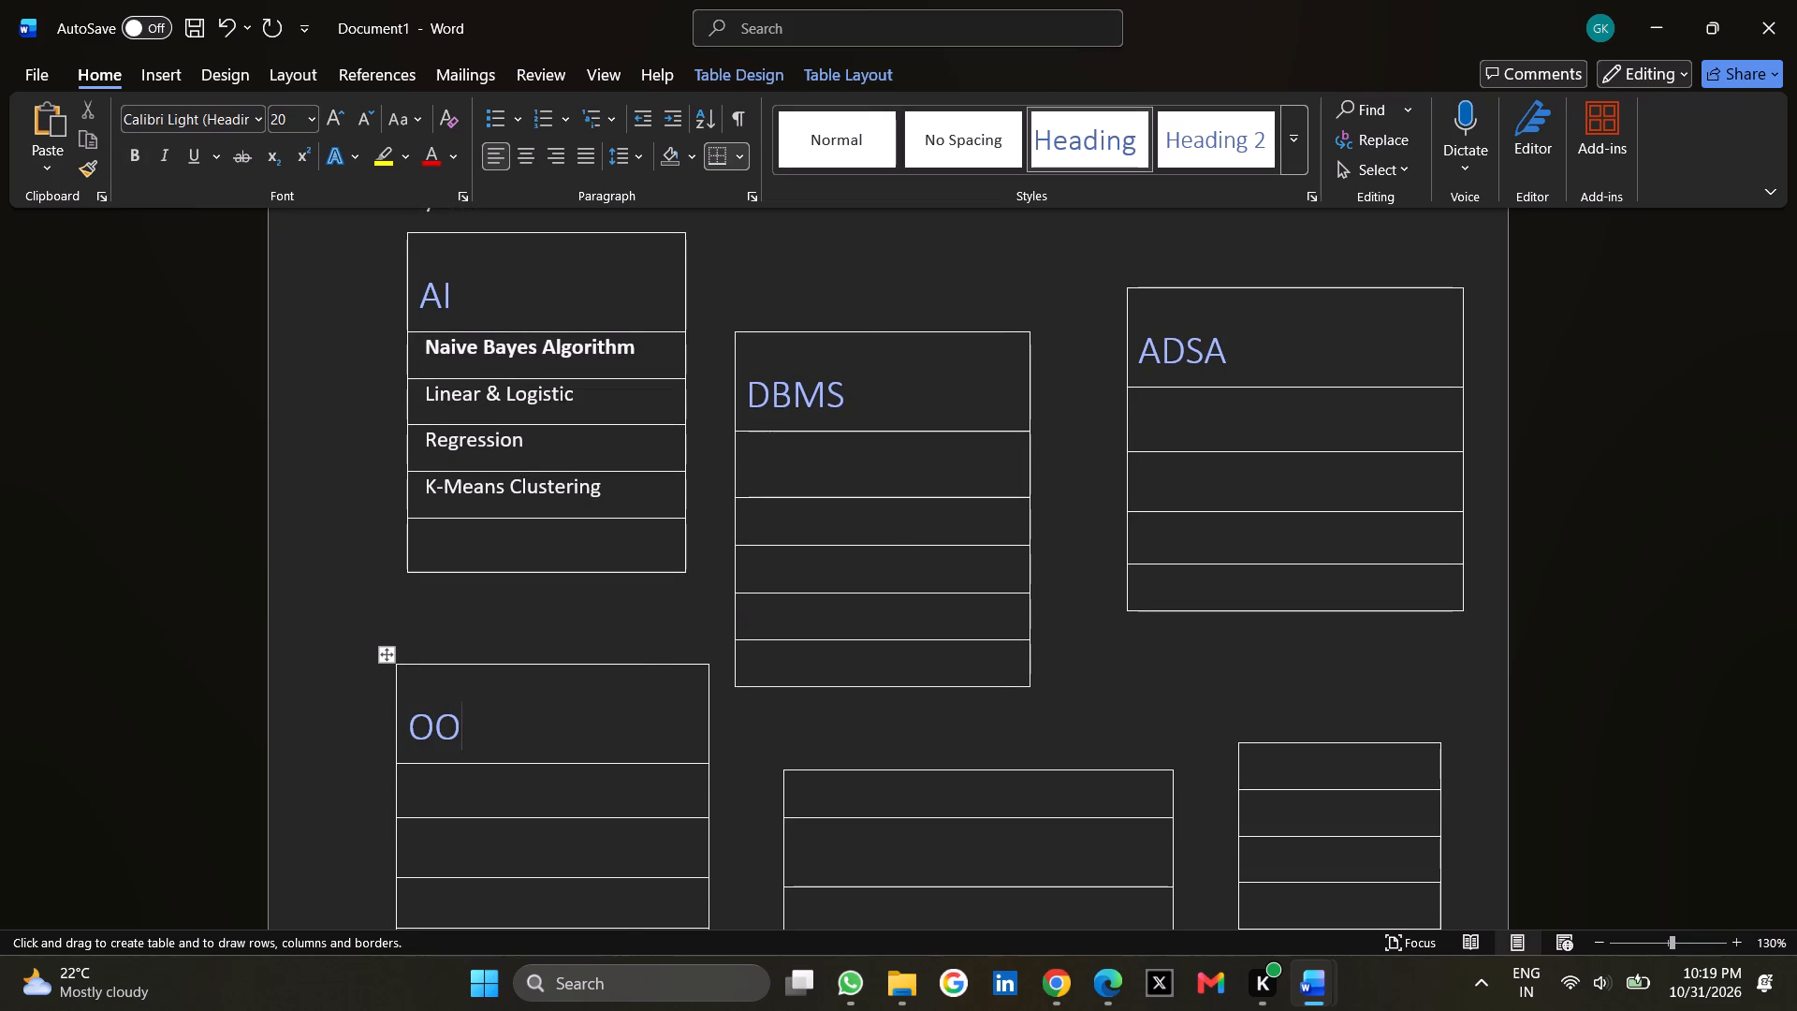
text(PS)
click(868, 791)
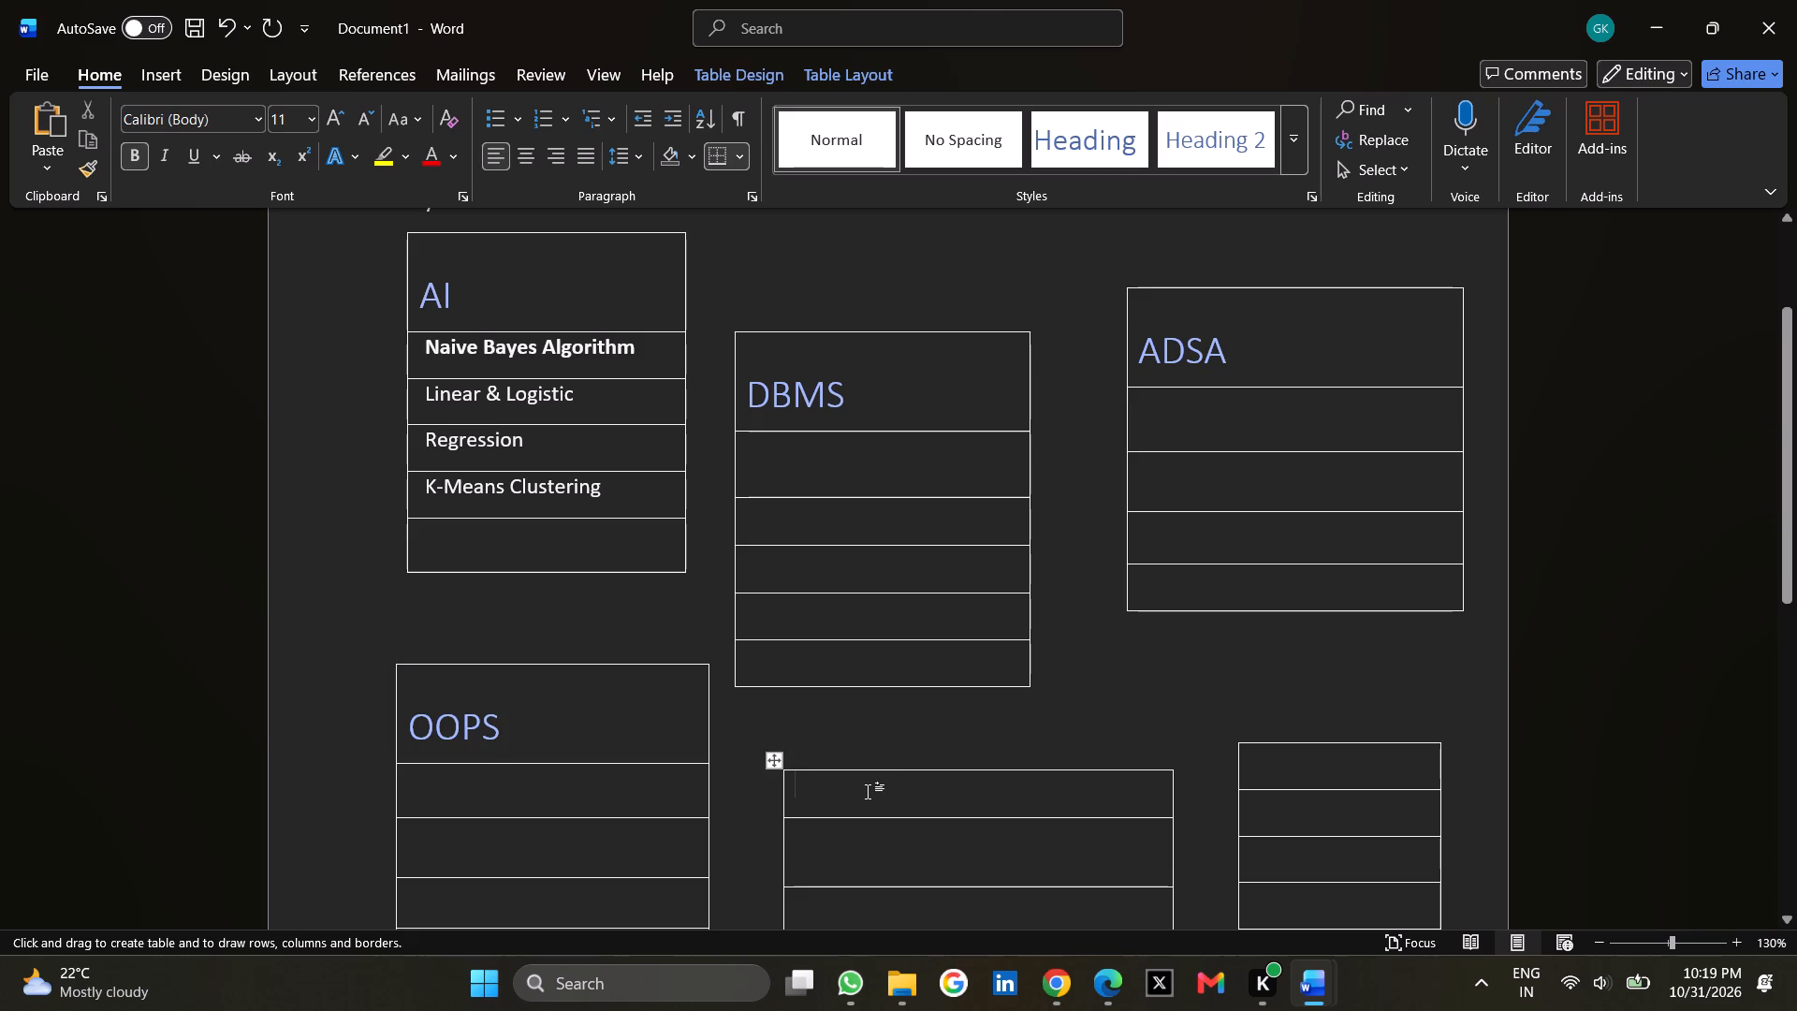
click(1067, 134)
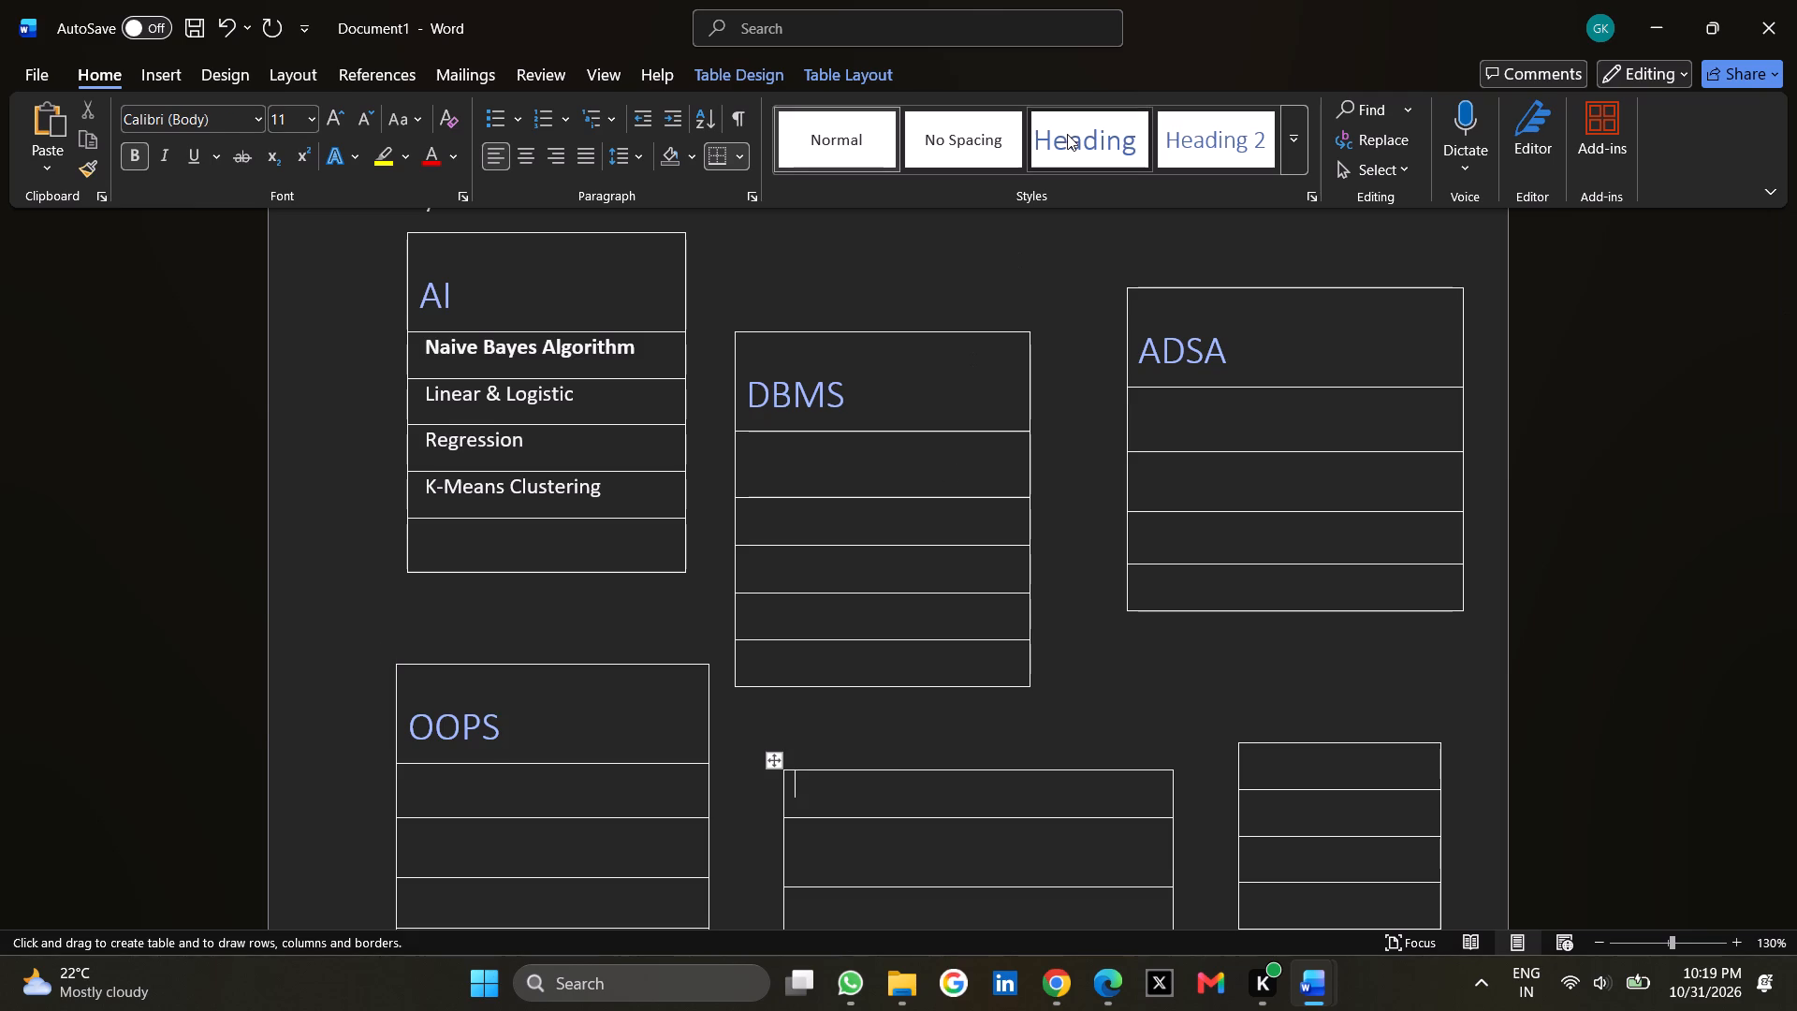
key(shift+p)
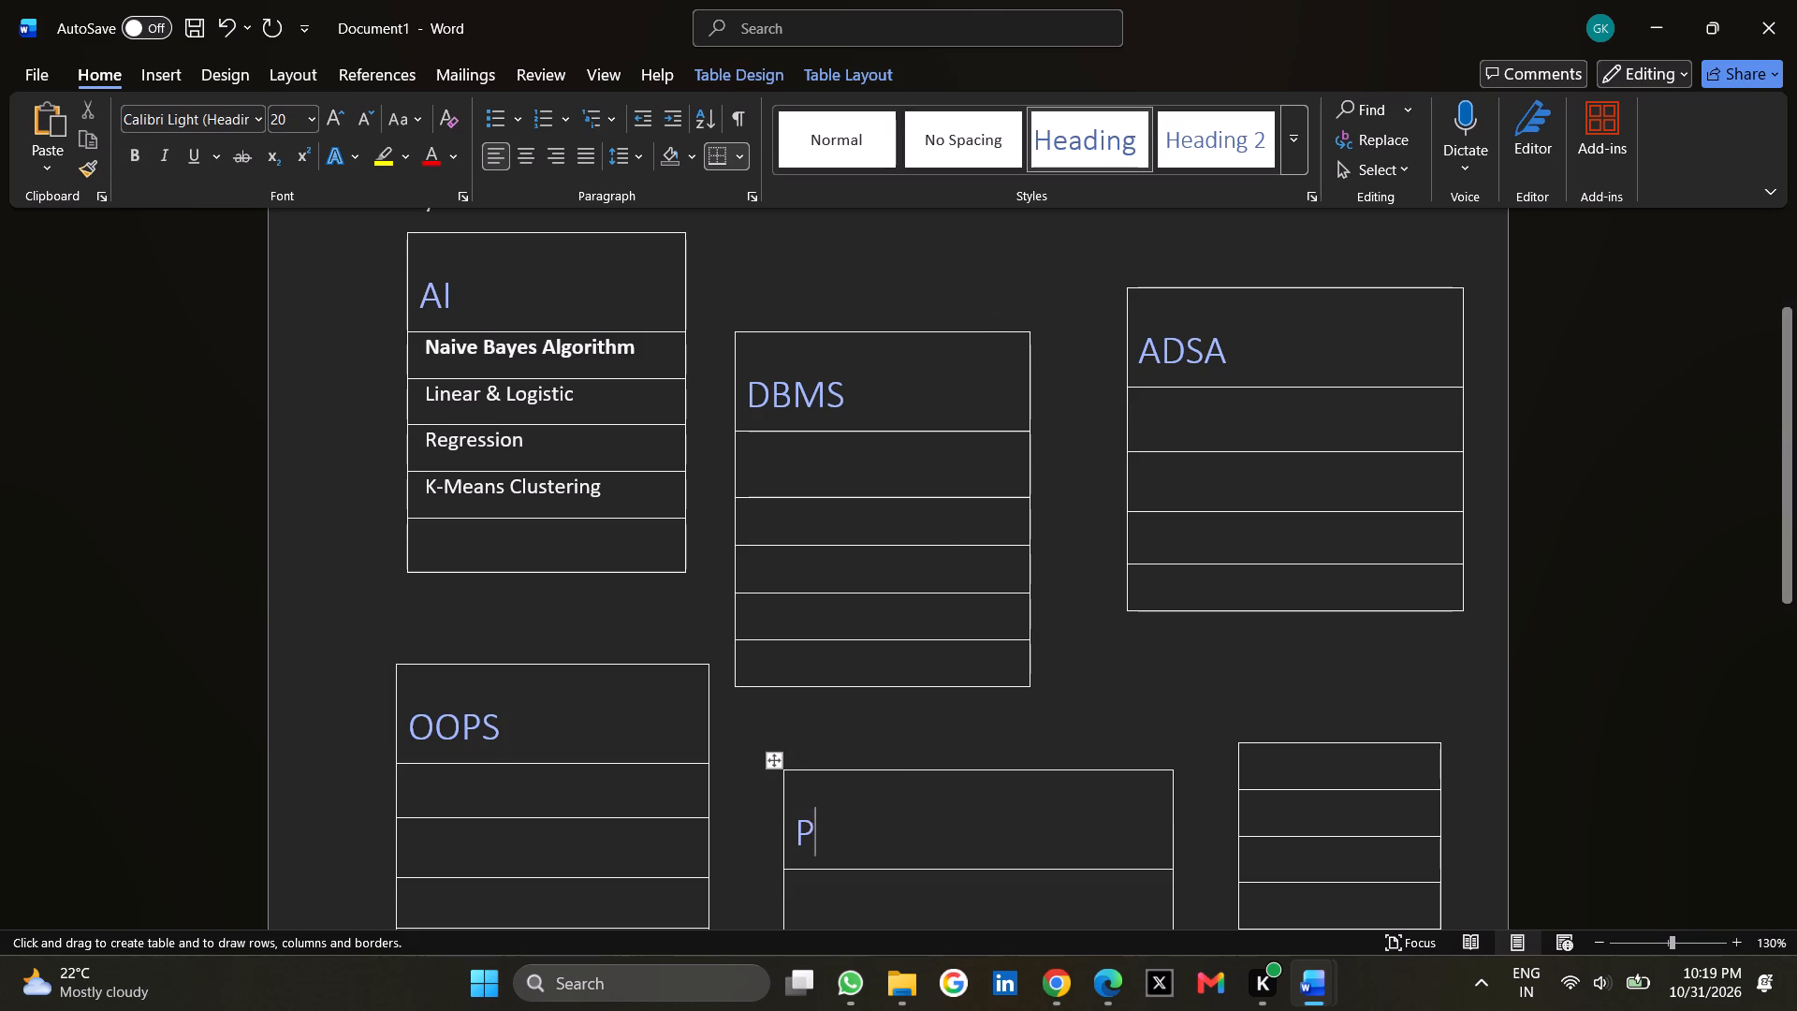
text(robability)
Title the first row of the rightmost lower table Communication in the Heading 1 style.
click(1280, 768)
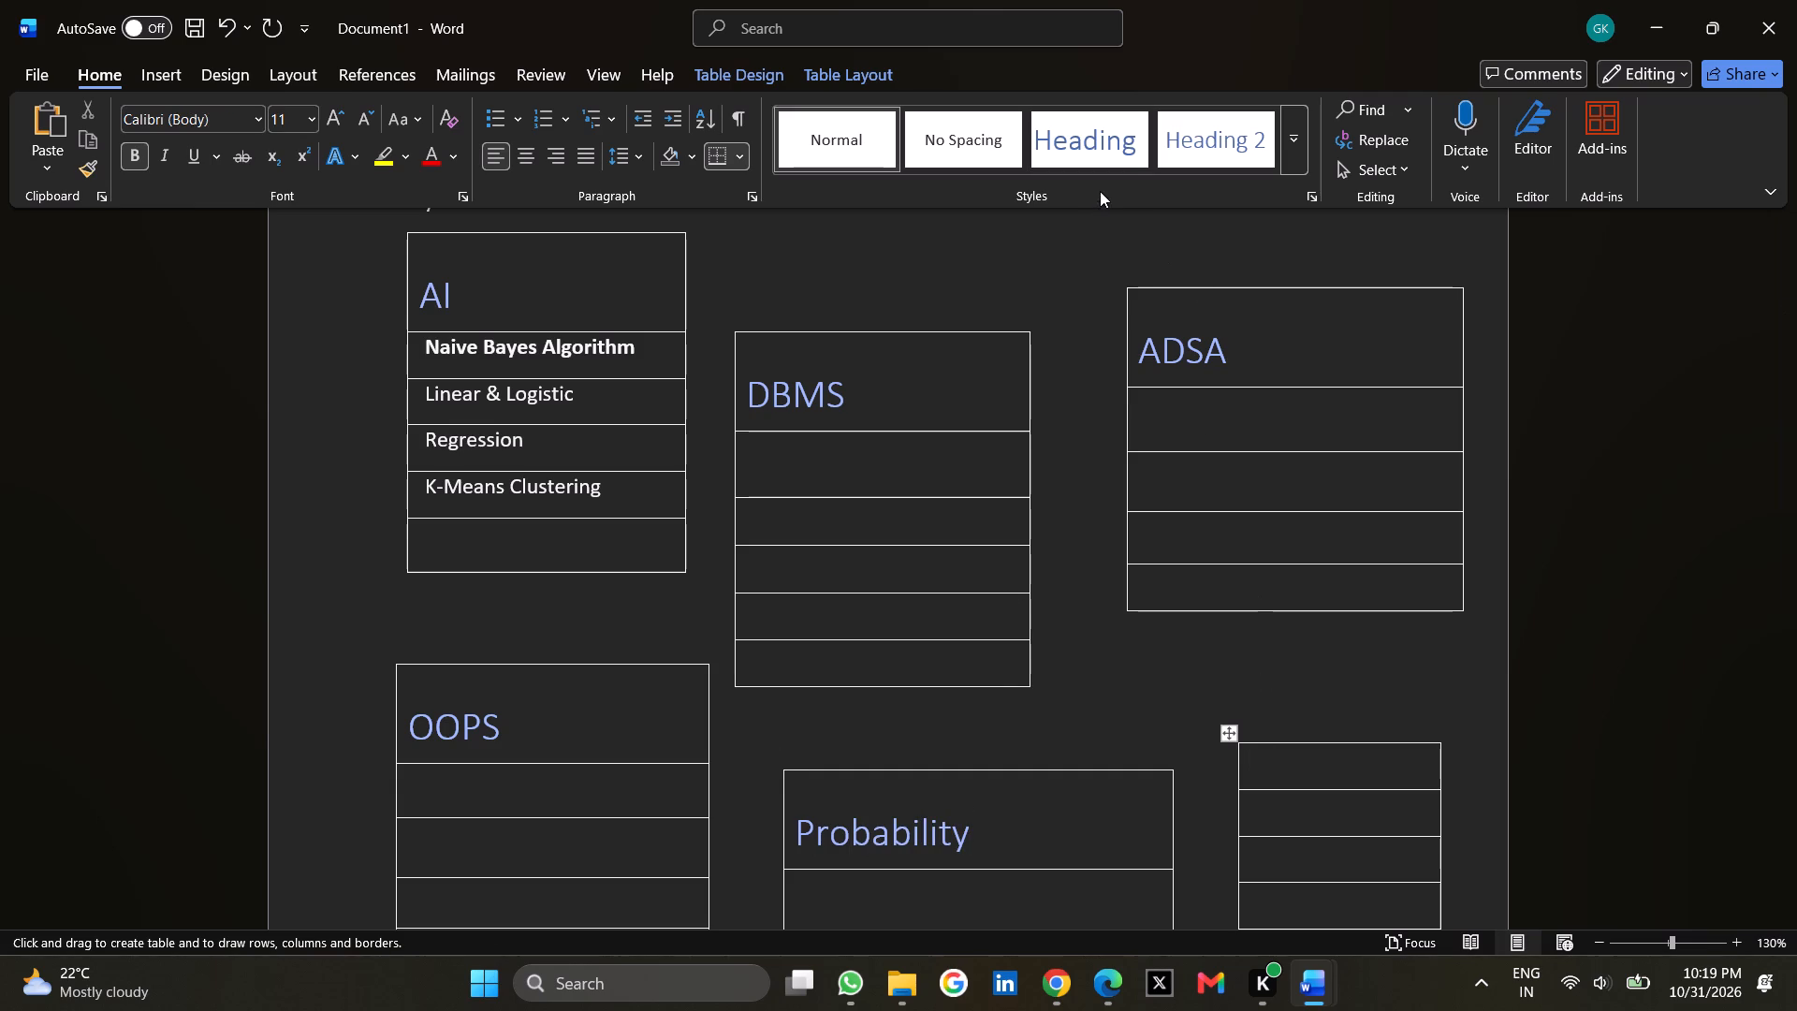
click(1074, 145)
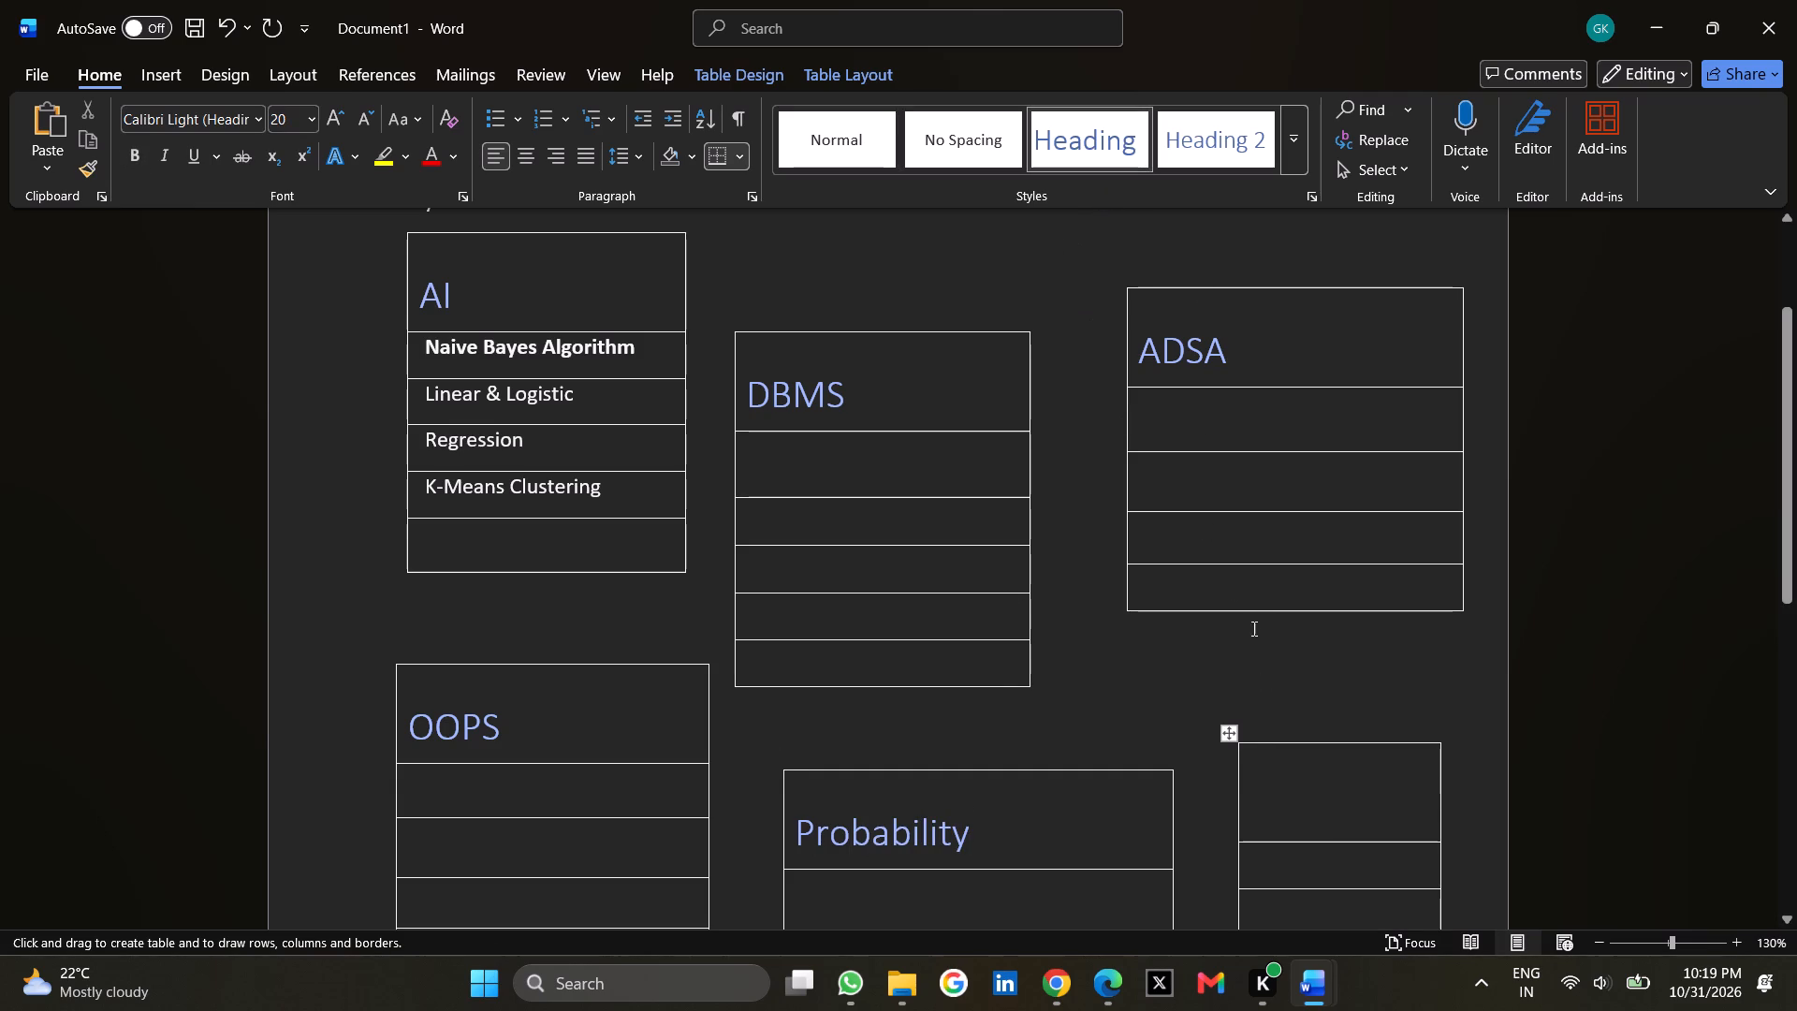
key(shift+c)
text(ommunication)
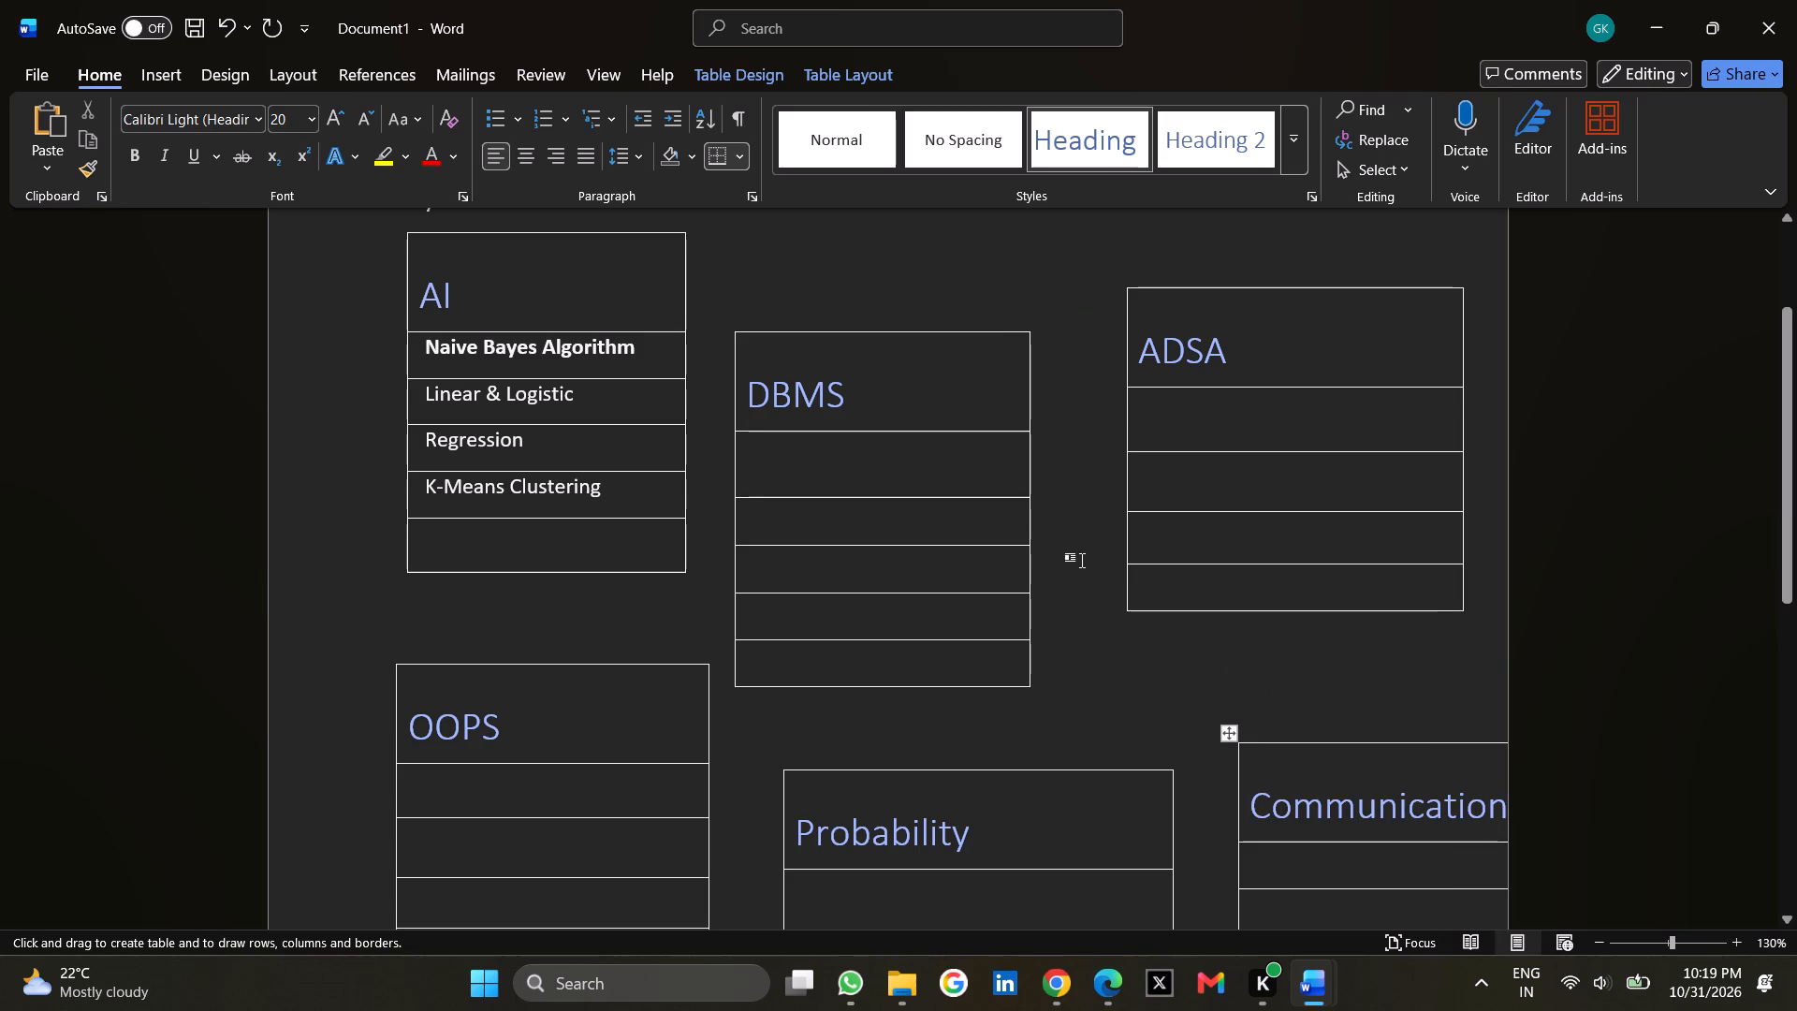
Narrow the AI table slightly by moving its outer right border inward.
scroll(1082, 560, up, 1)
click(989, 480)
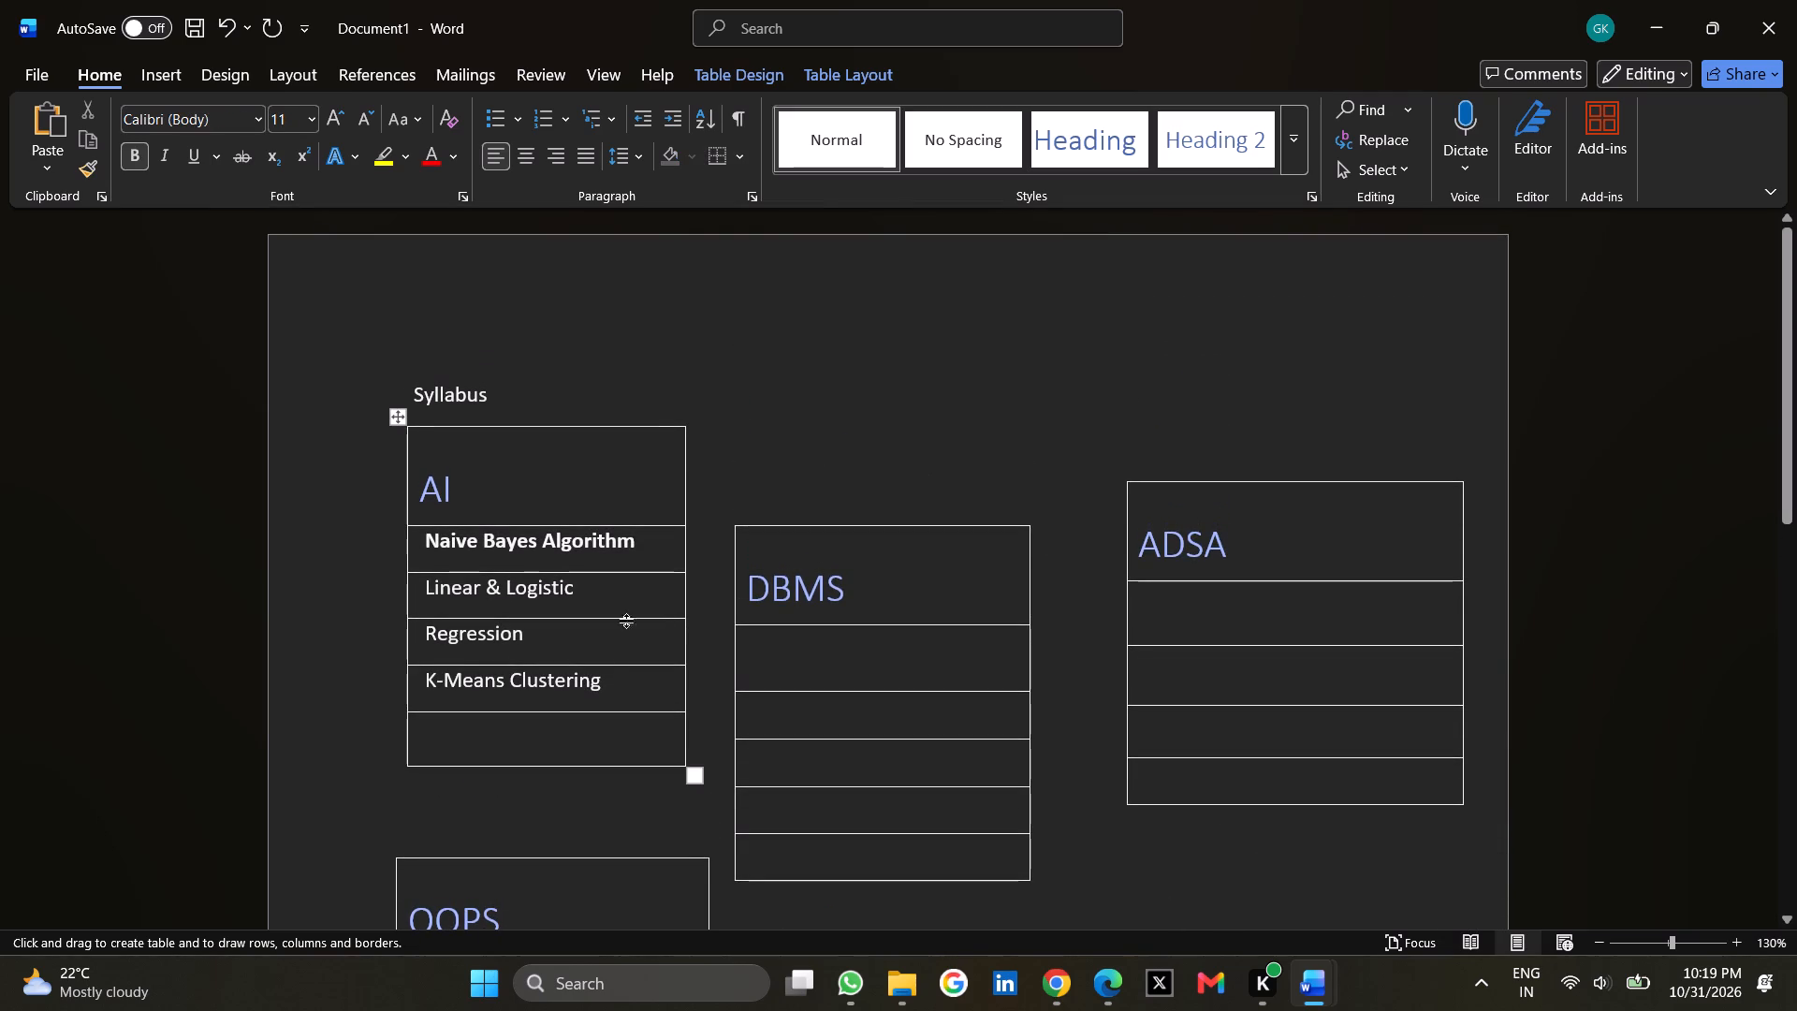
drag(606, 648, 553, 639)
drag(396, 418, 357, 377)
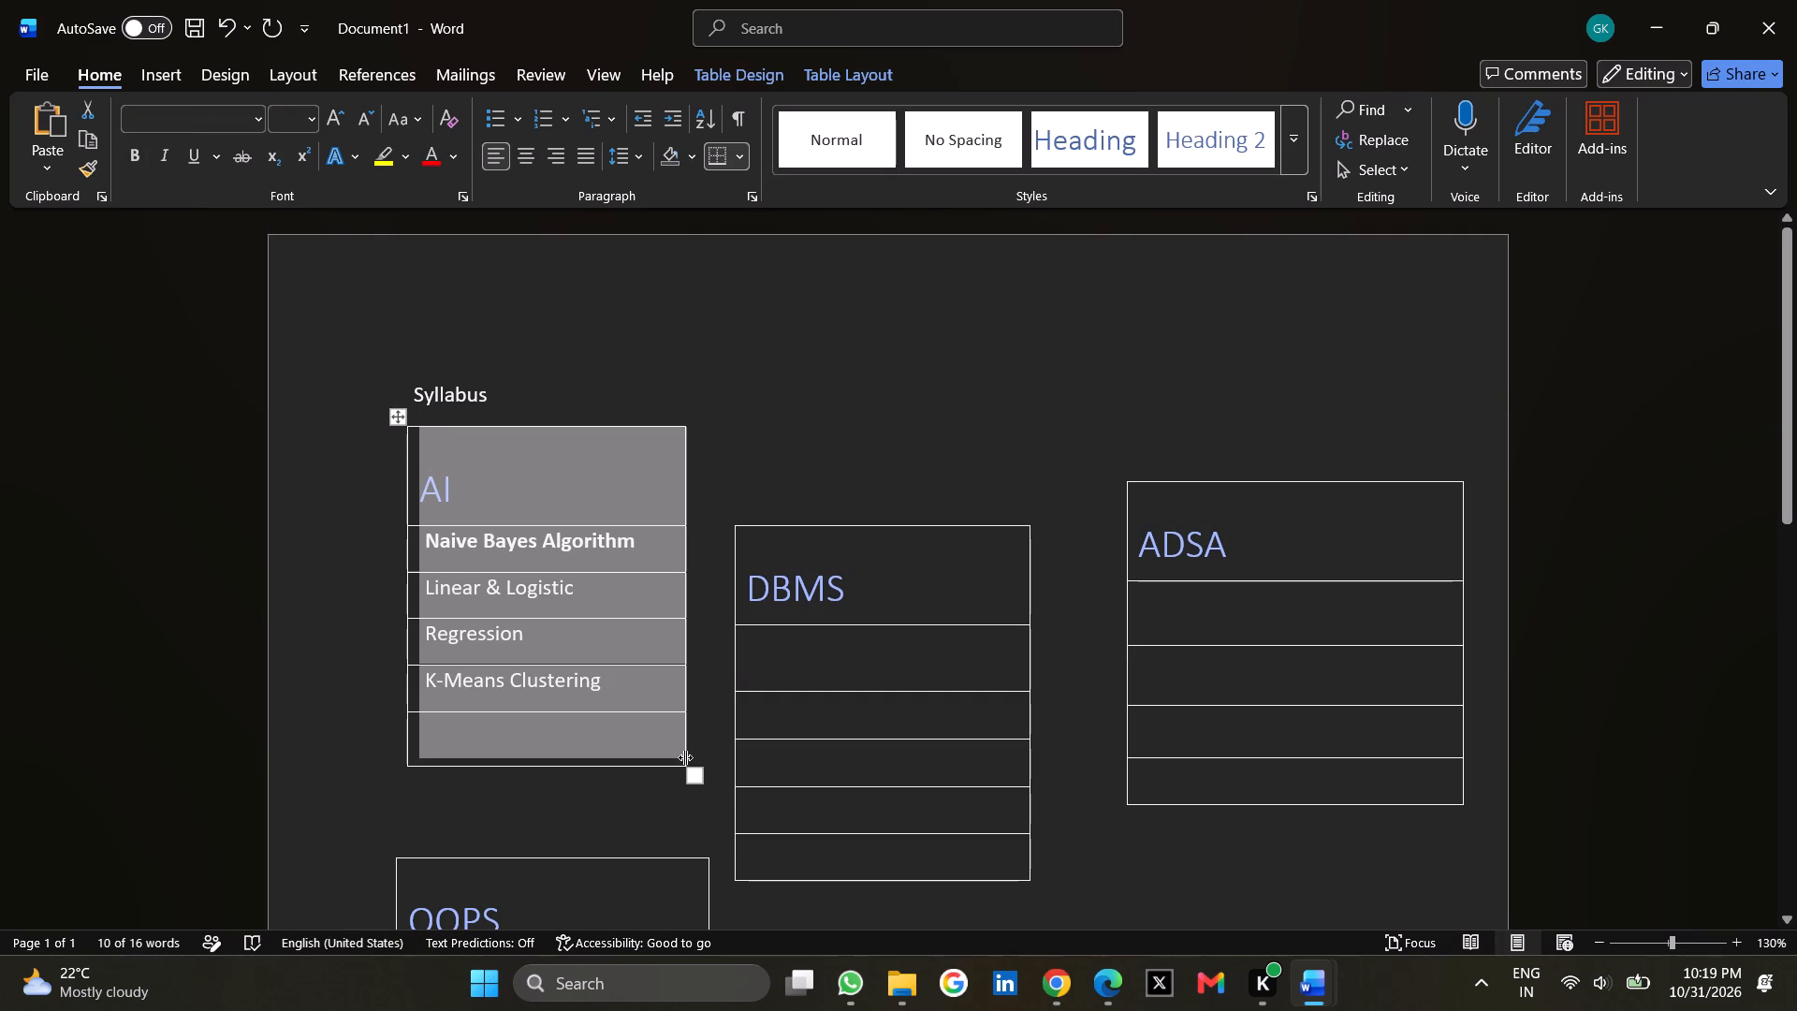
drag(685, 755, 663, 747)
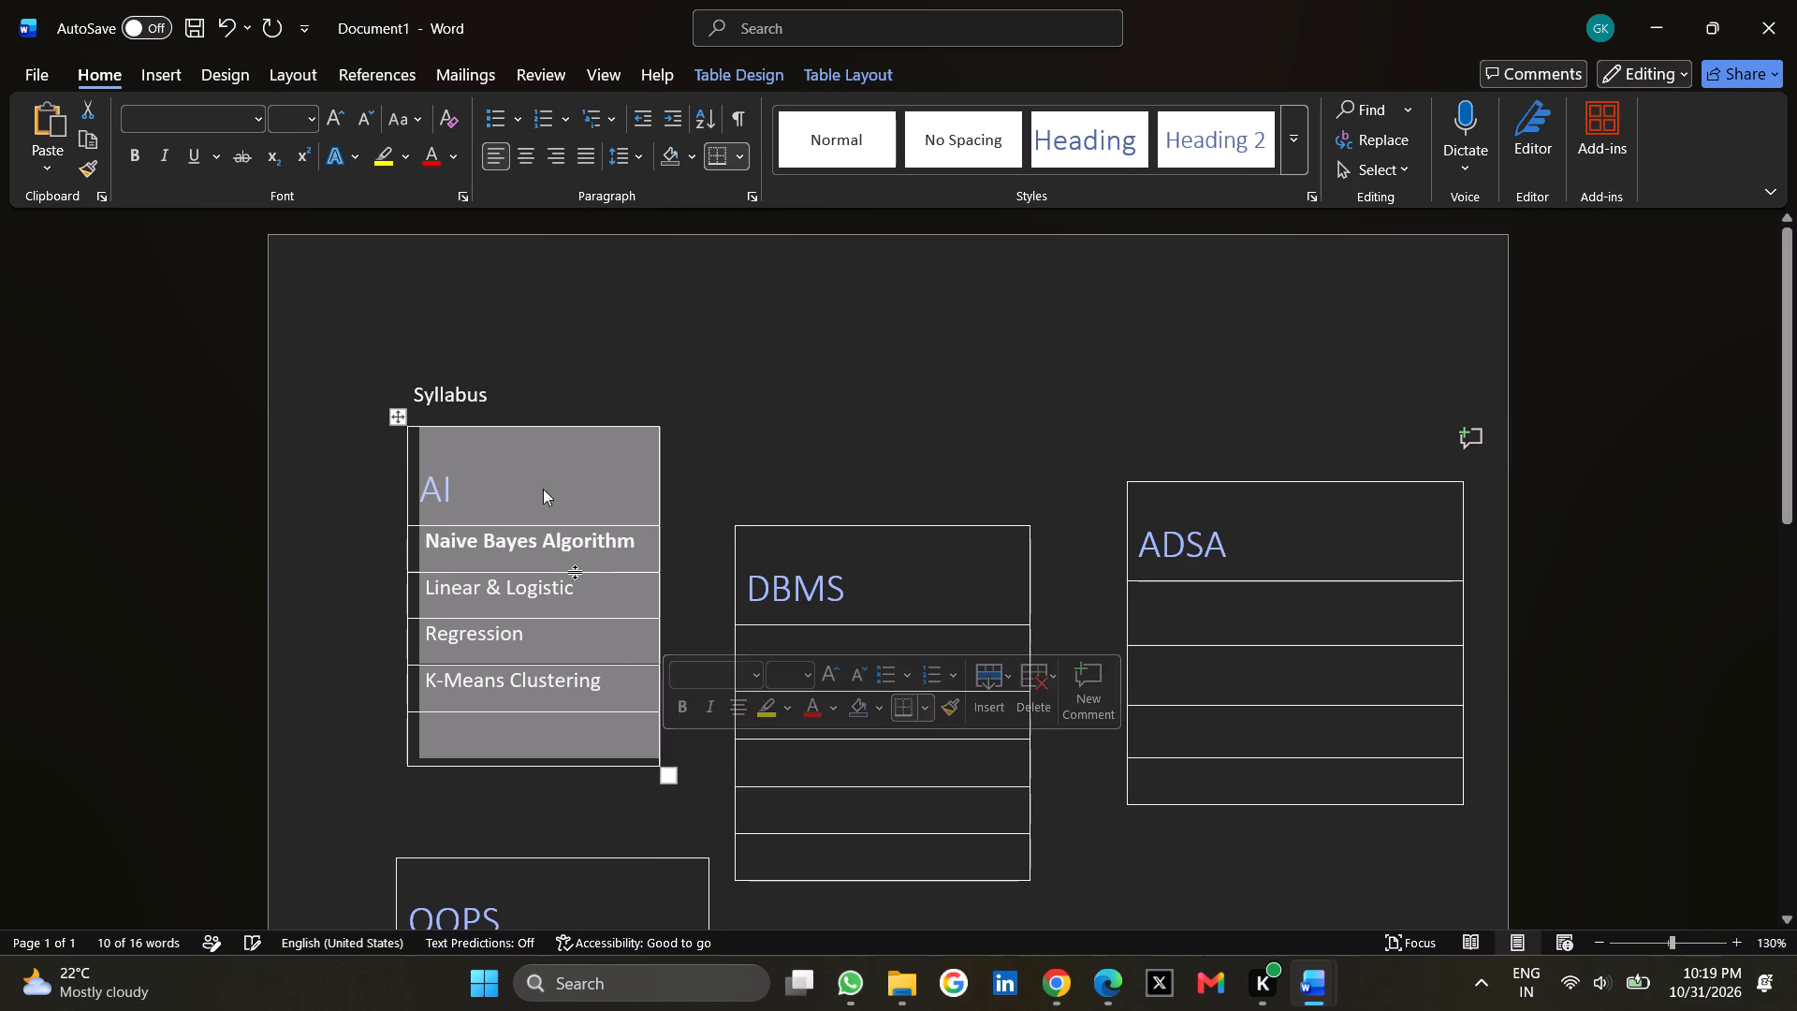
click(733, 416)
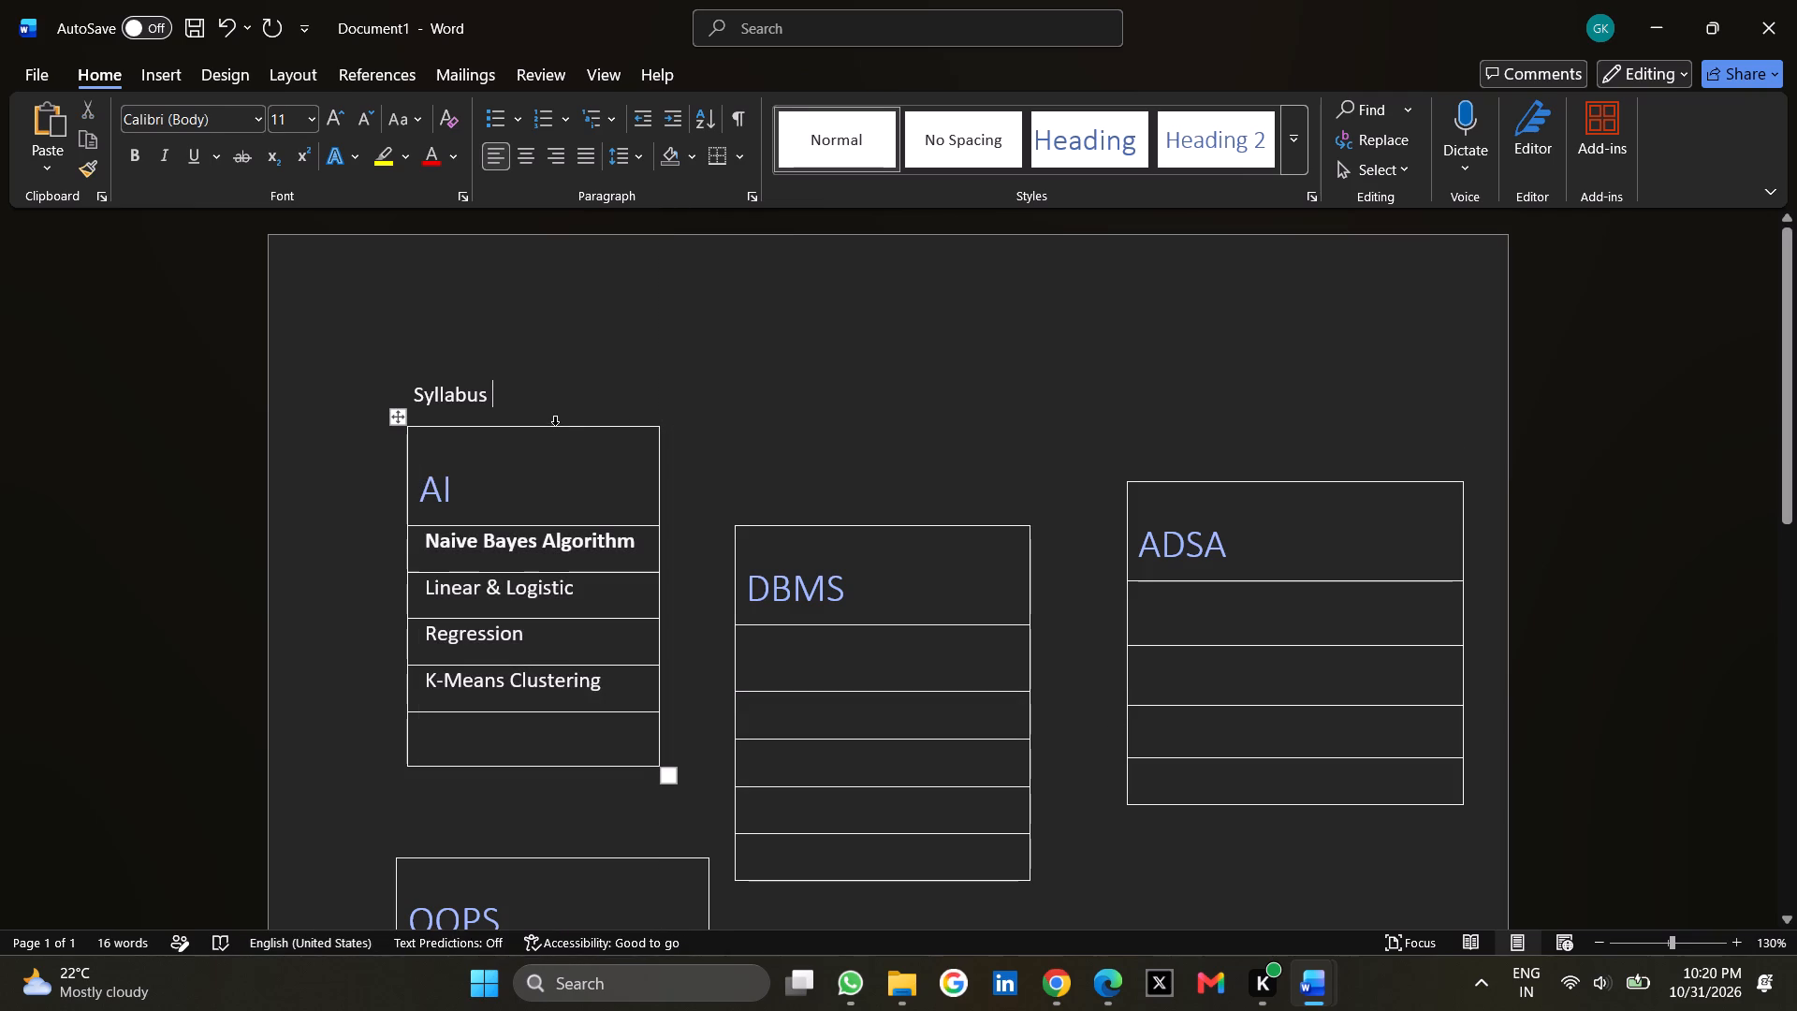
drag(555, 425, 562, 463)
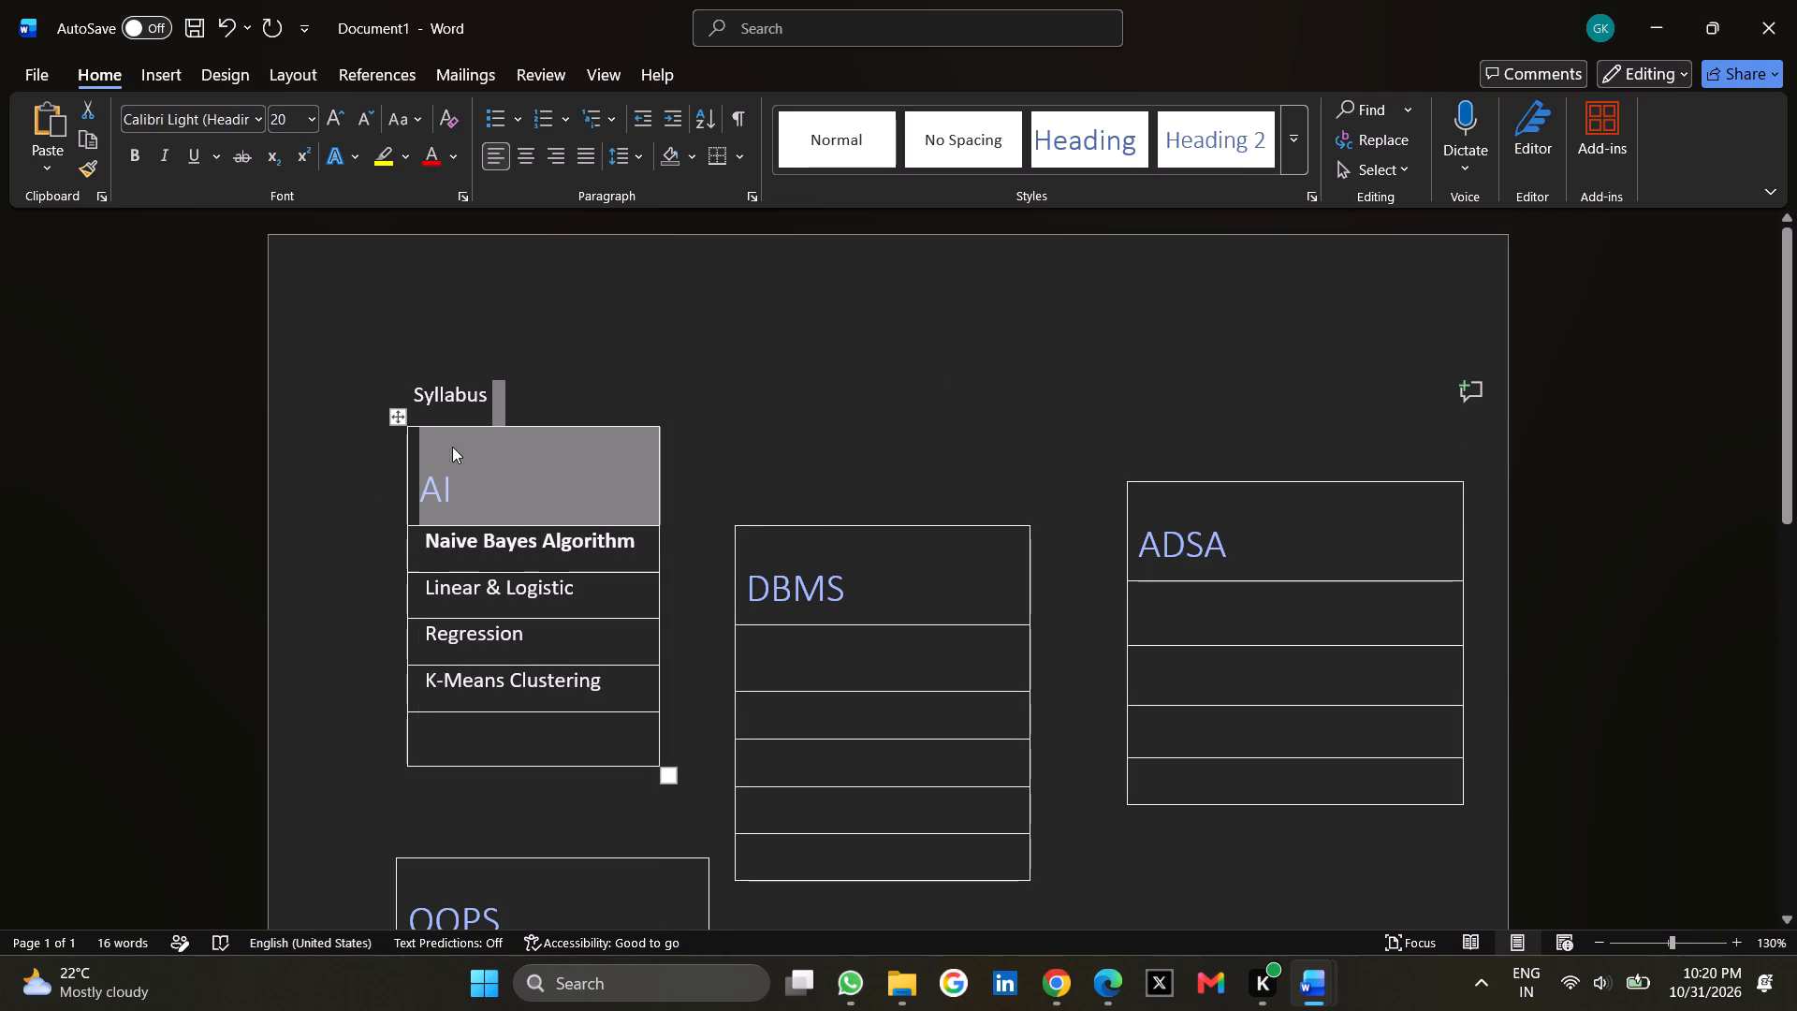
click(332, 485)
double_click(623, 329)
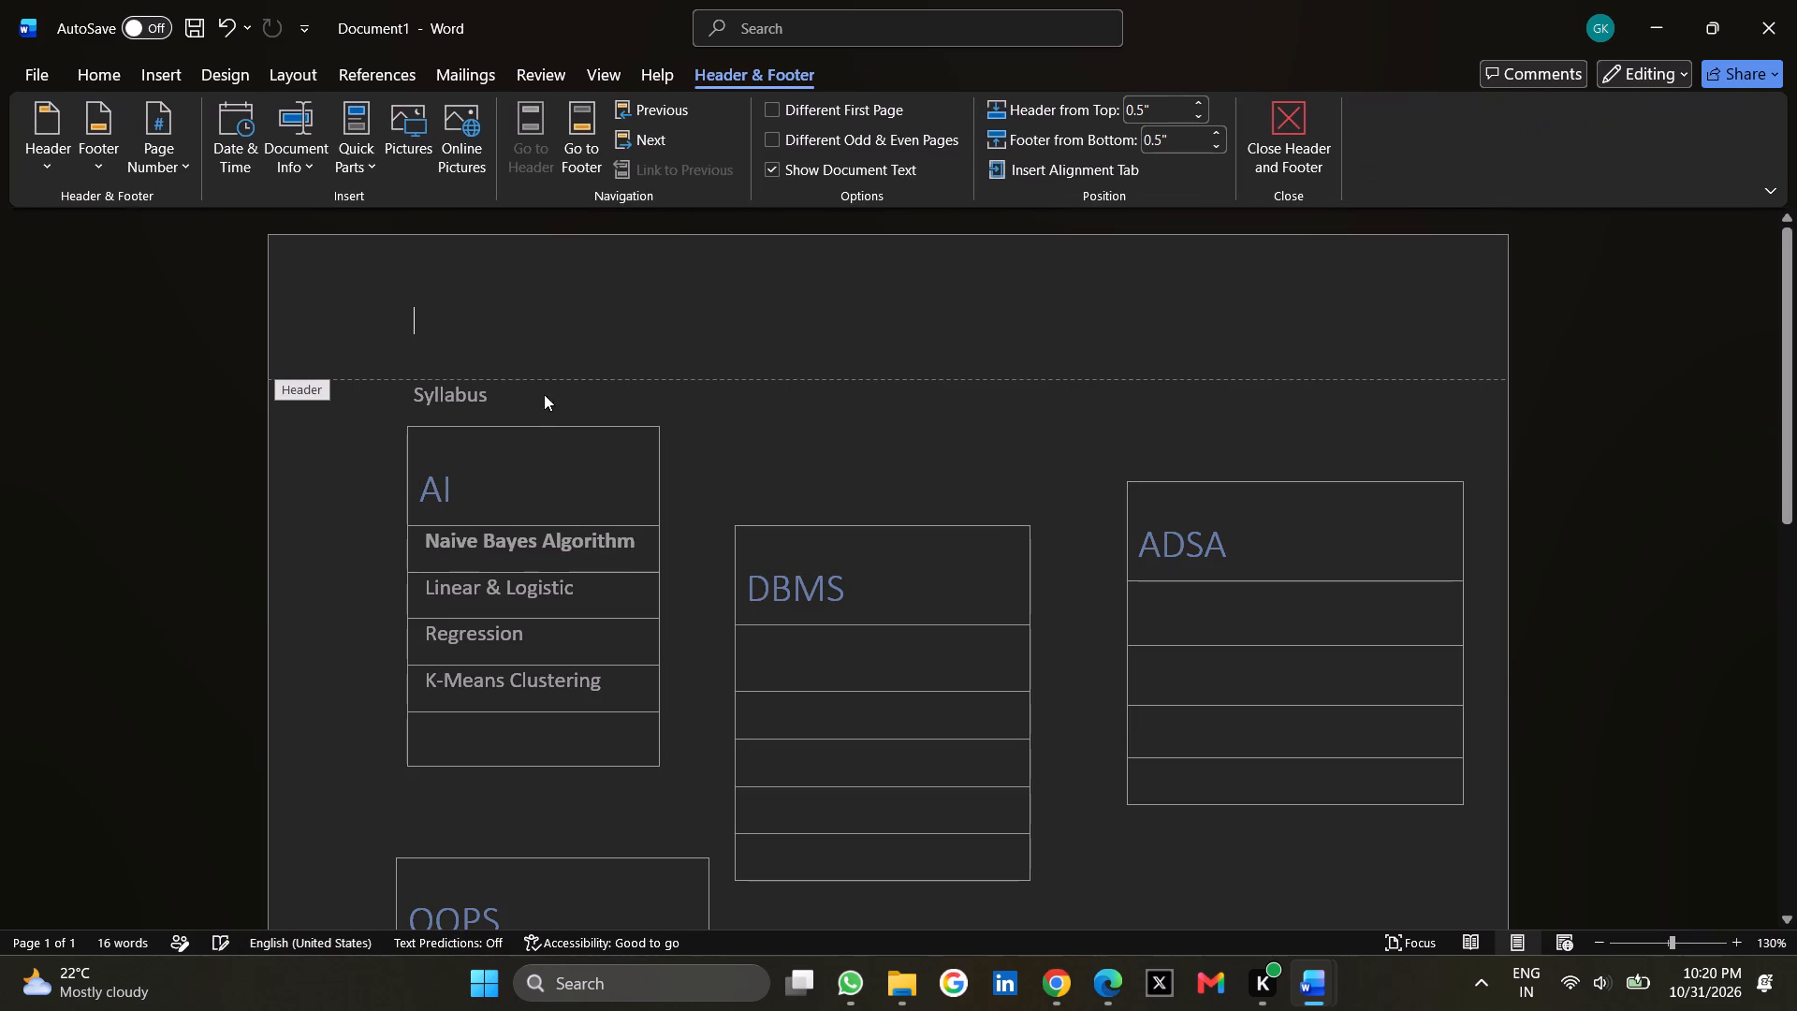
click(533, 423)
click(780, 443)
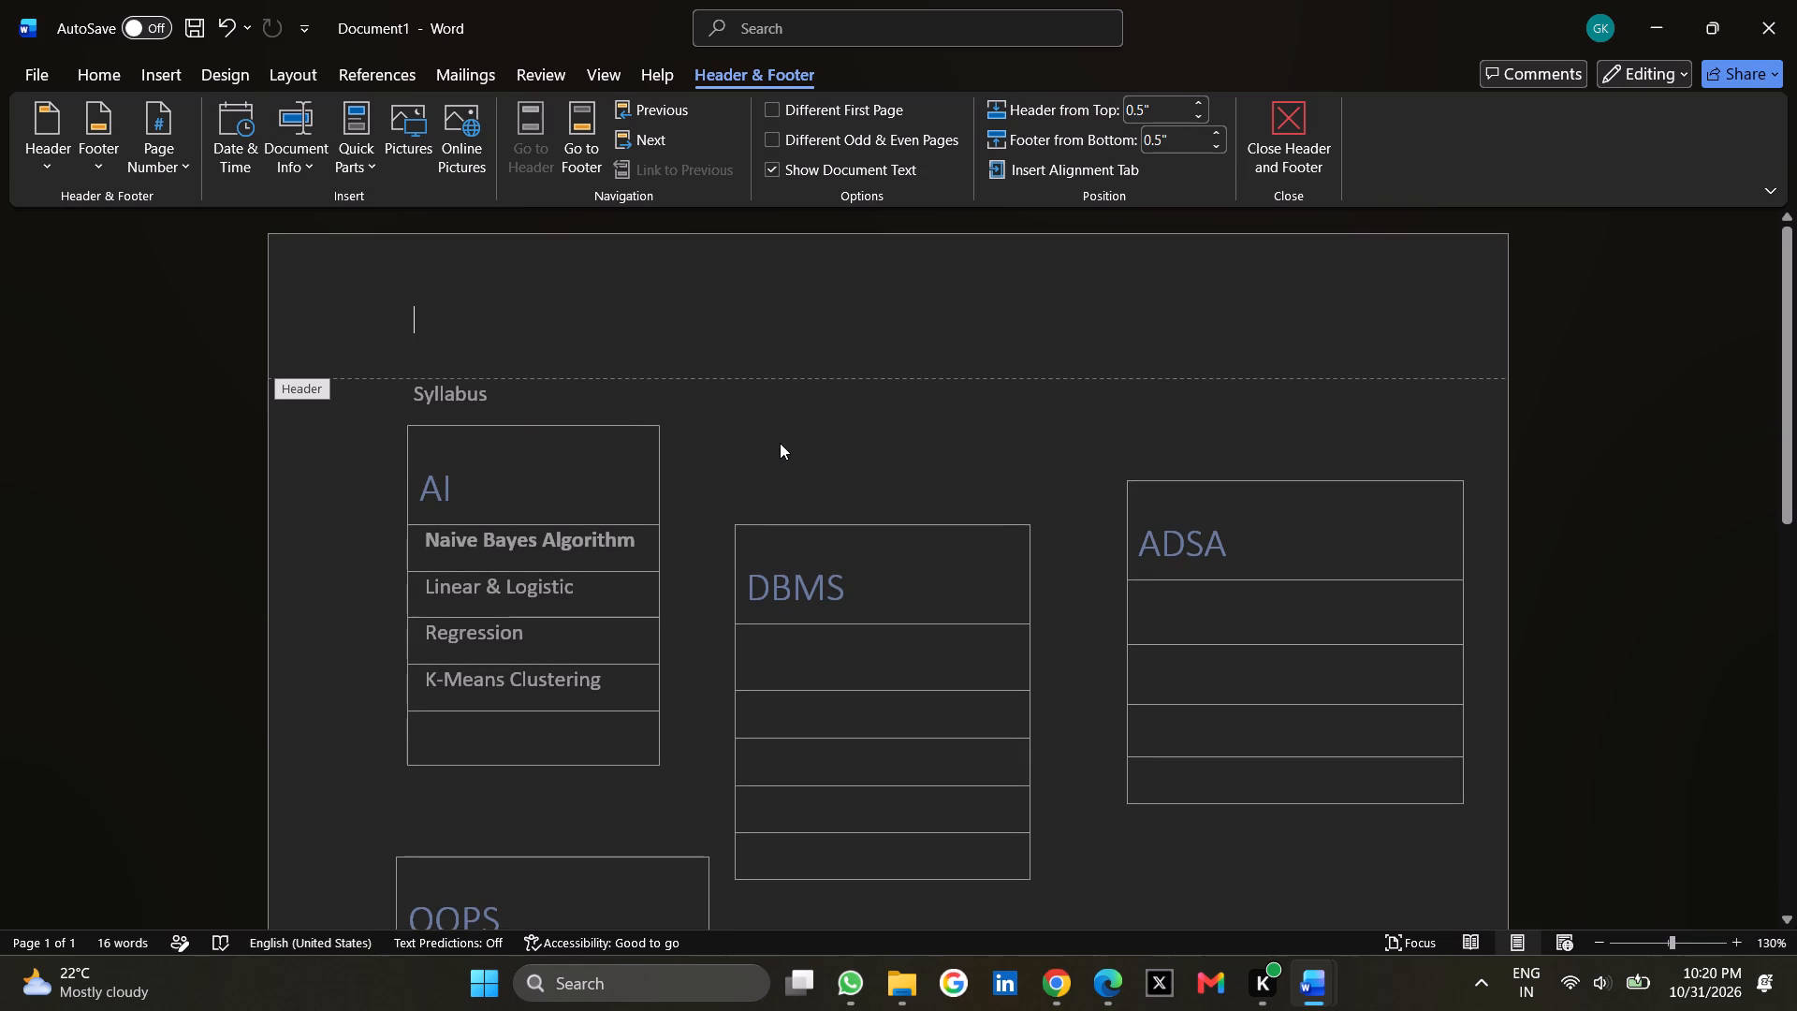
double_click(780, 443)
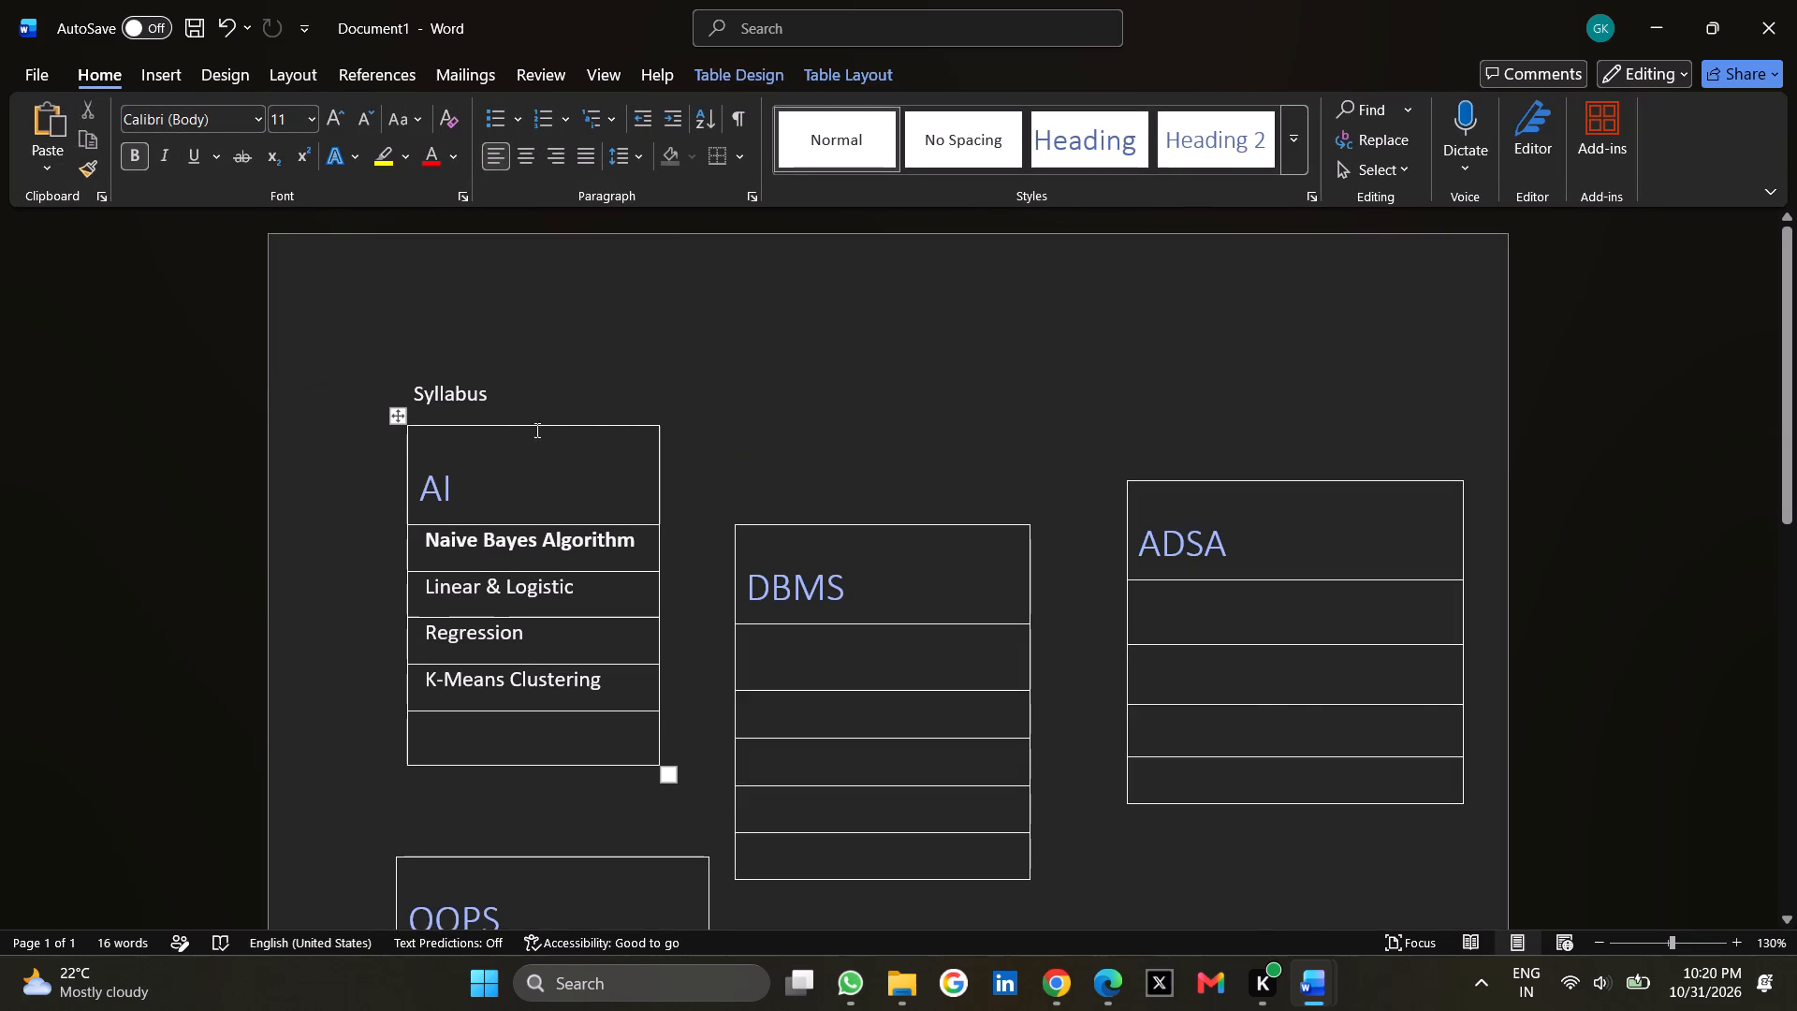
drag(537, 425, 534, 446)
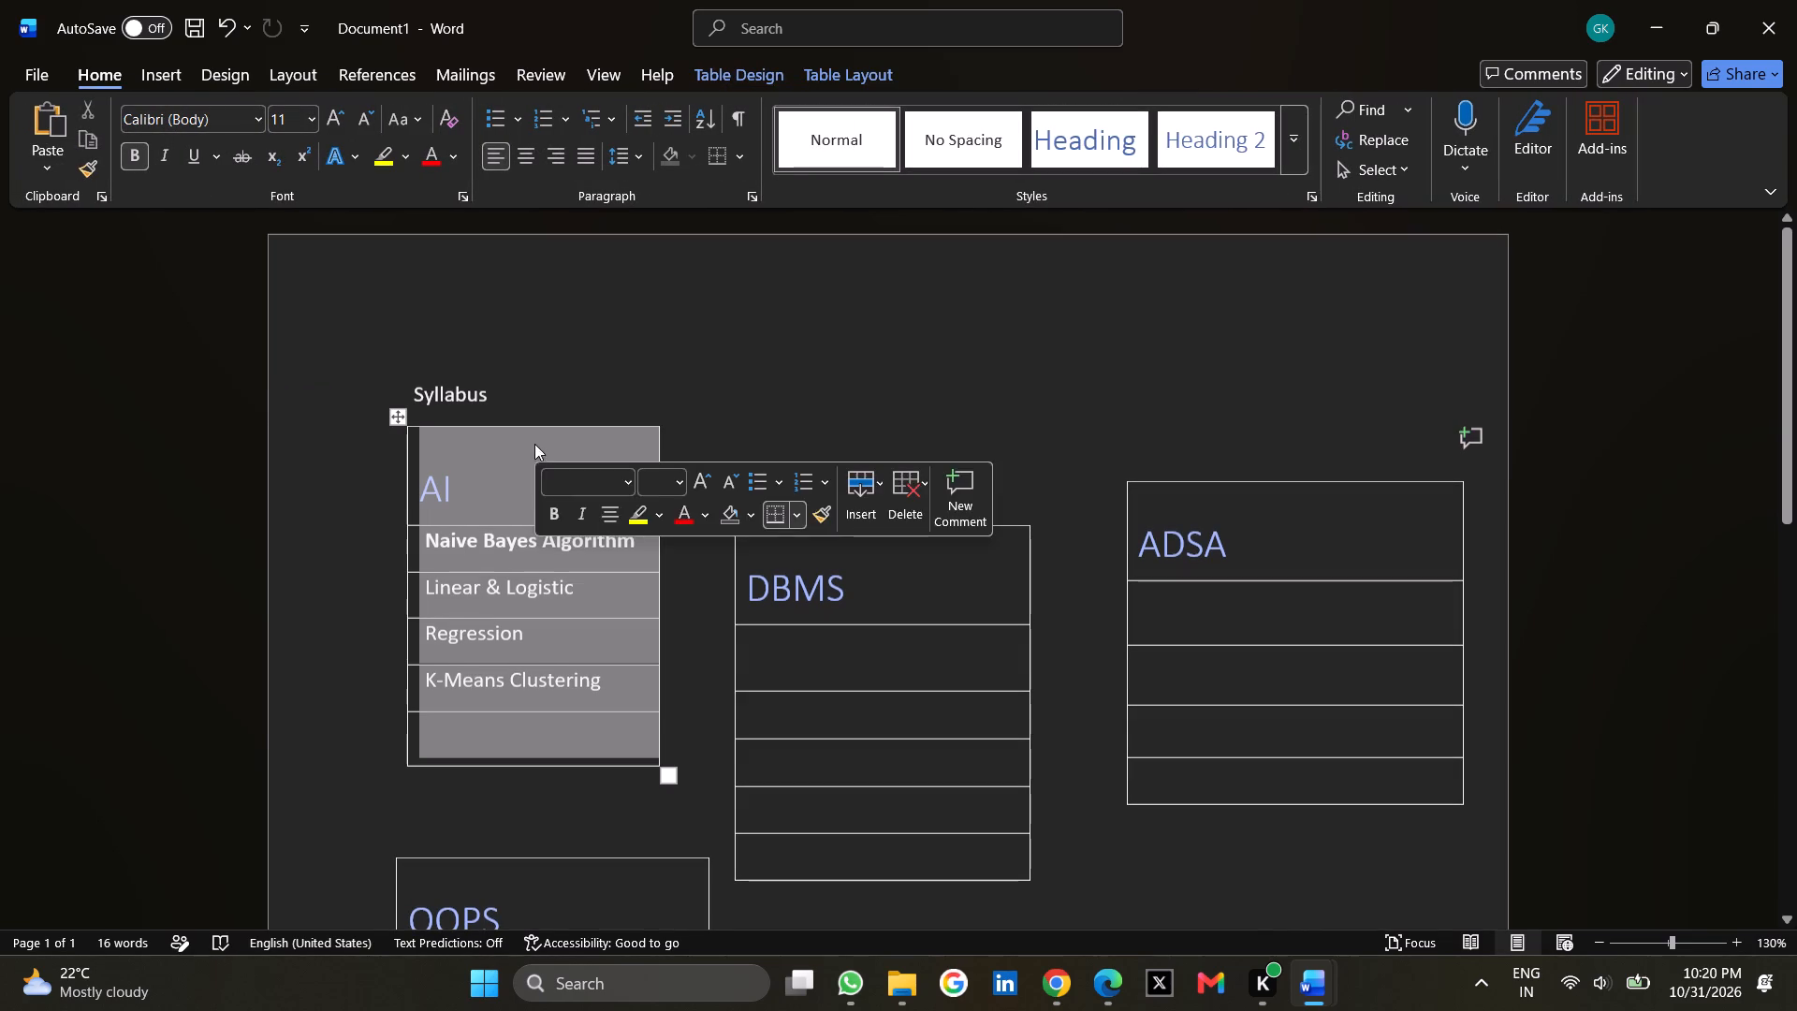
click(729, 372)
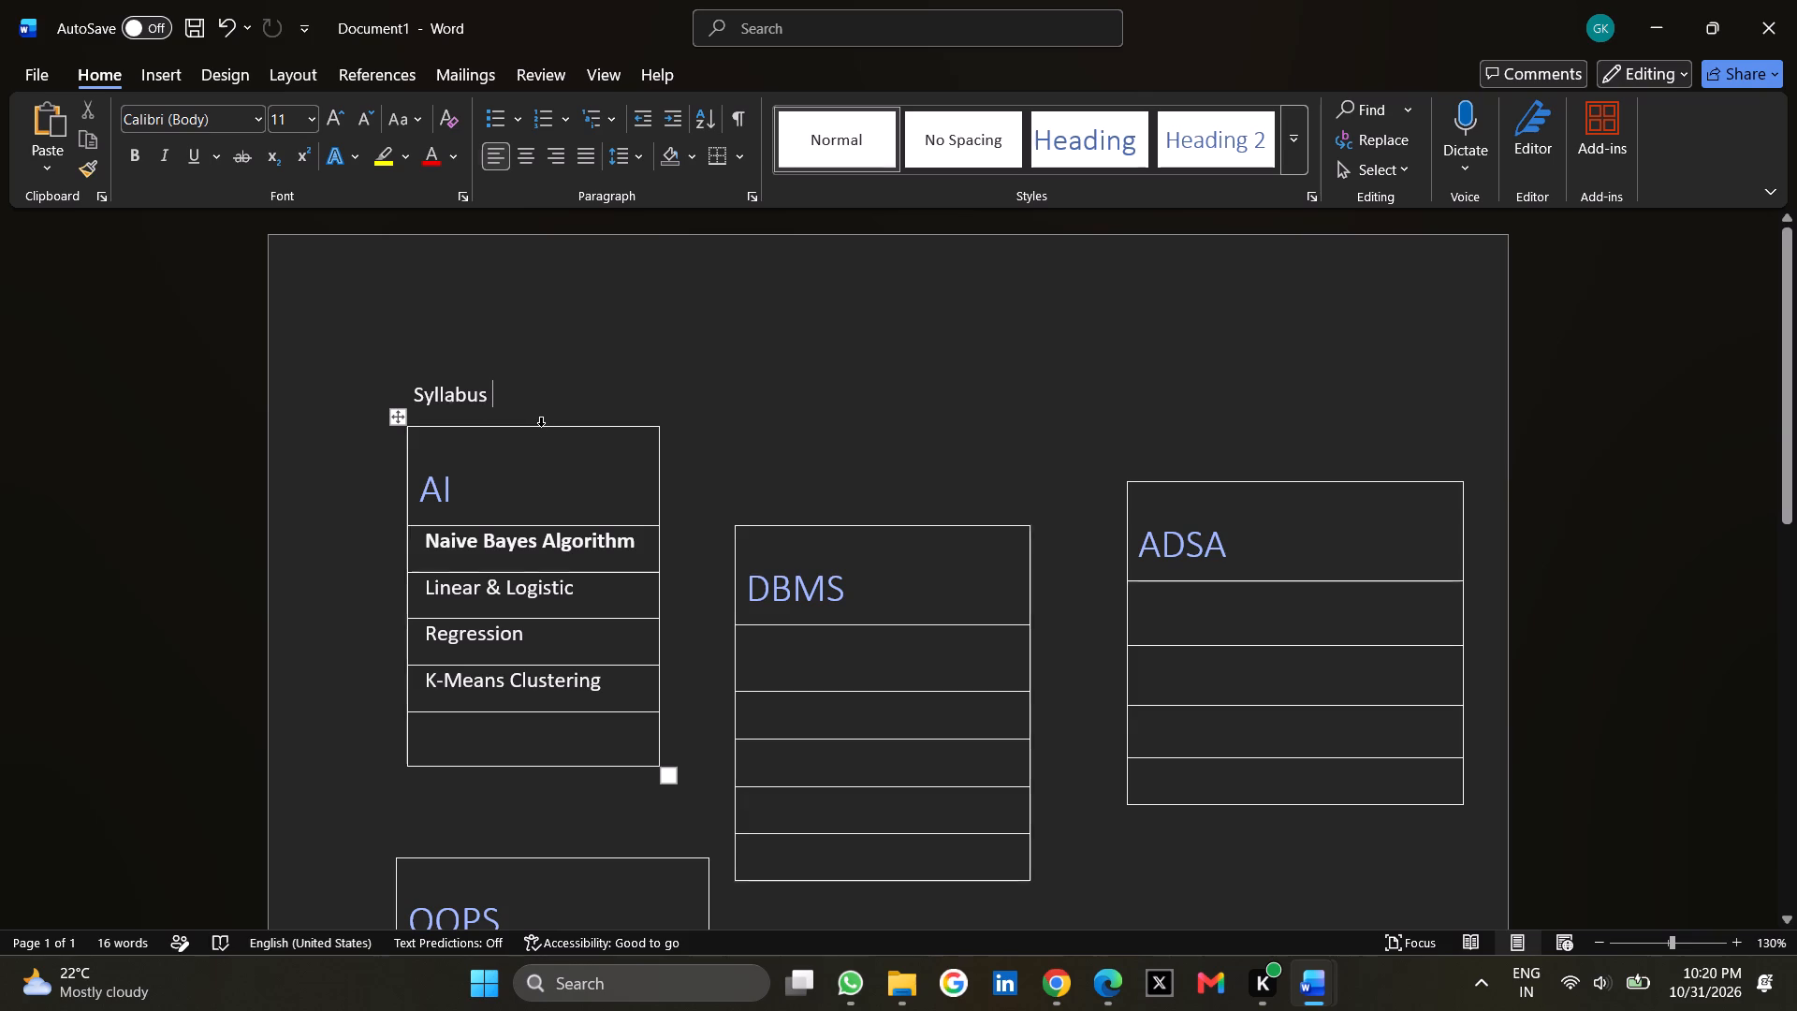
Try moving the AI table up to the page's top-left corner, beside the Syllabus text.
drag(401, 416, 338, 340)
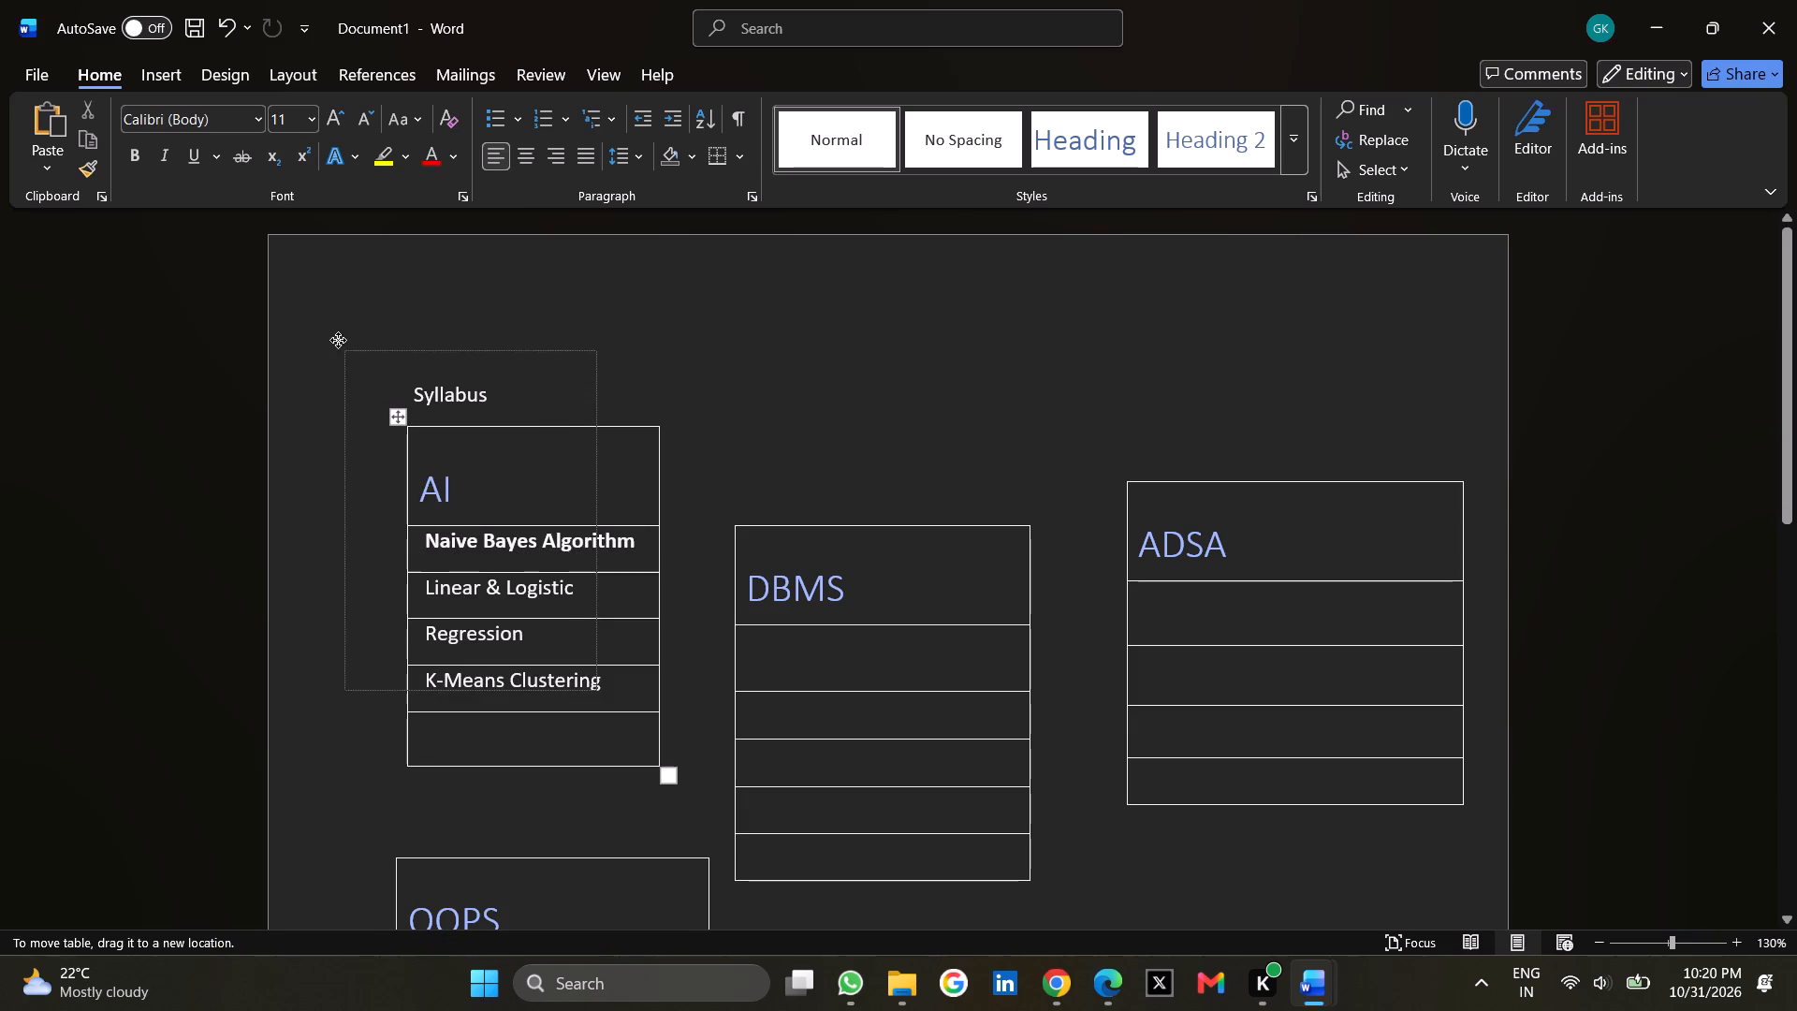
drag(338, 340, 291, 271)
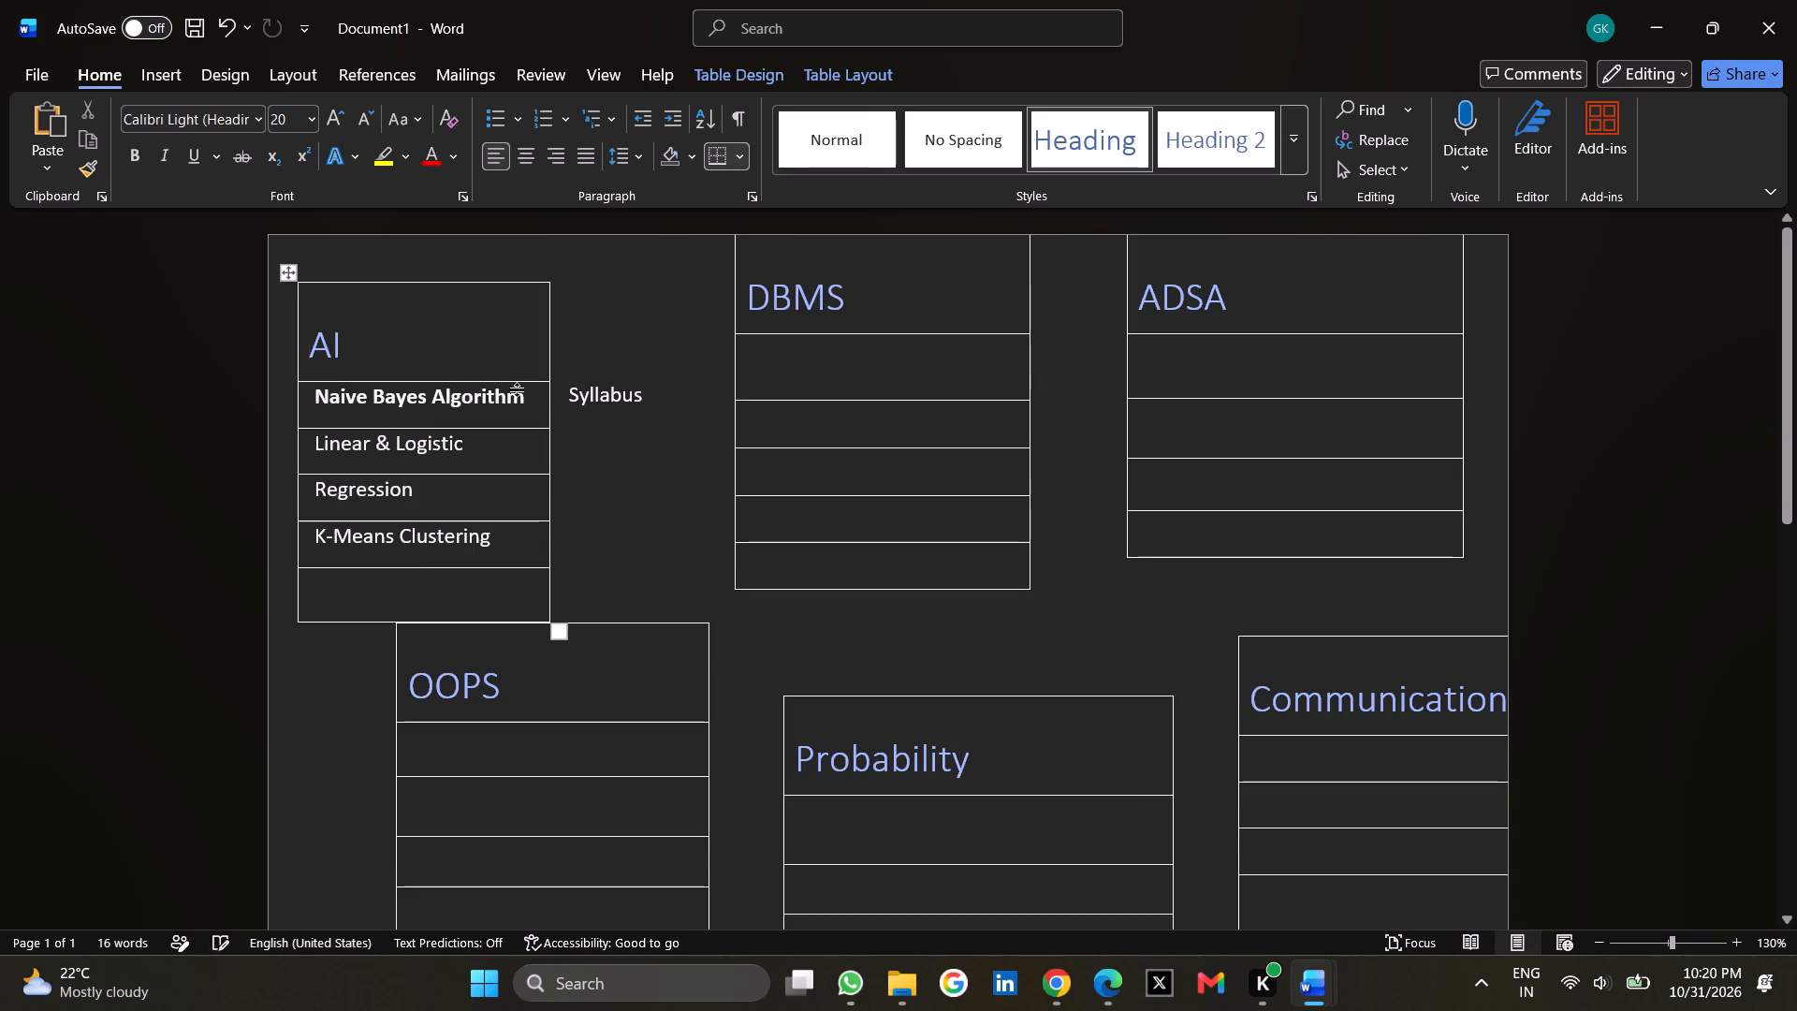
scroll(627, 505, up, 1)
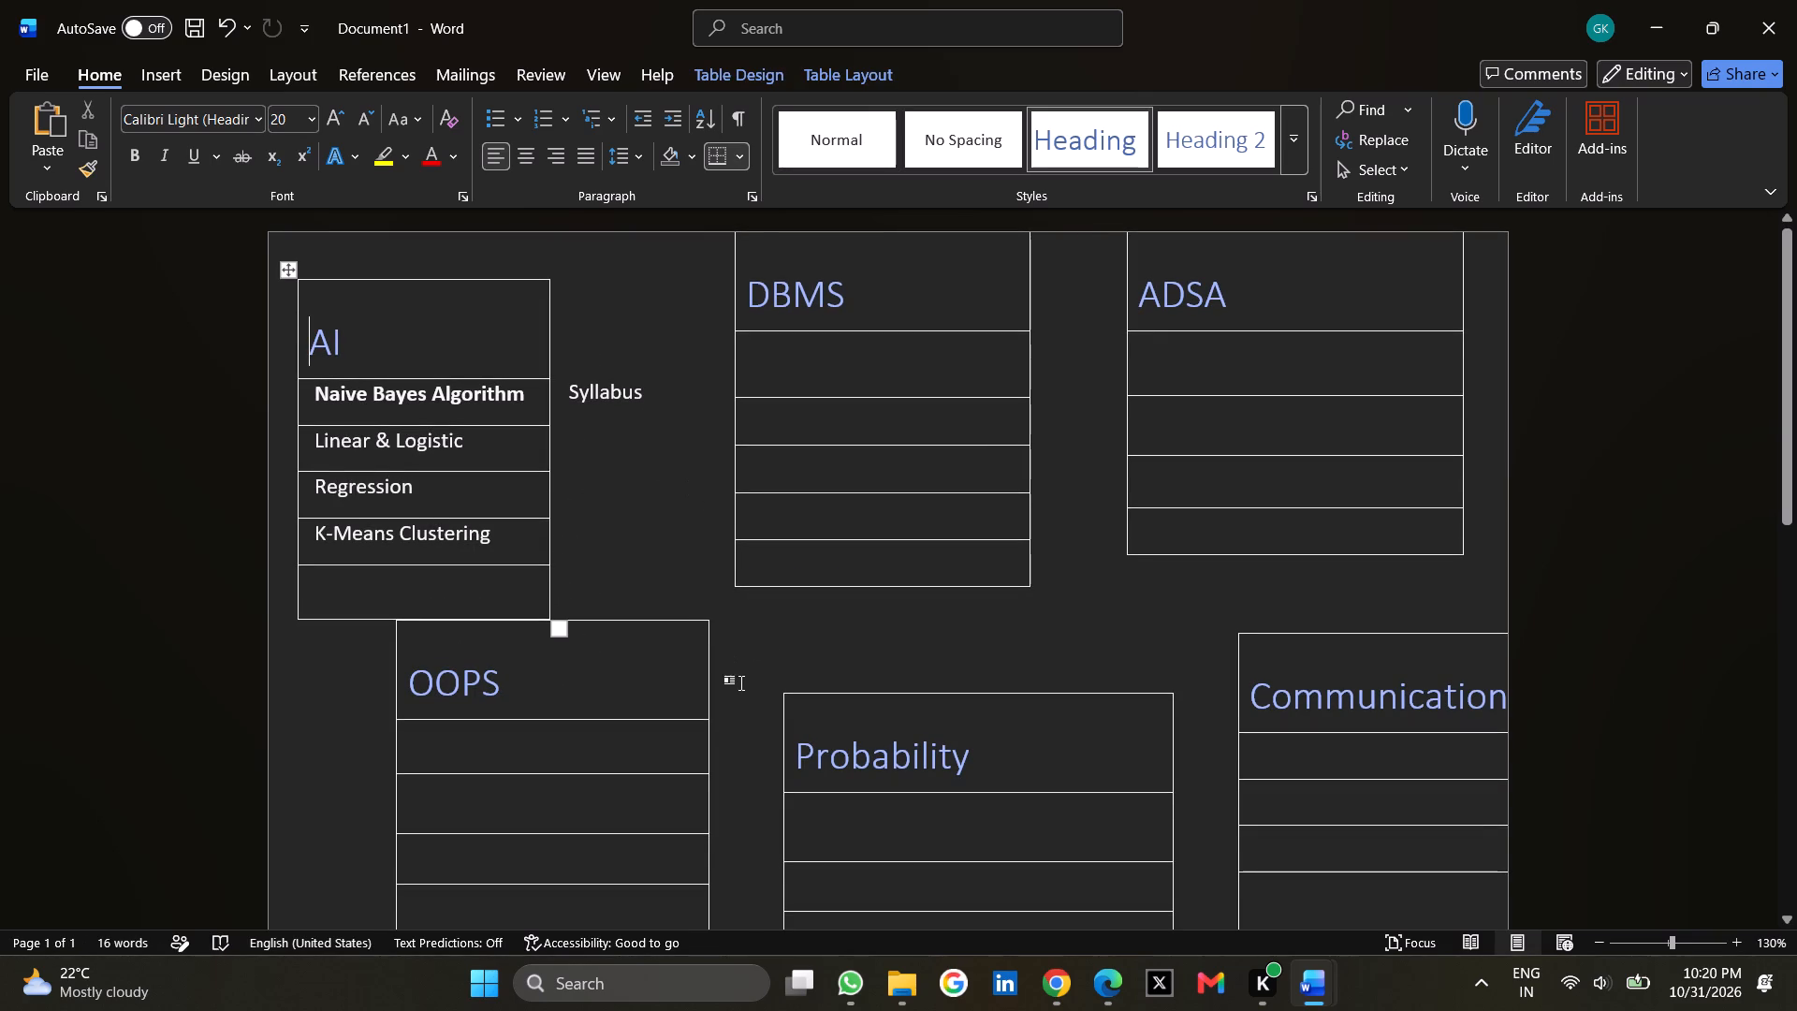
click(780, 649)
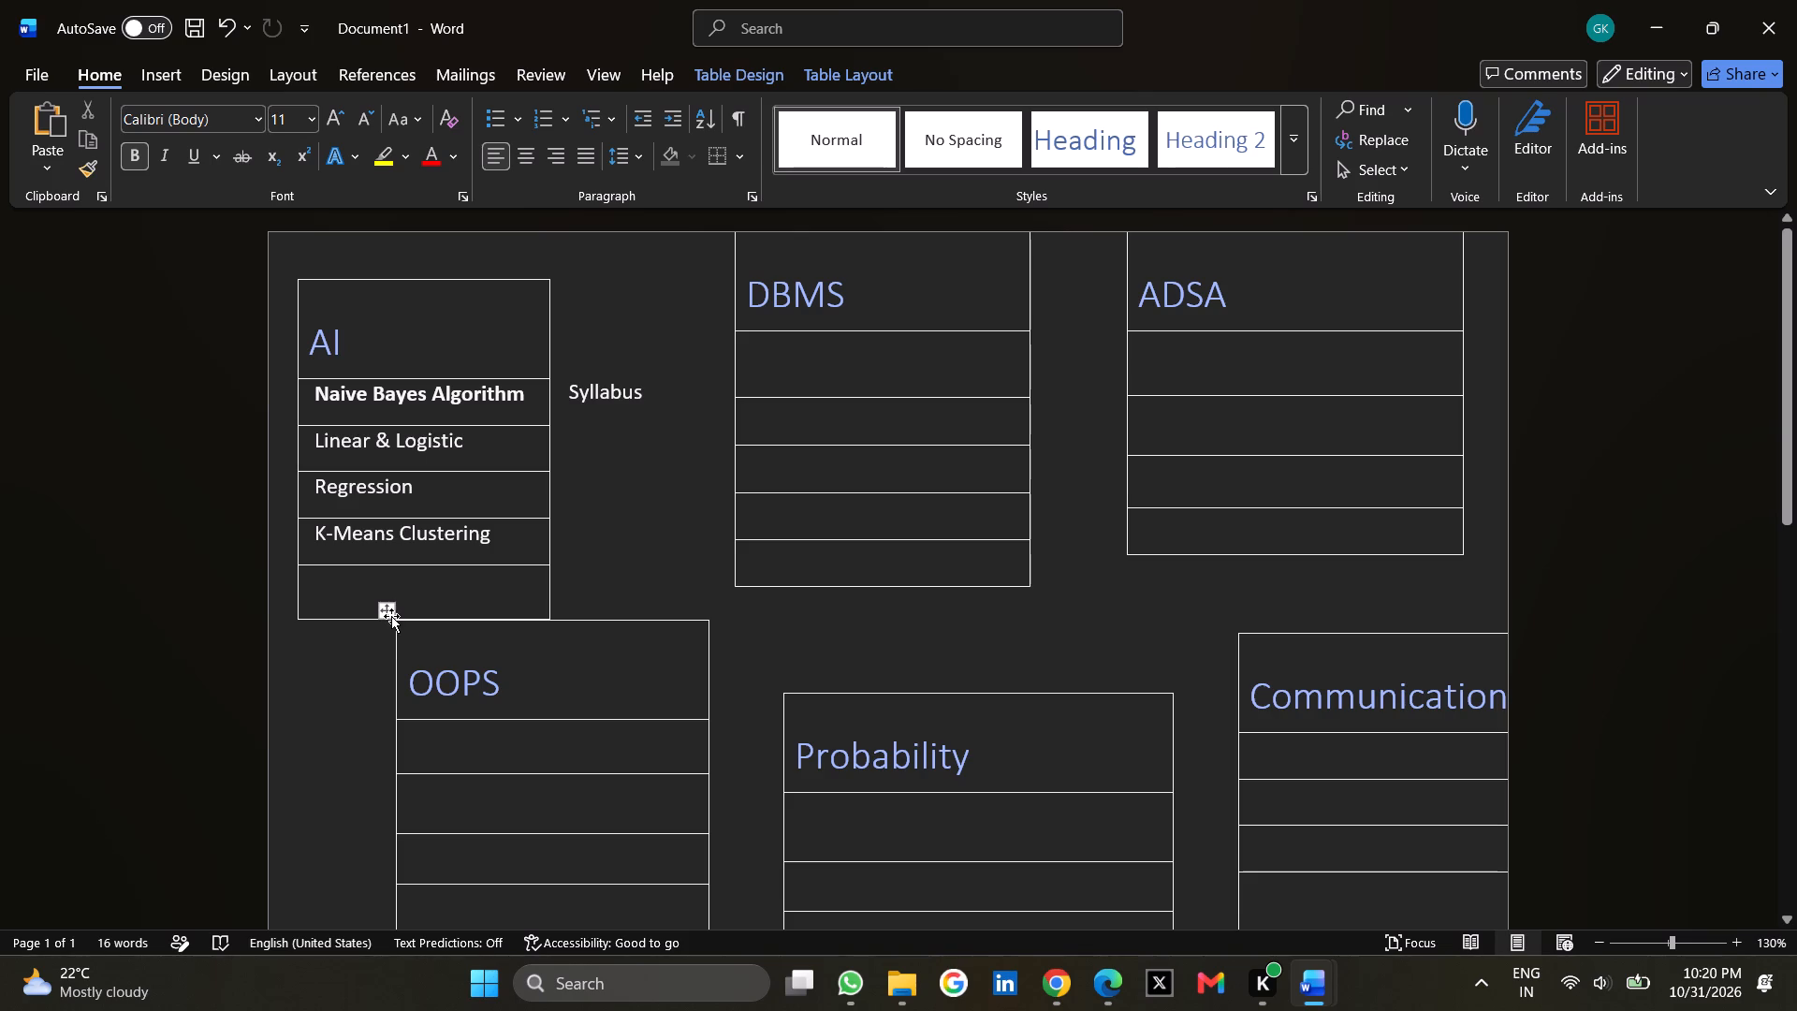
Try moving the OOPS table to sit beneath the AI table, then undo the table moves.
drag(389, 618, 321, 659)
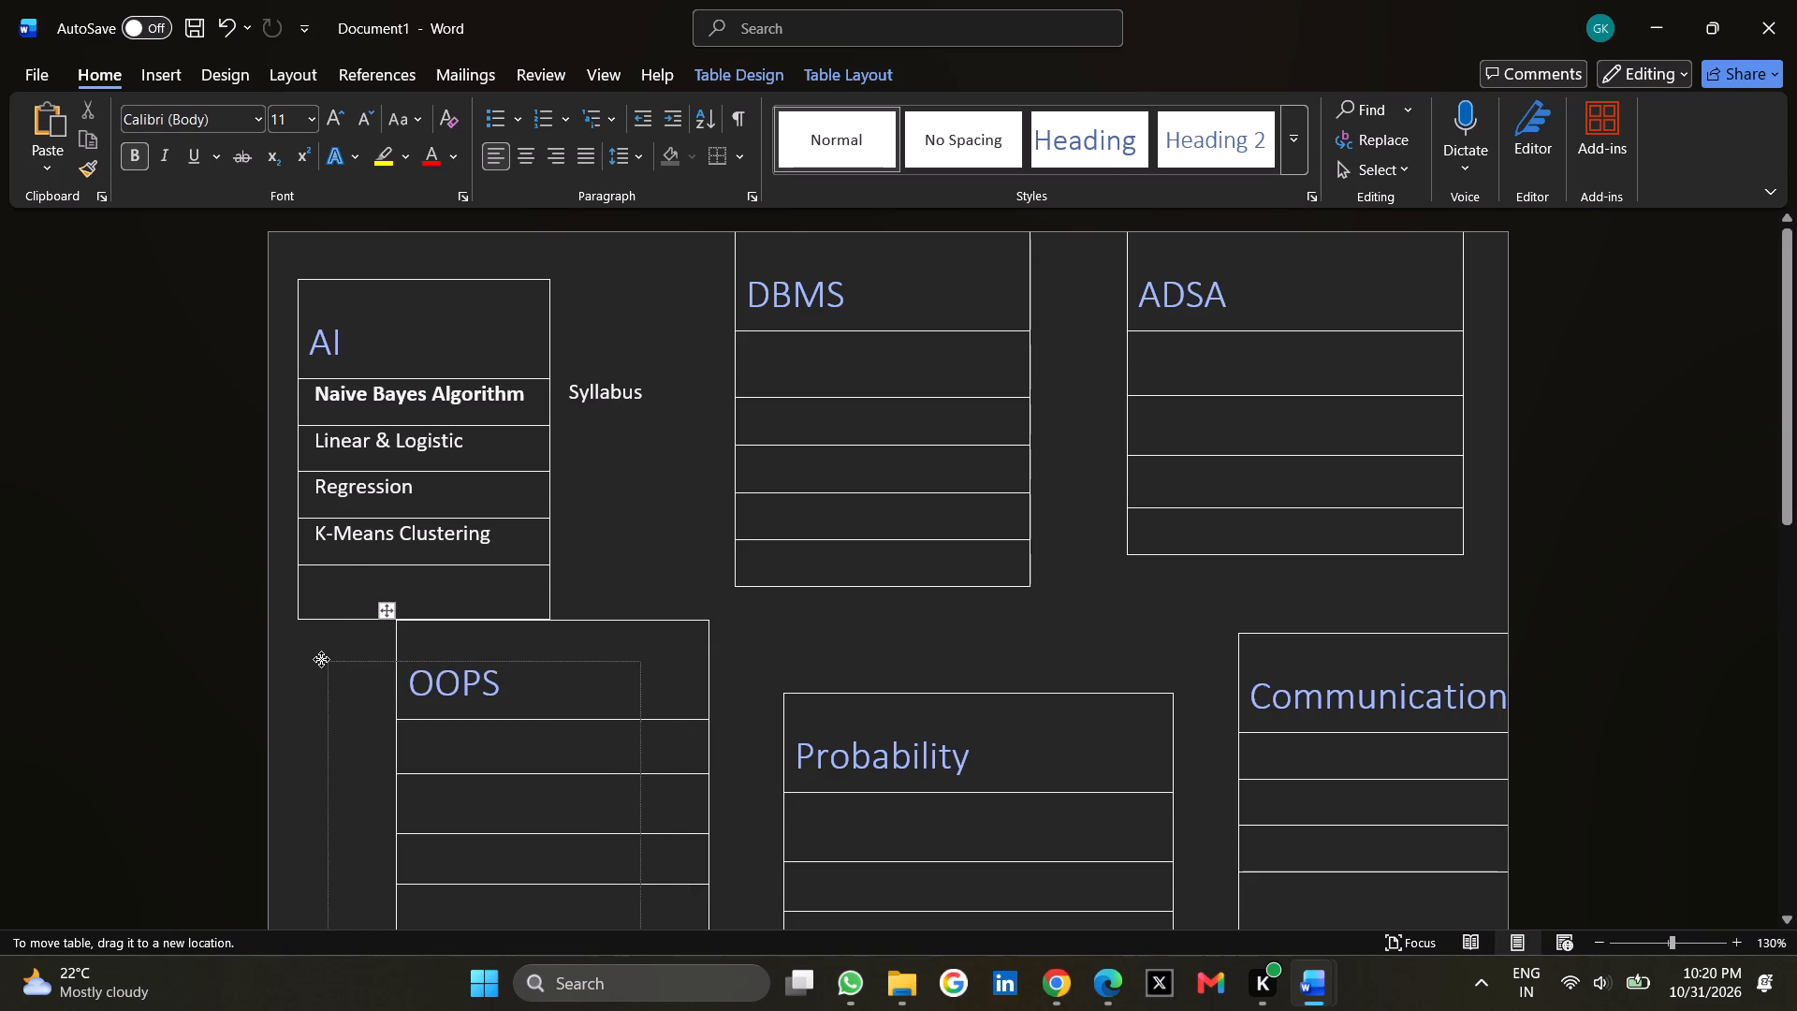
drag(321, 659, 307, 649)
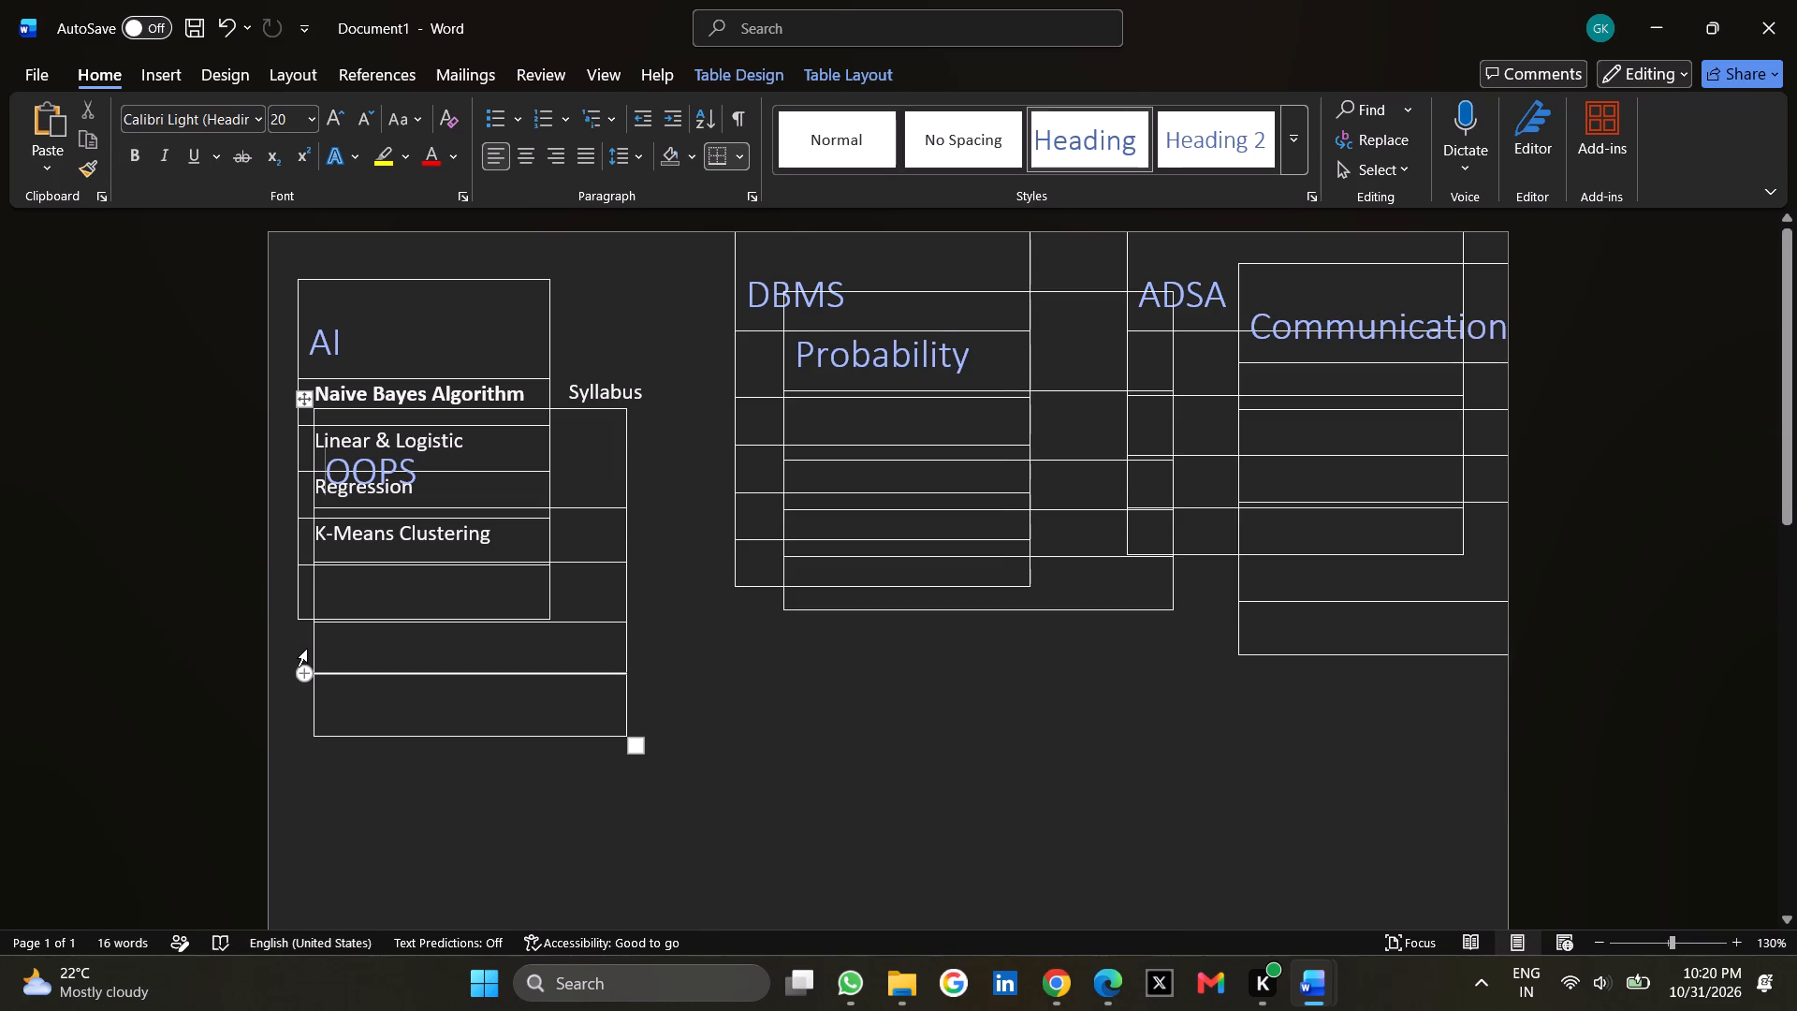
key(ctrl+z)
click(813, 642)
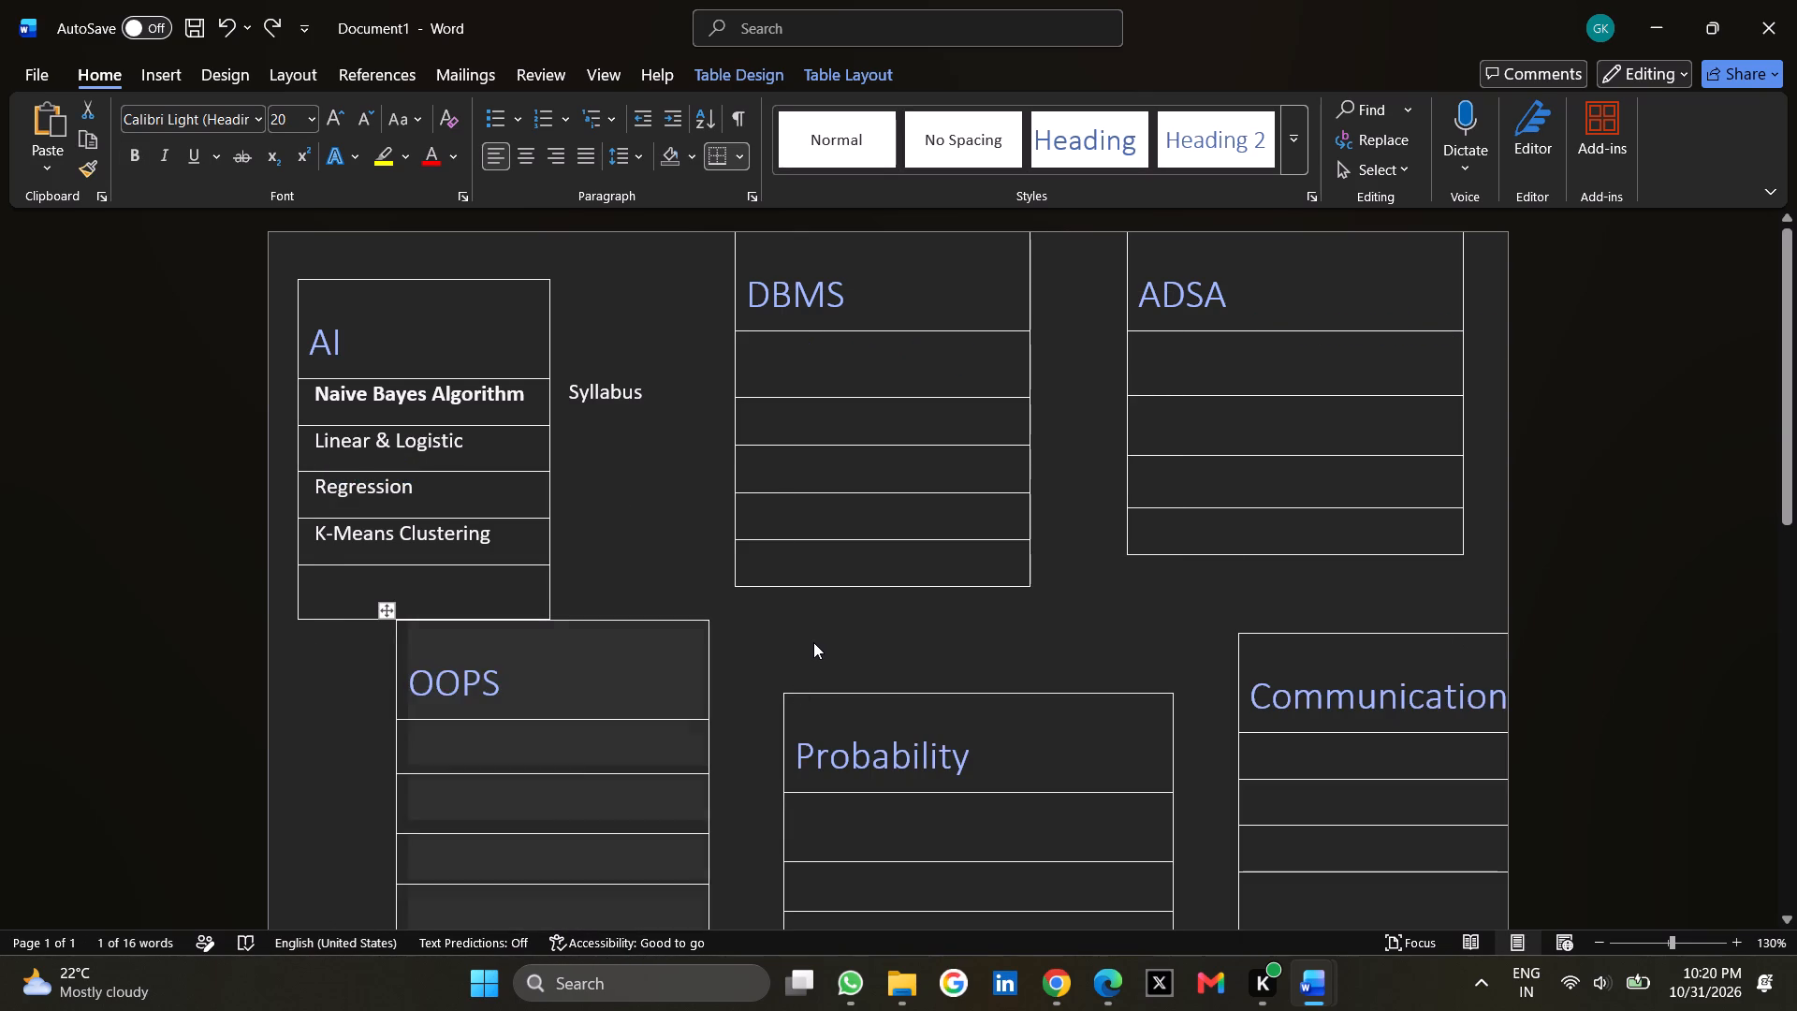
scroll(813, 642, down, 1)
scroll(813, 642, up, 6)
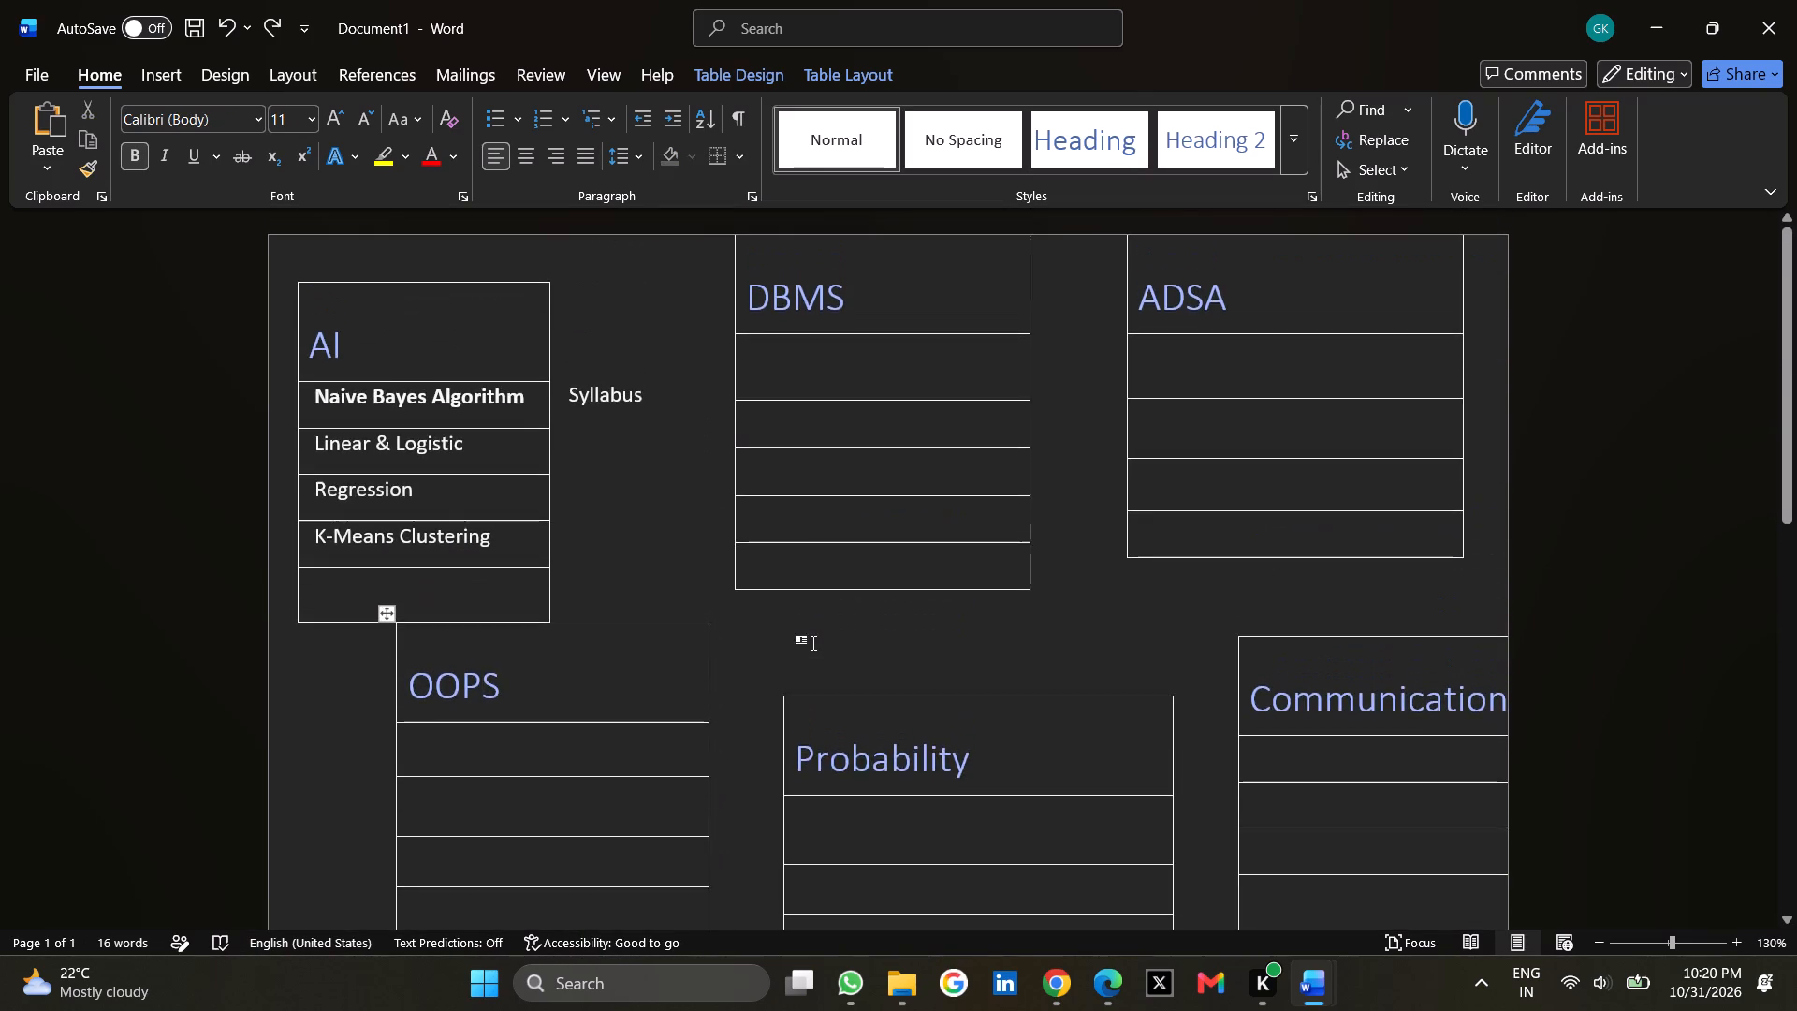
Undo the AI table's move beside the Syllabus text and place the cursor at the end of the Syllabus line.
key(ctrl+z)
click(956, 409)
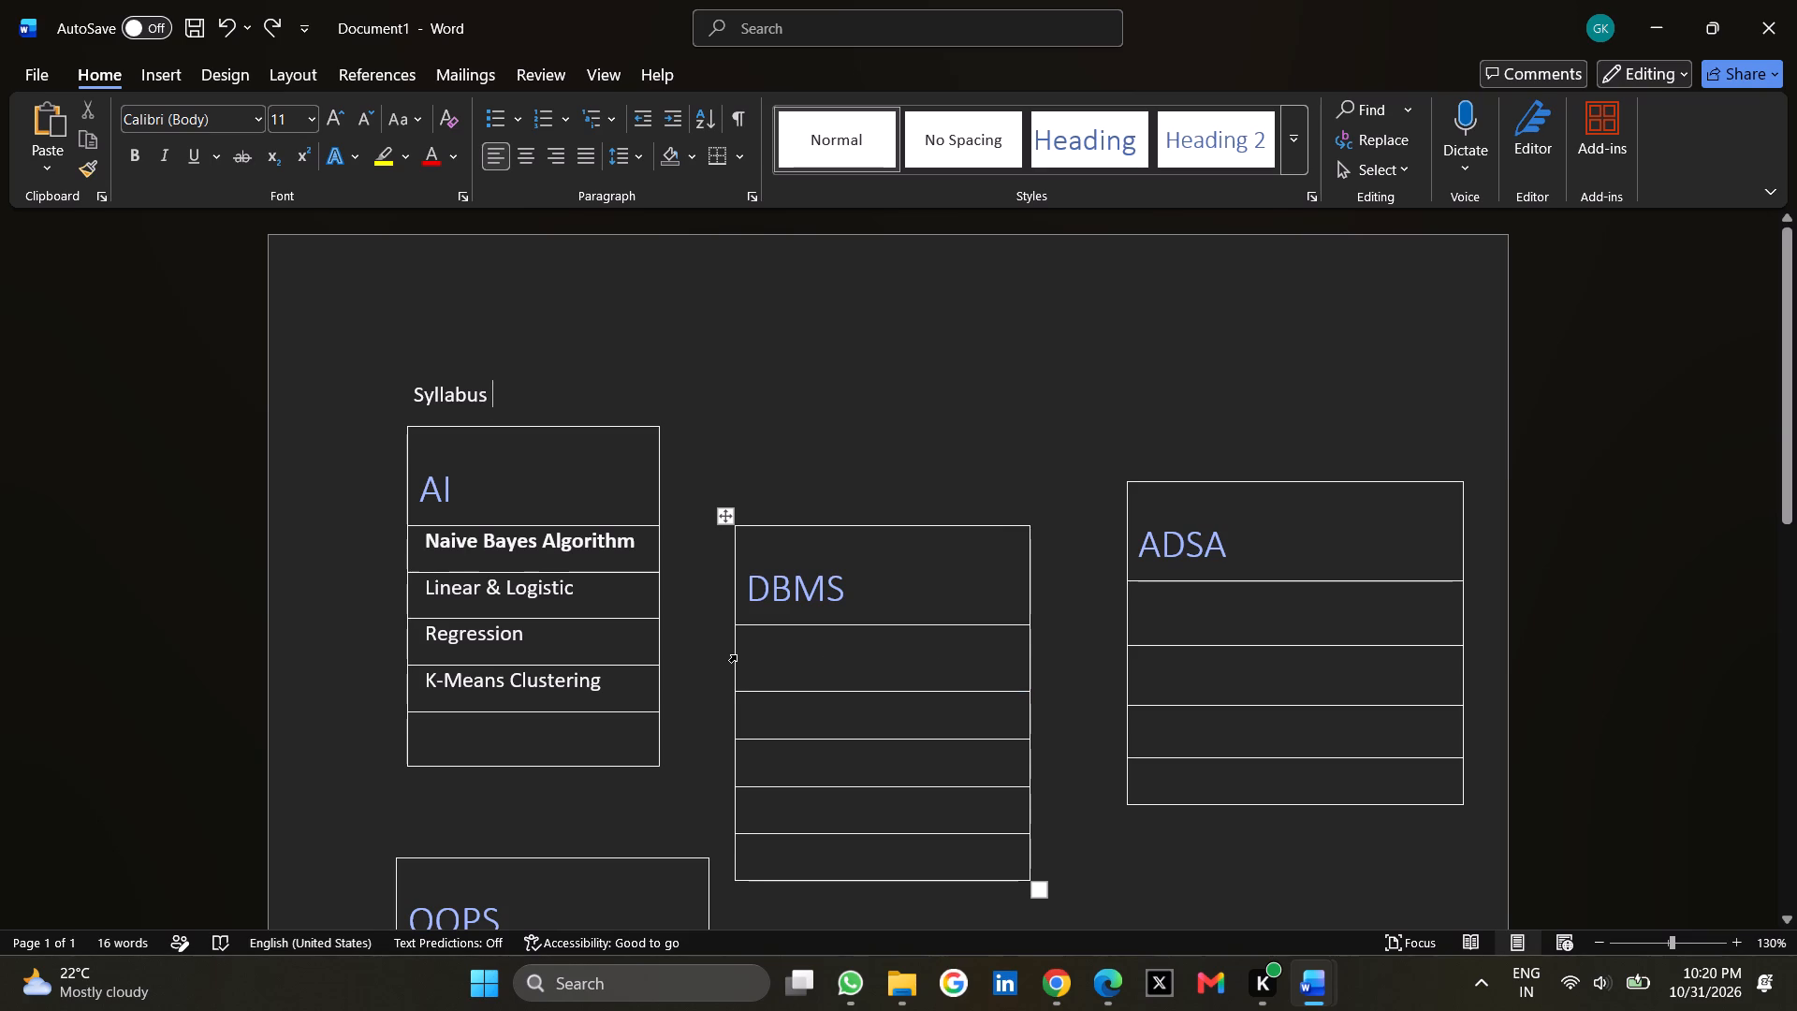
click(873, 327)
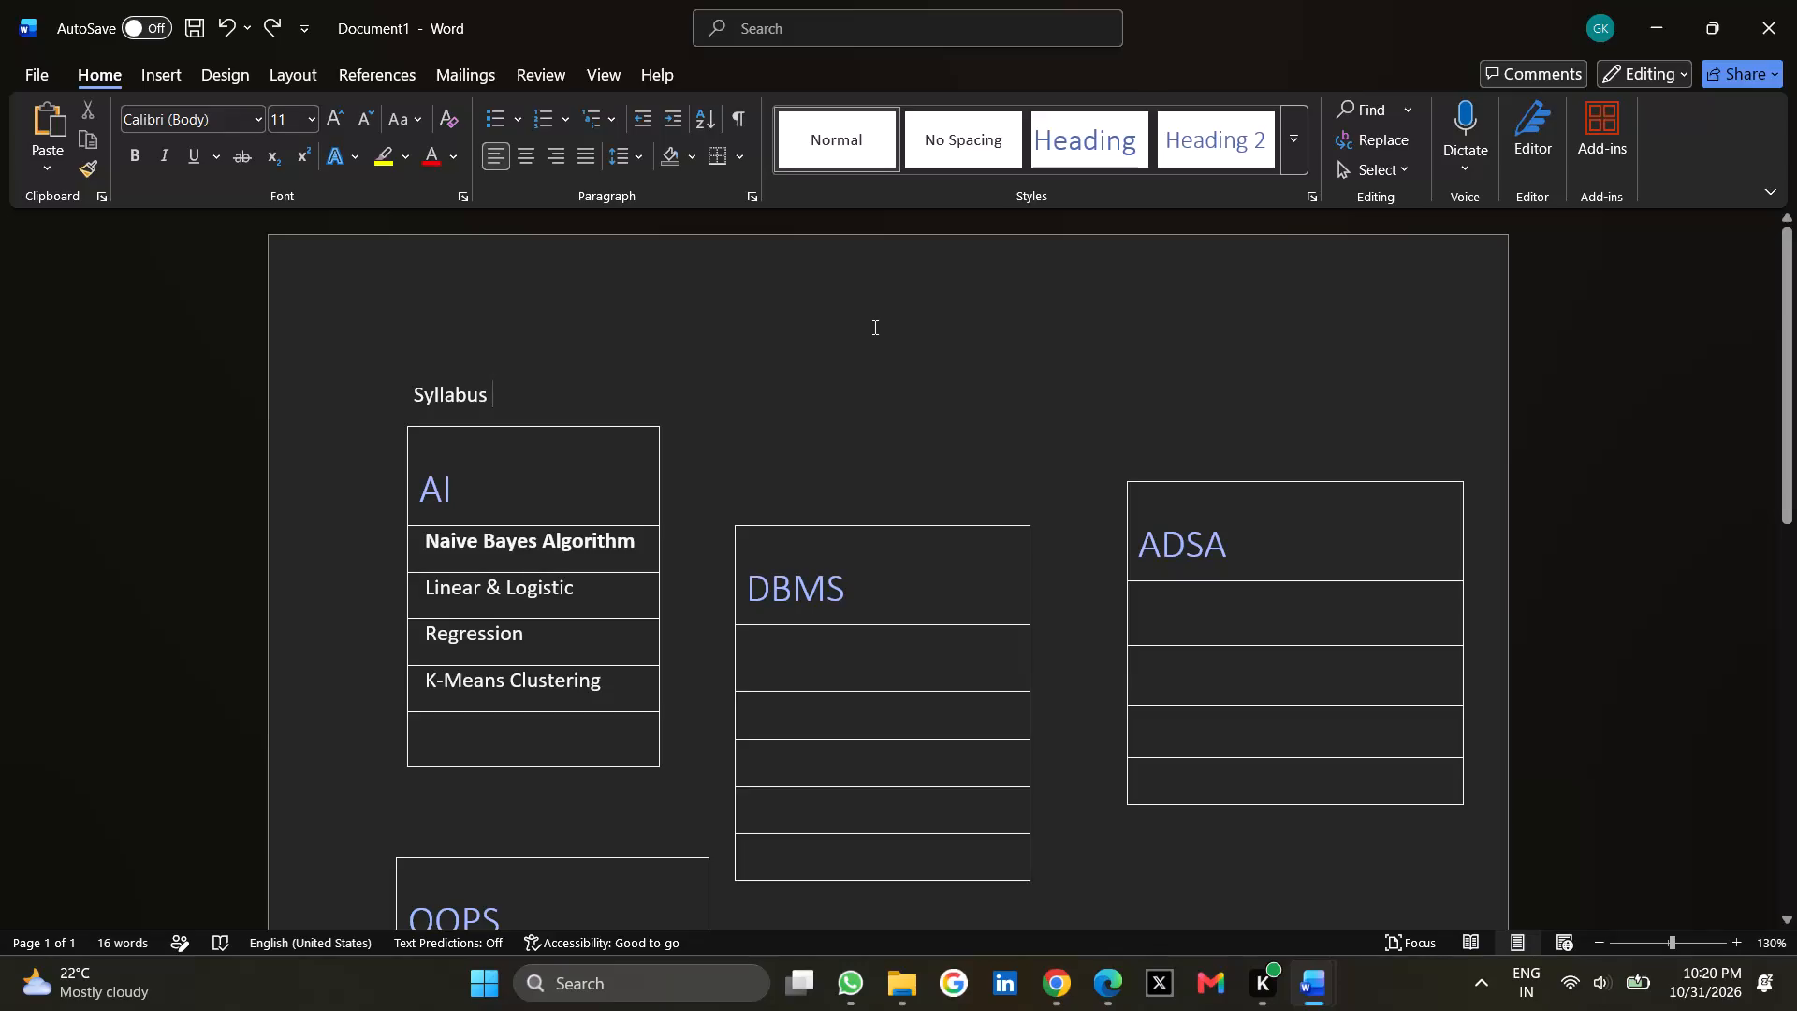
Check the numbered topic list in the Artificial Intelligence - Fall 2026 document and return to the Document1 syllabus tables.
key(alt+Tab)
key(alt+Right)
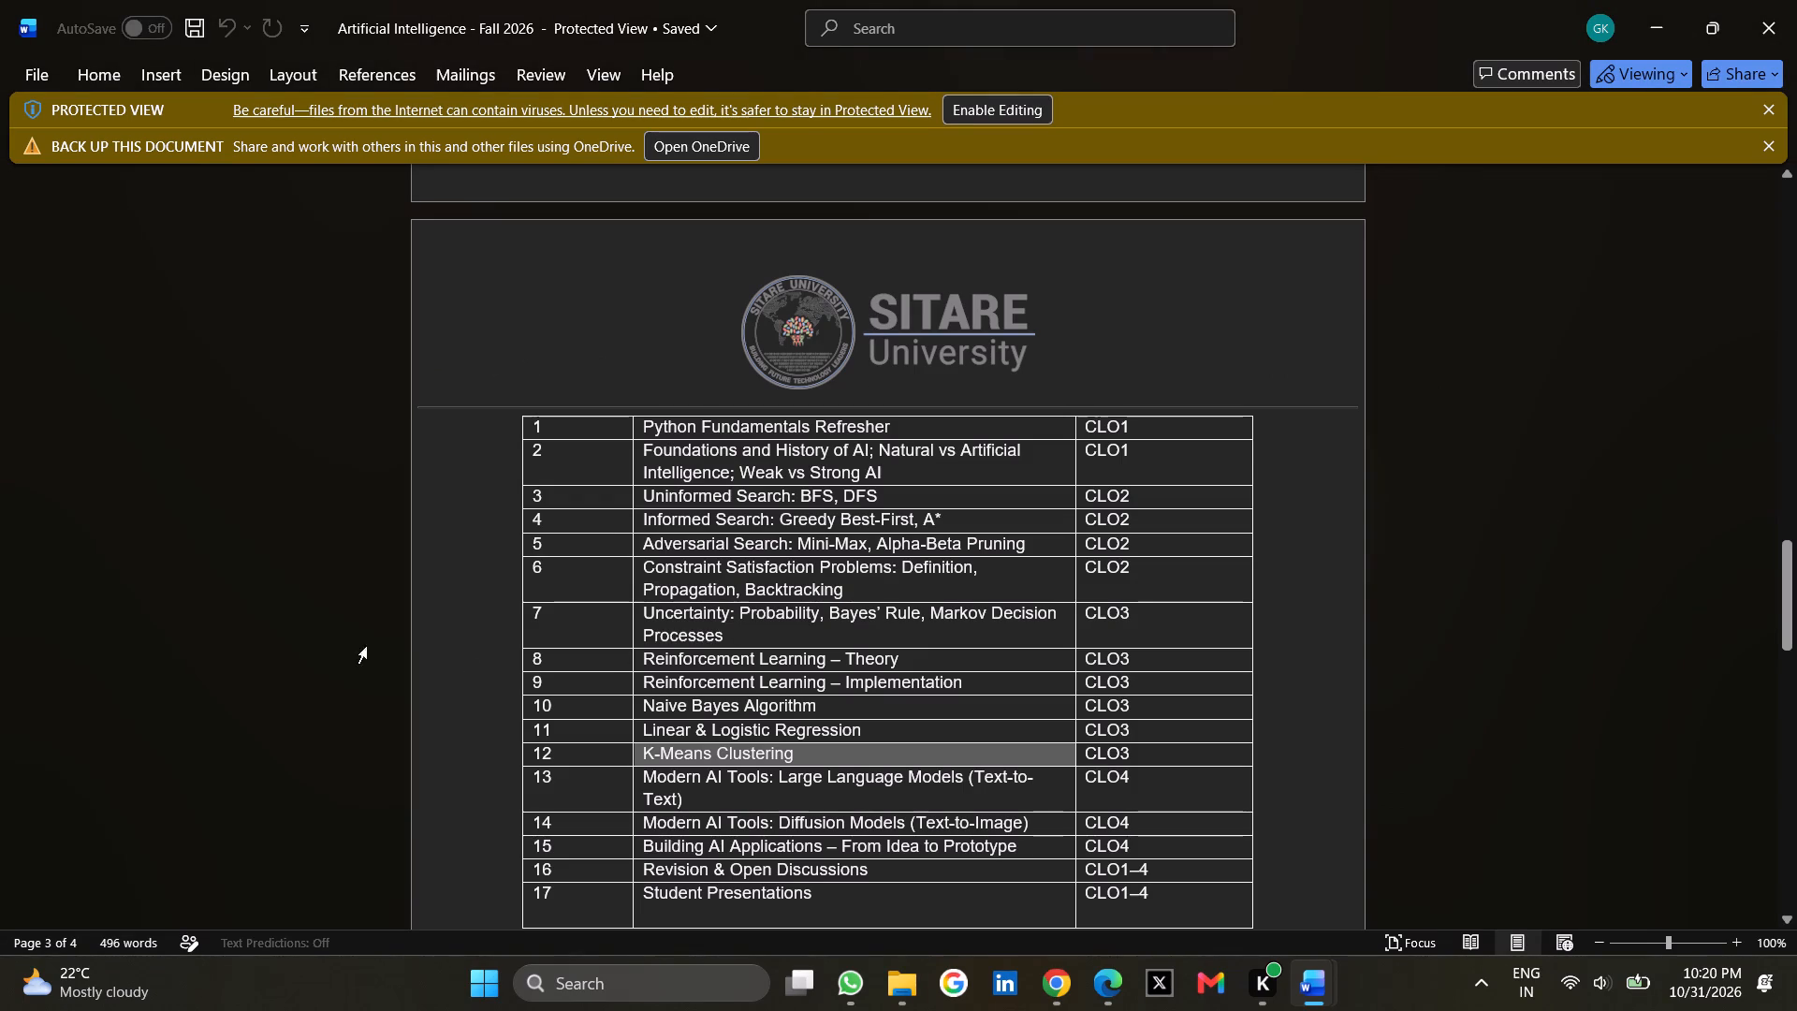
click(322, 630)
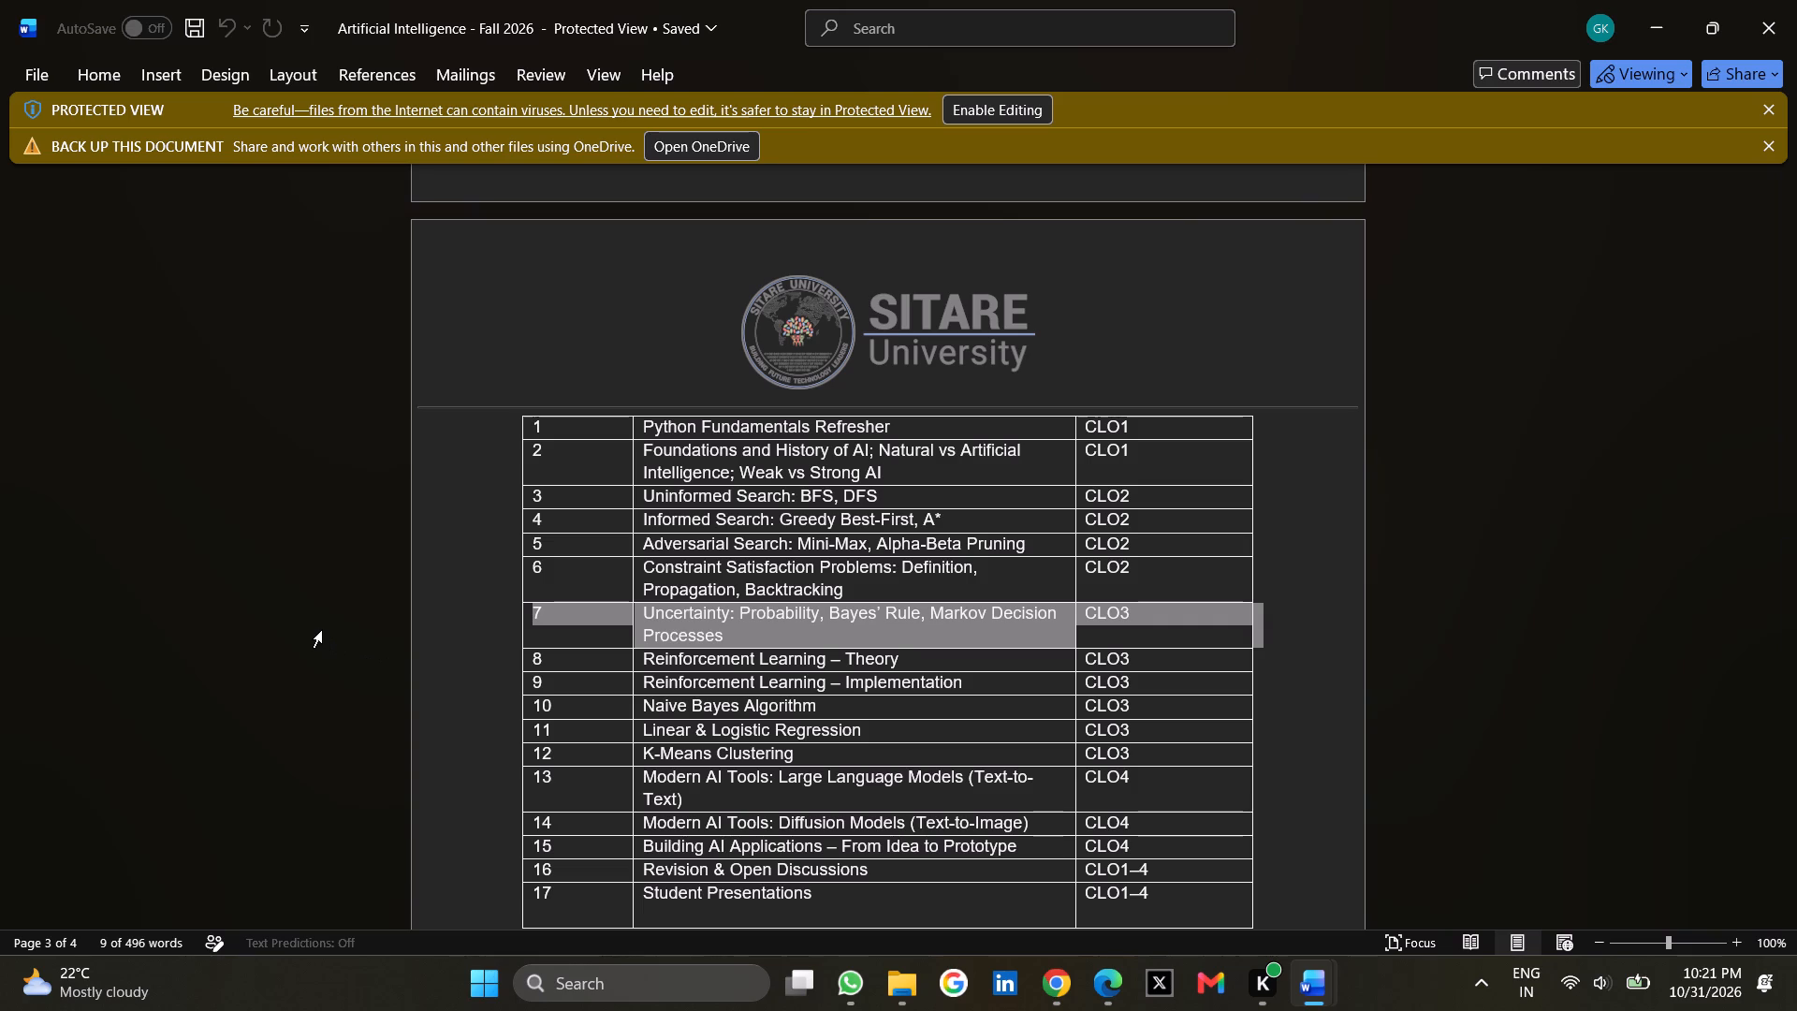
key(alt+Tab)
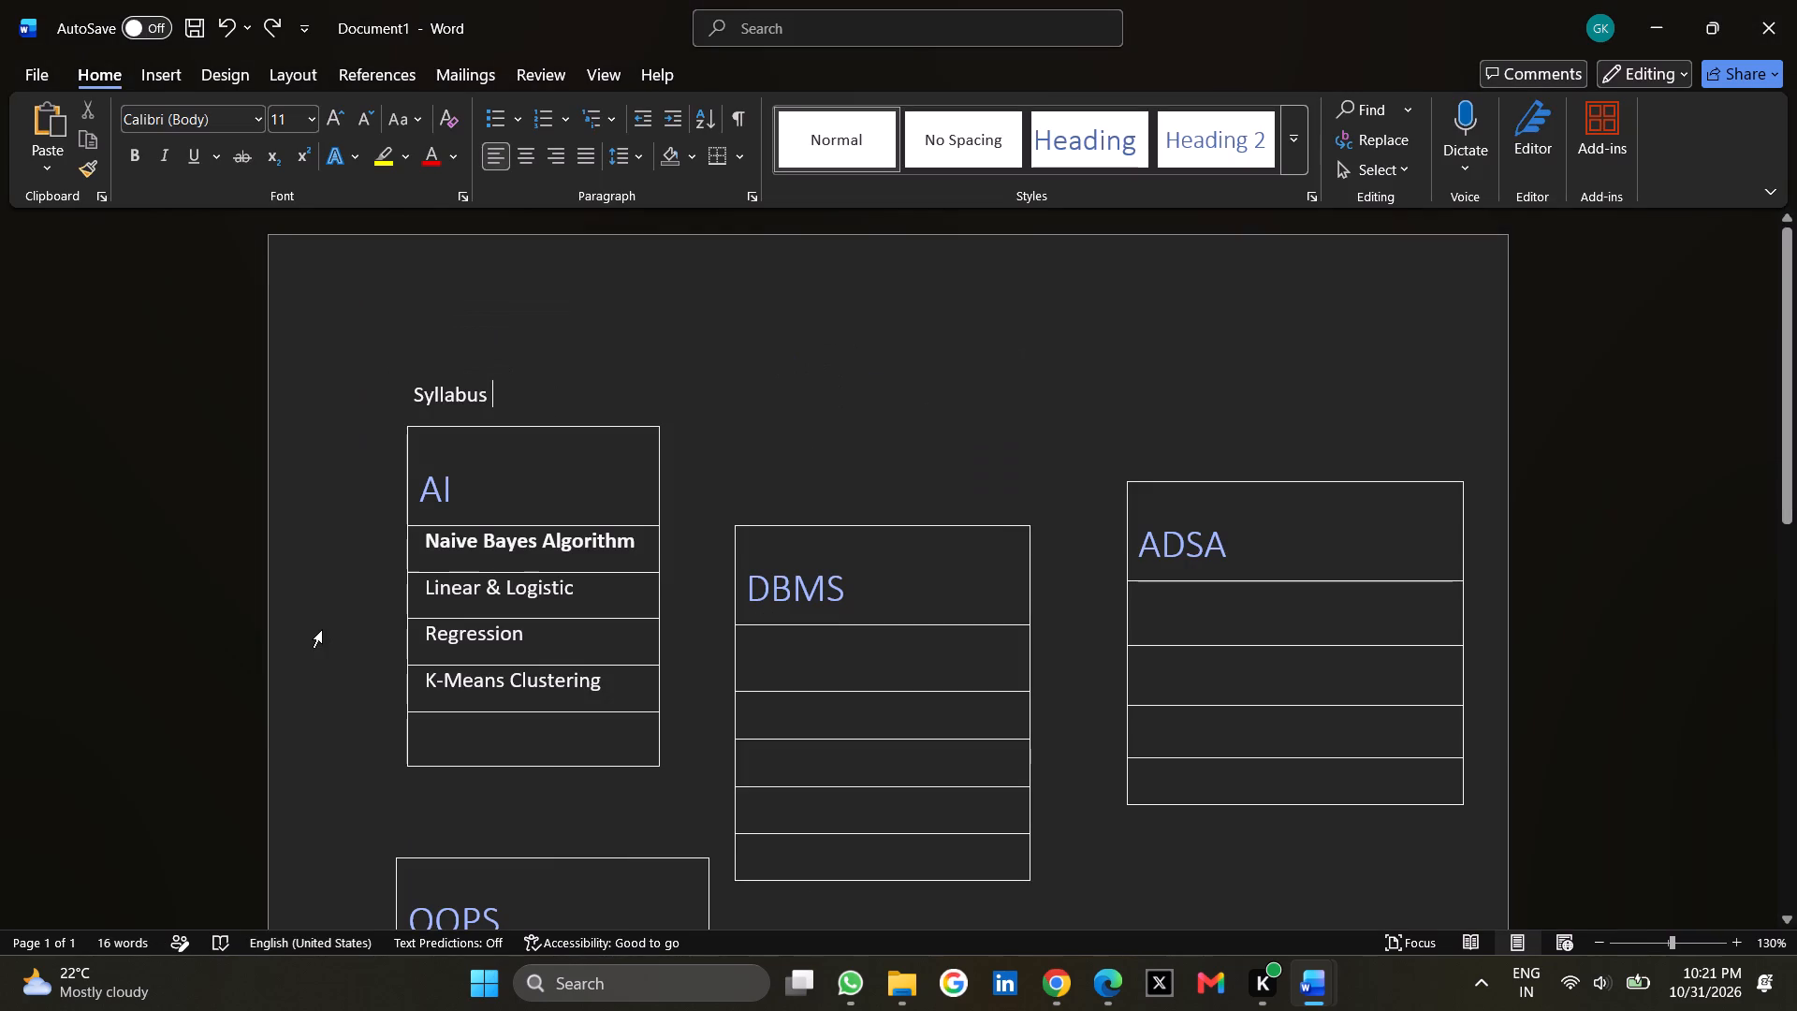
Switch to the Artificial Intelligence - Fall 2026 document and close it.
key(alt+Tab)
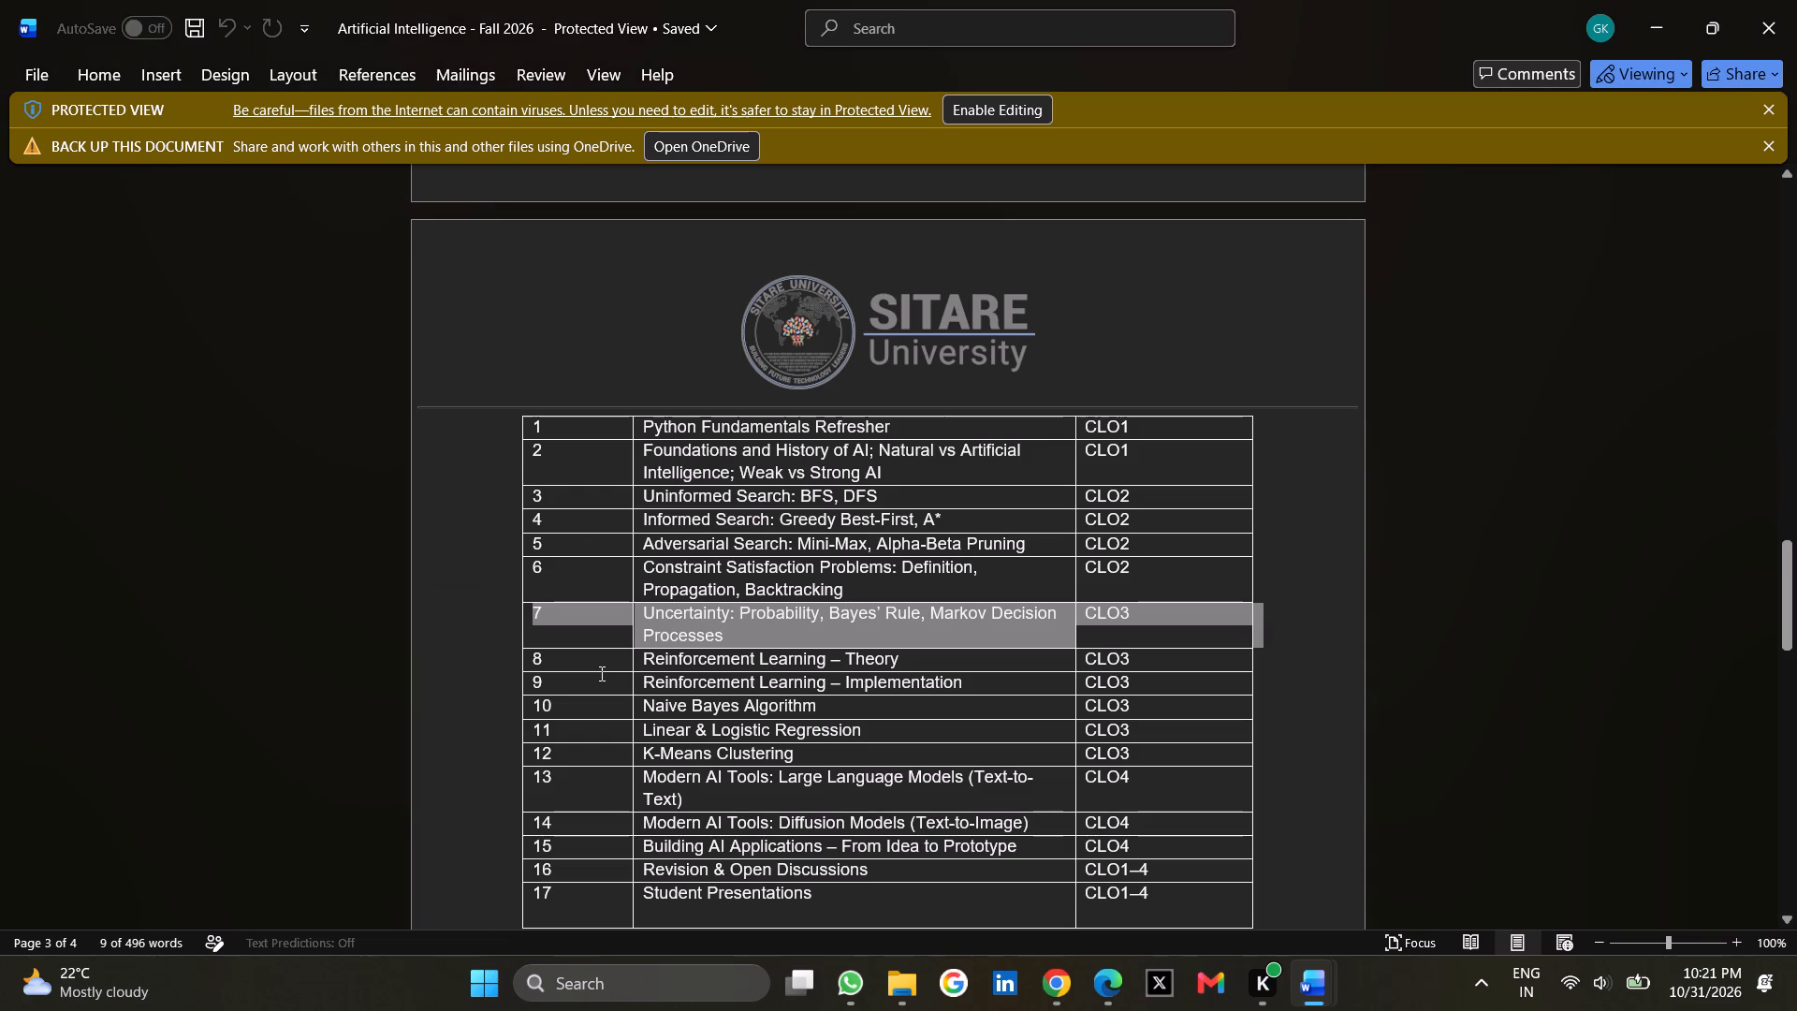
click(1796, 0)
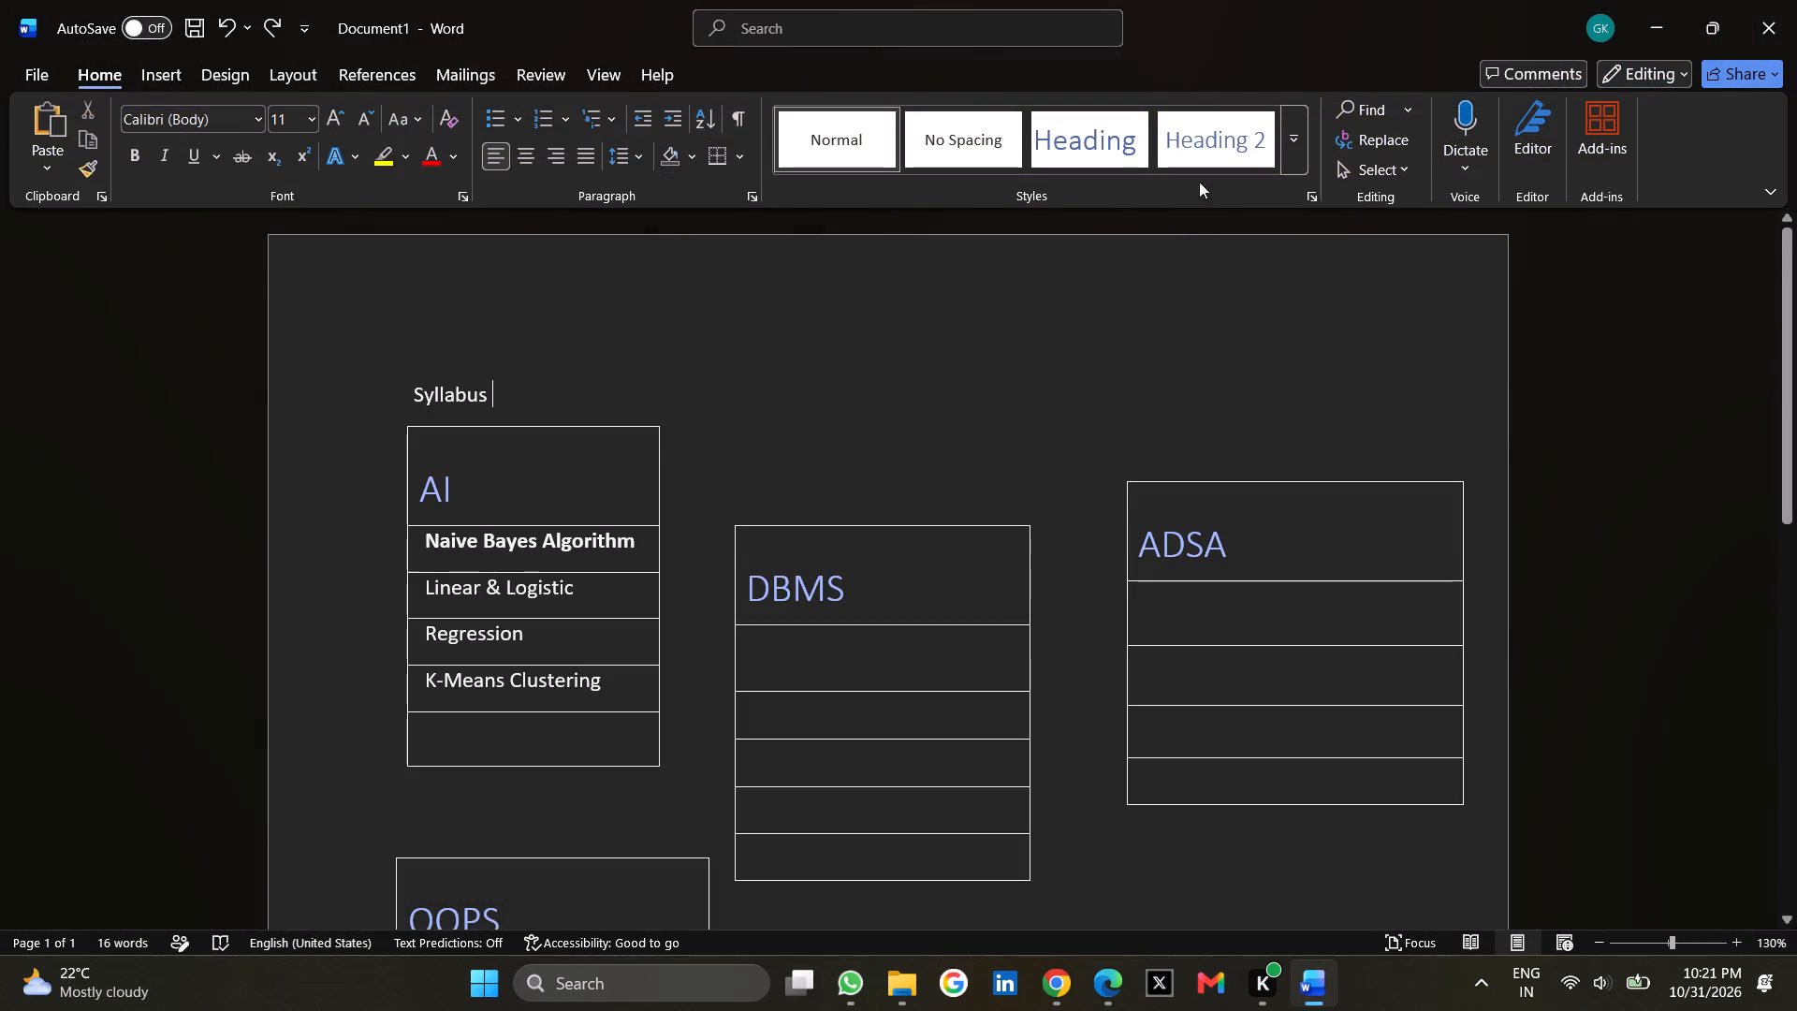
Switch to File Explorer and open the Database Management System - Fall 2026 Word document from Semester_3rd's DBMS folder.
key(alt+Tab)
key(alt+Right)
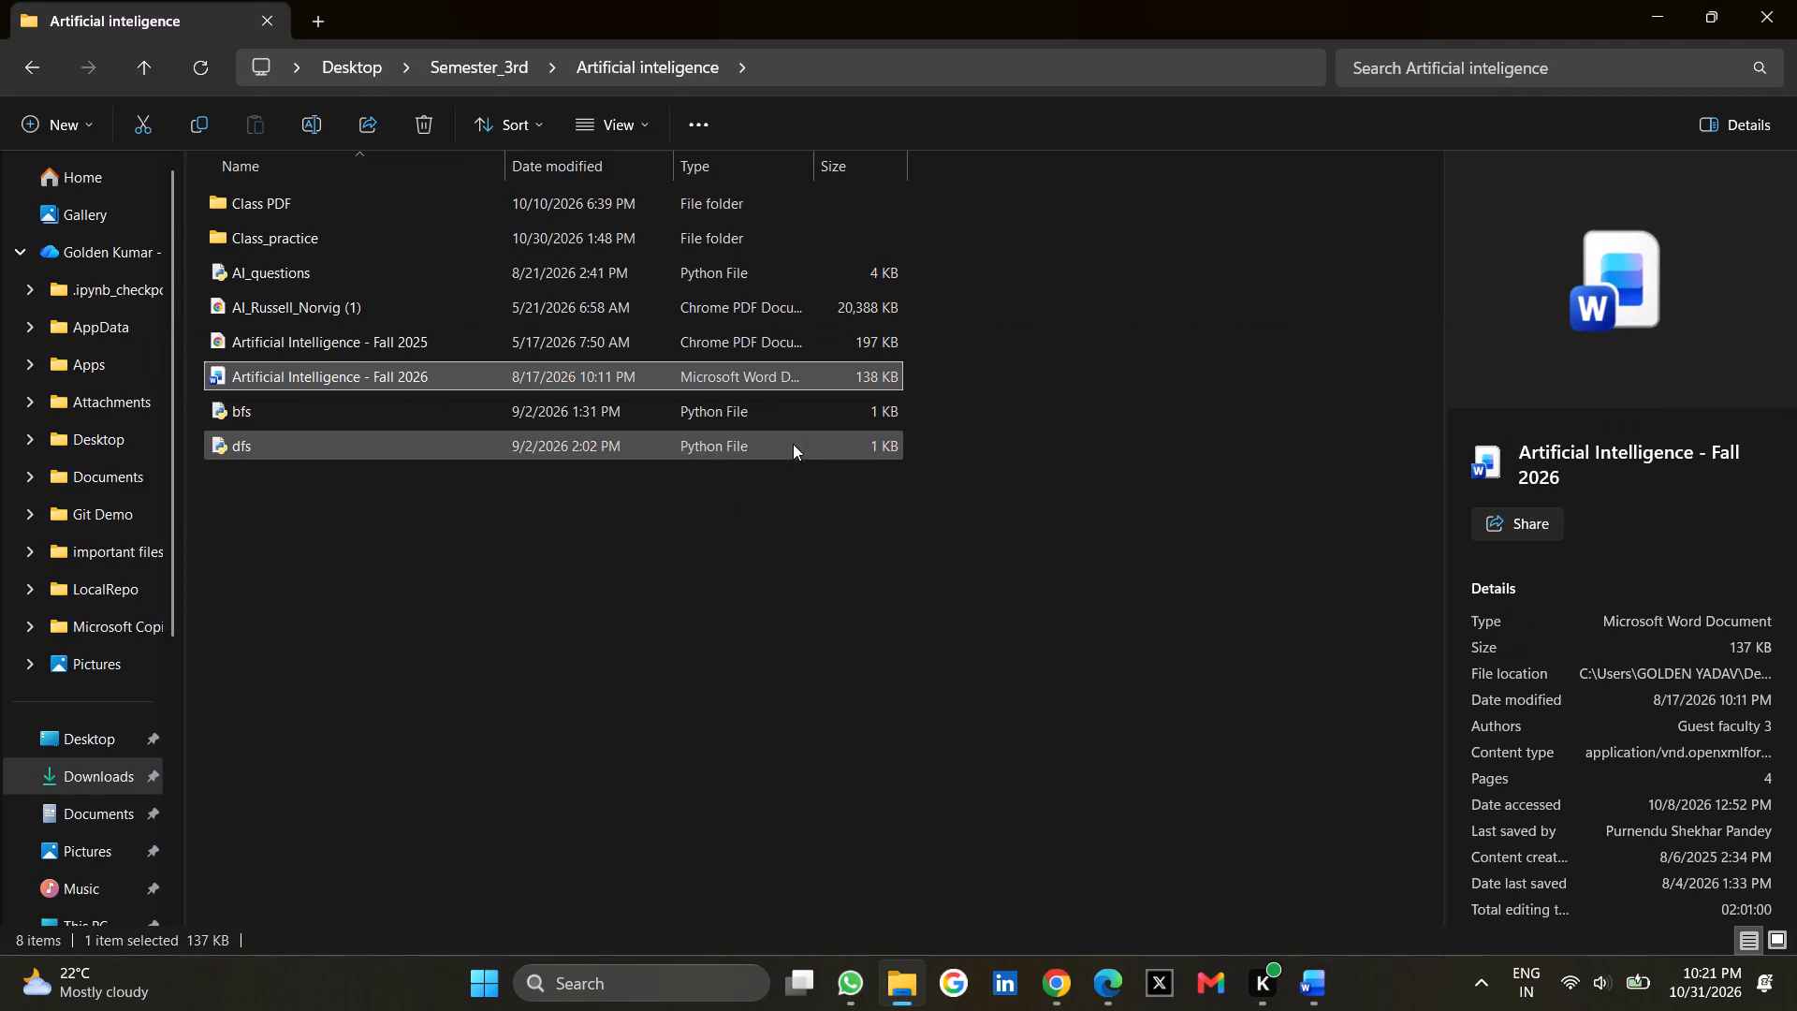
click(32, 63)
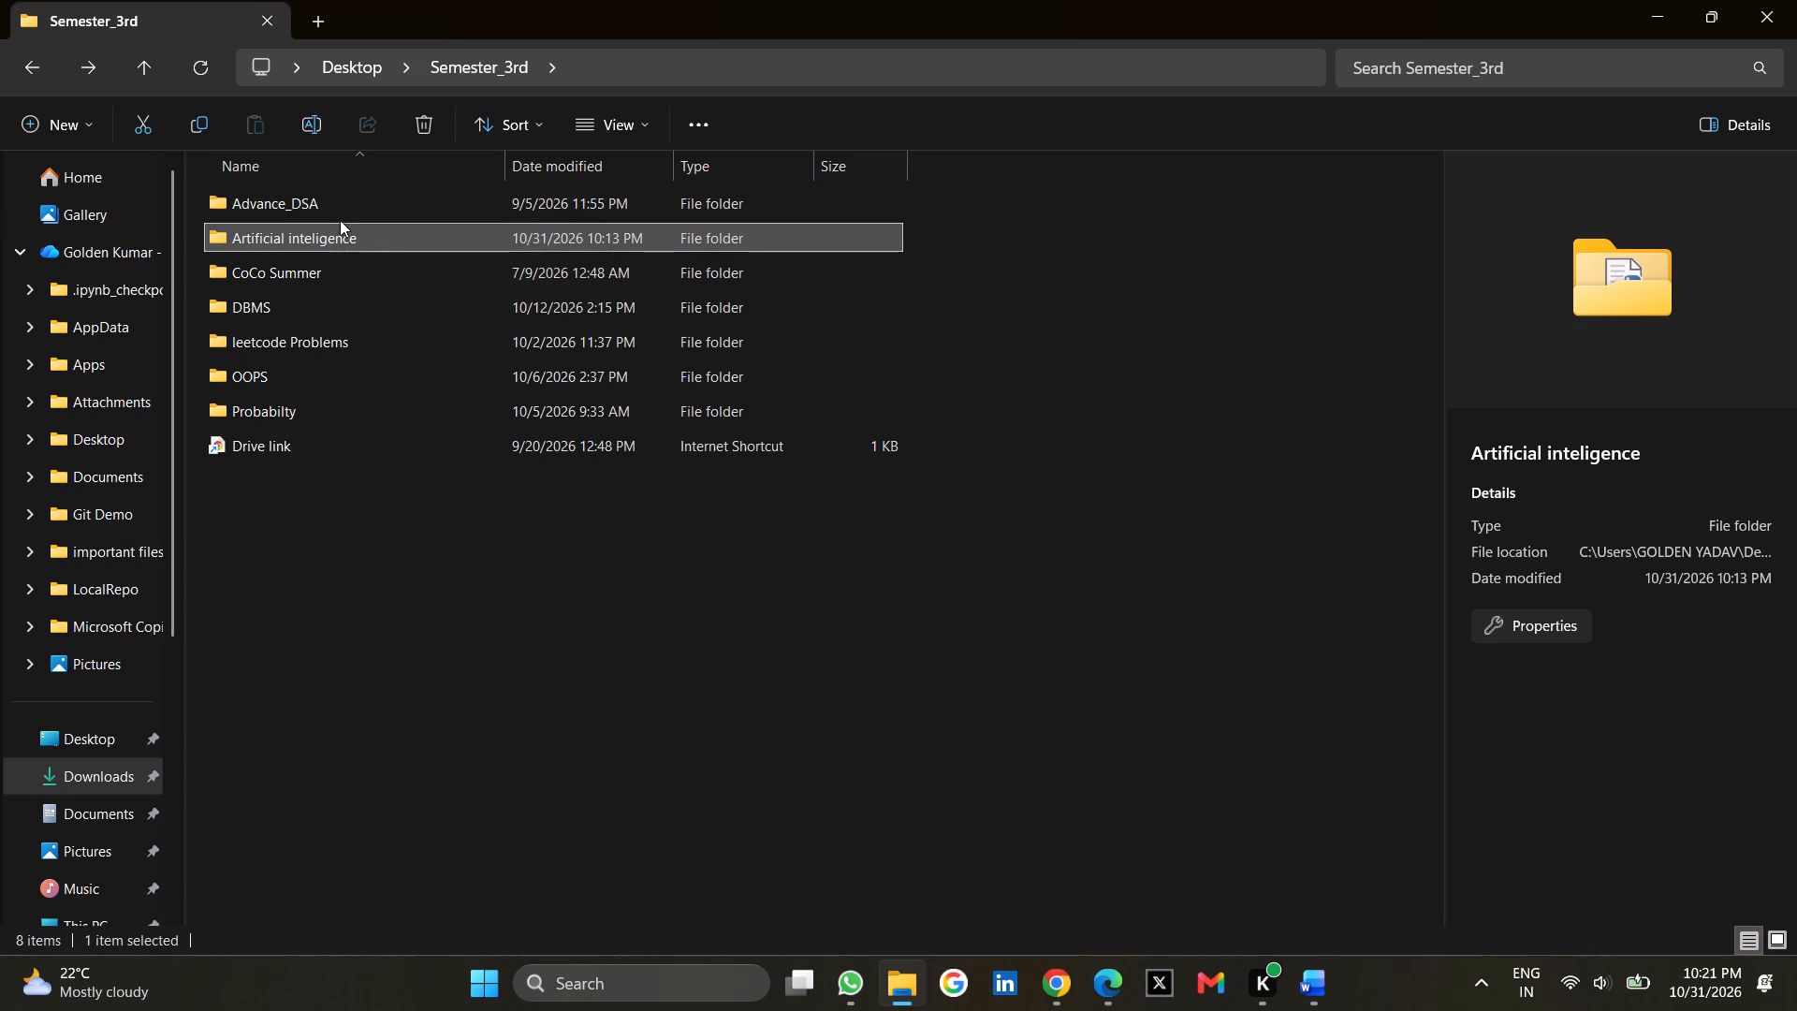
double_click(298, 299)
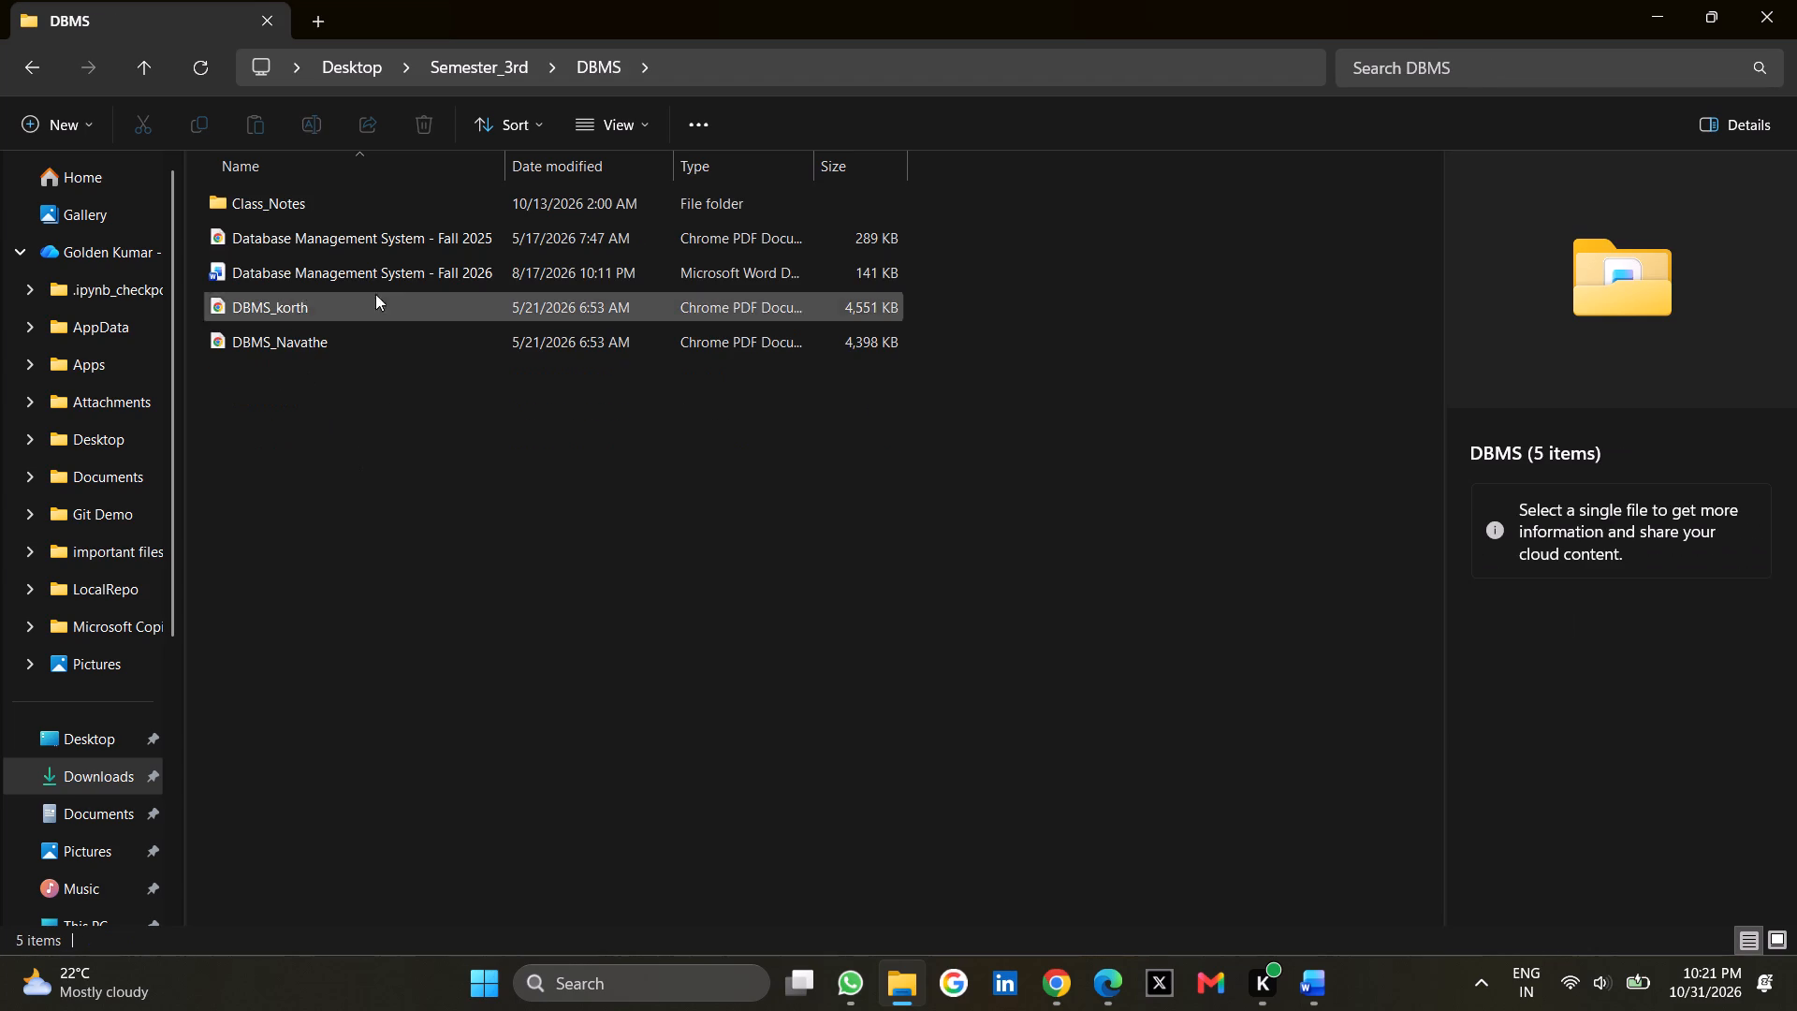
double_click(377, 273)
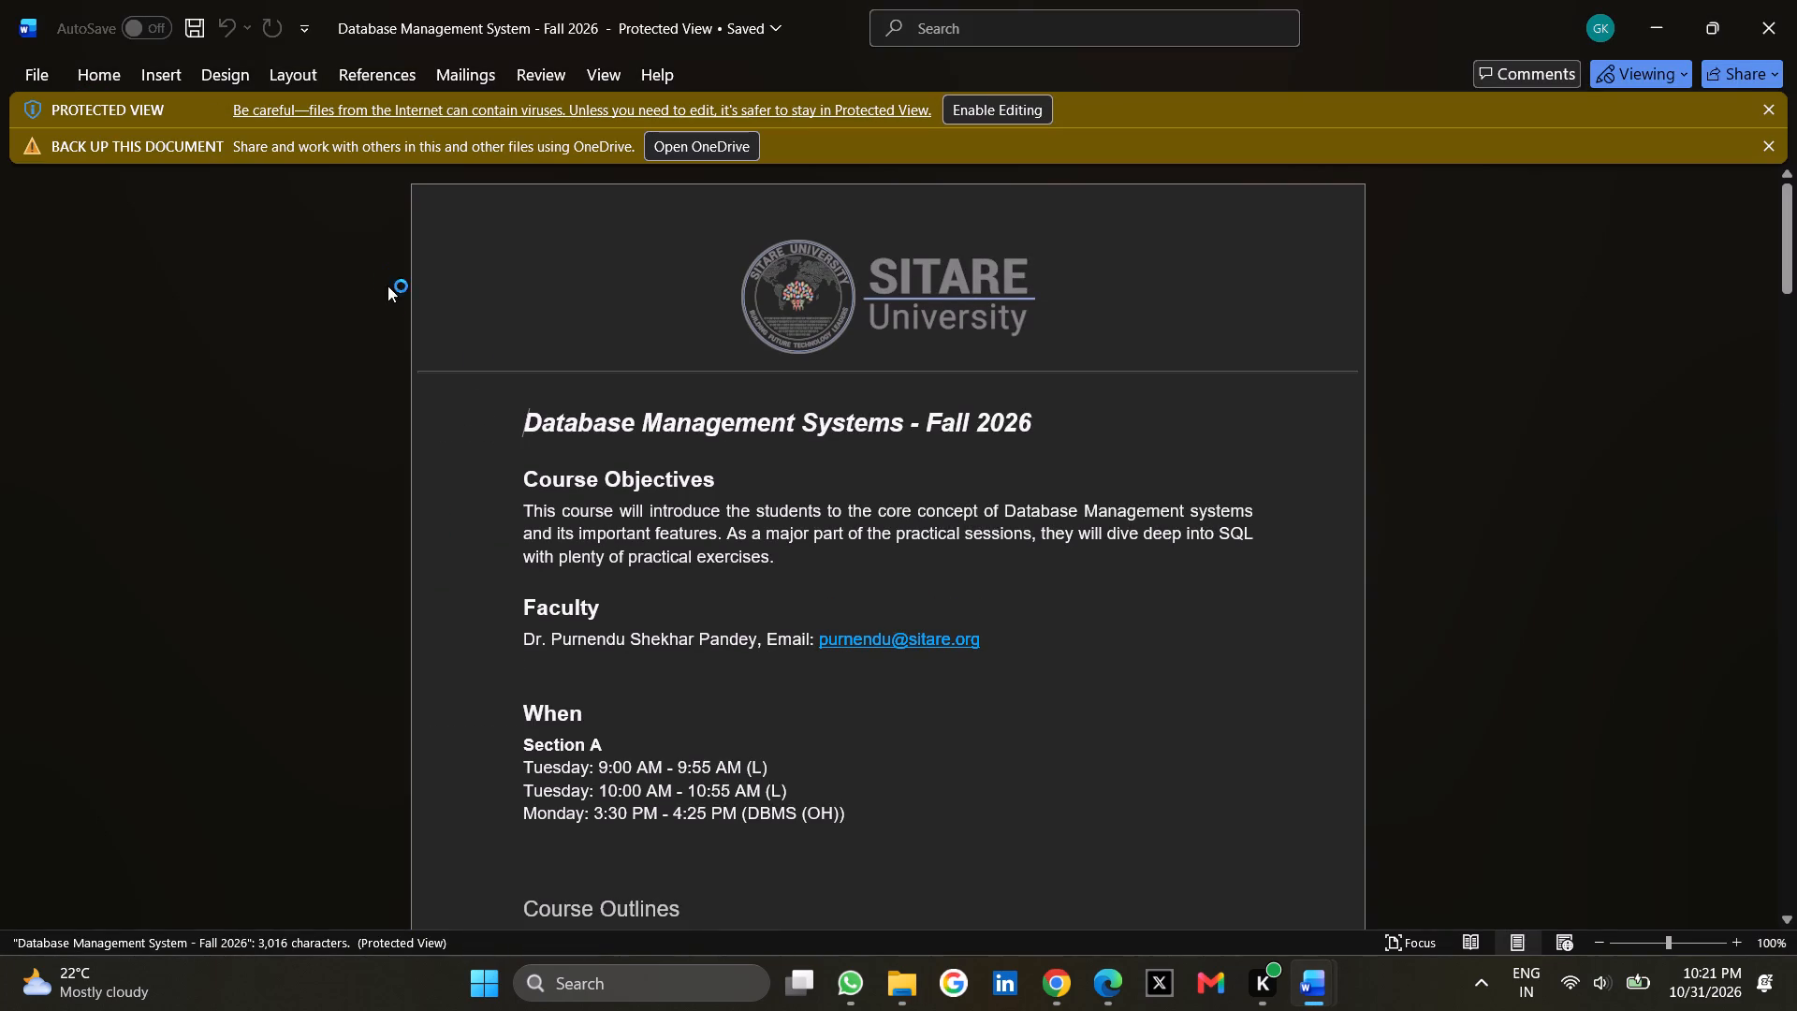
Copy the week 4 topic "Relational Algebra, Entity Relationship Model" from the Weekly Session Plan into the first row under the DBMS heading in Document1.
scroll(873, 608, down, 7)
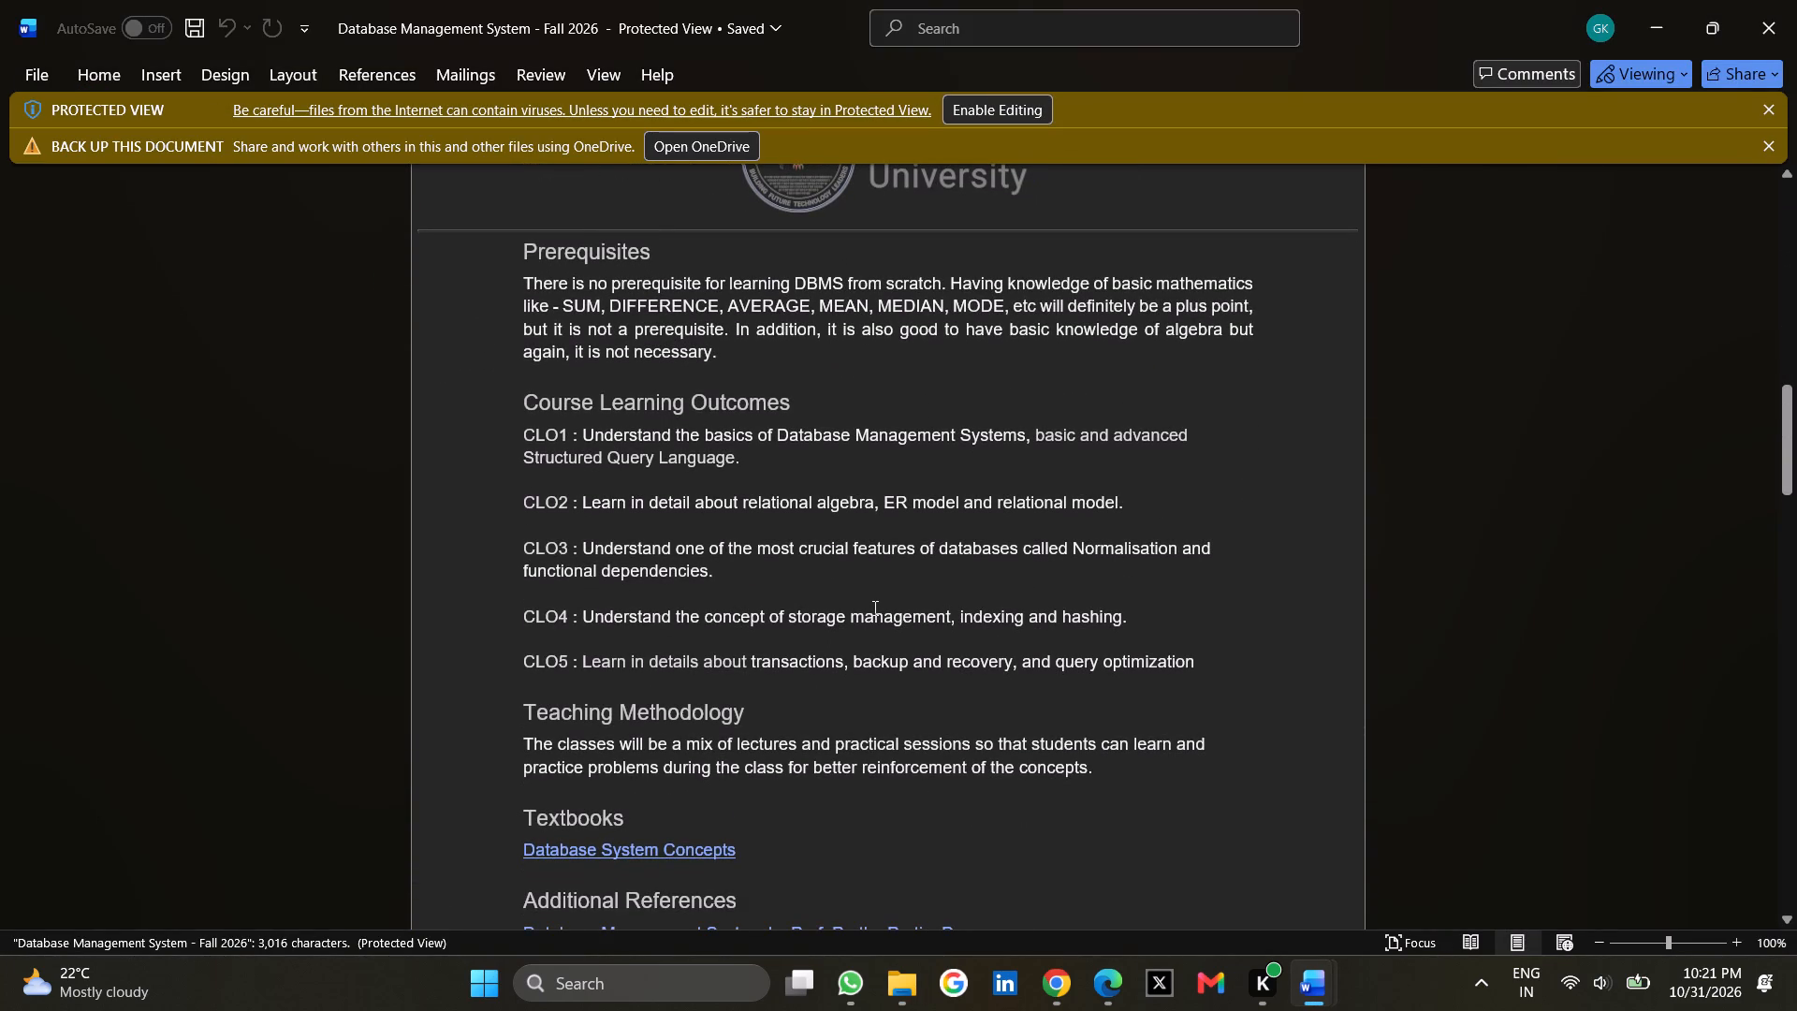
scroll(873, 608, down, 5)
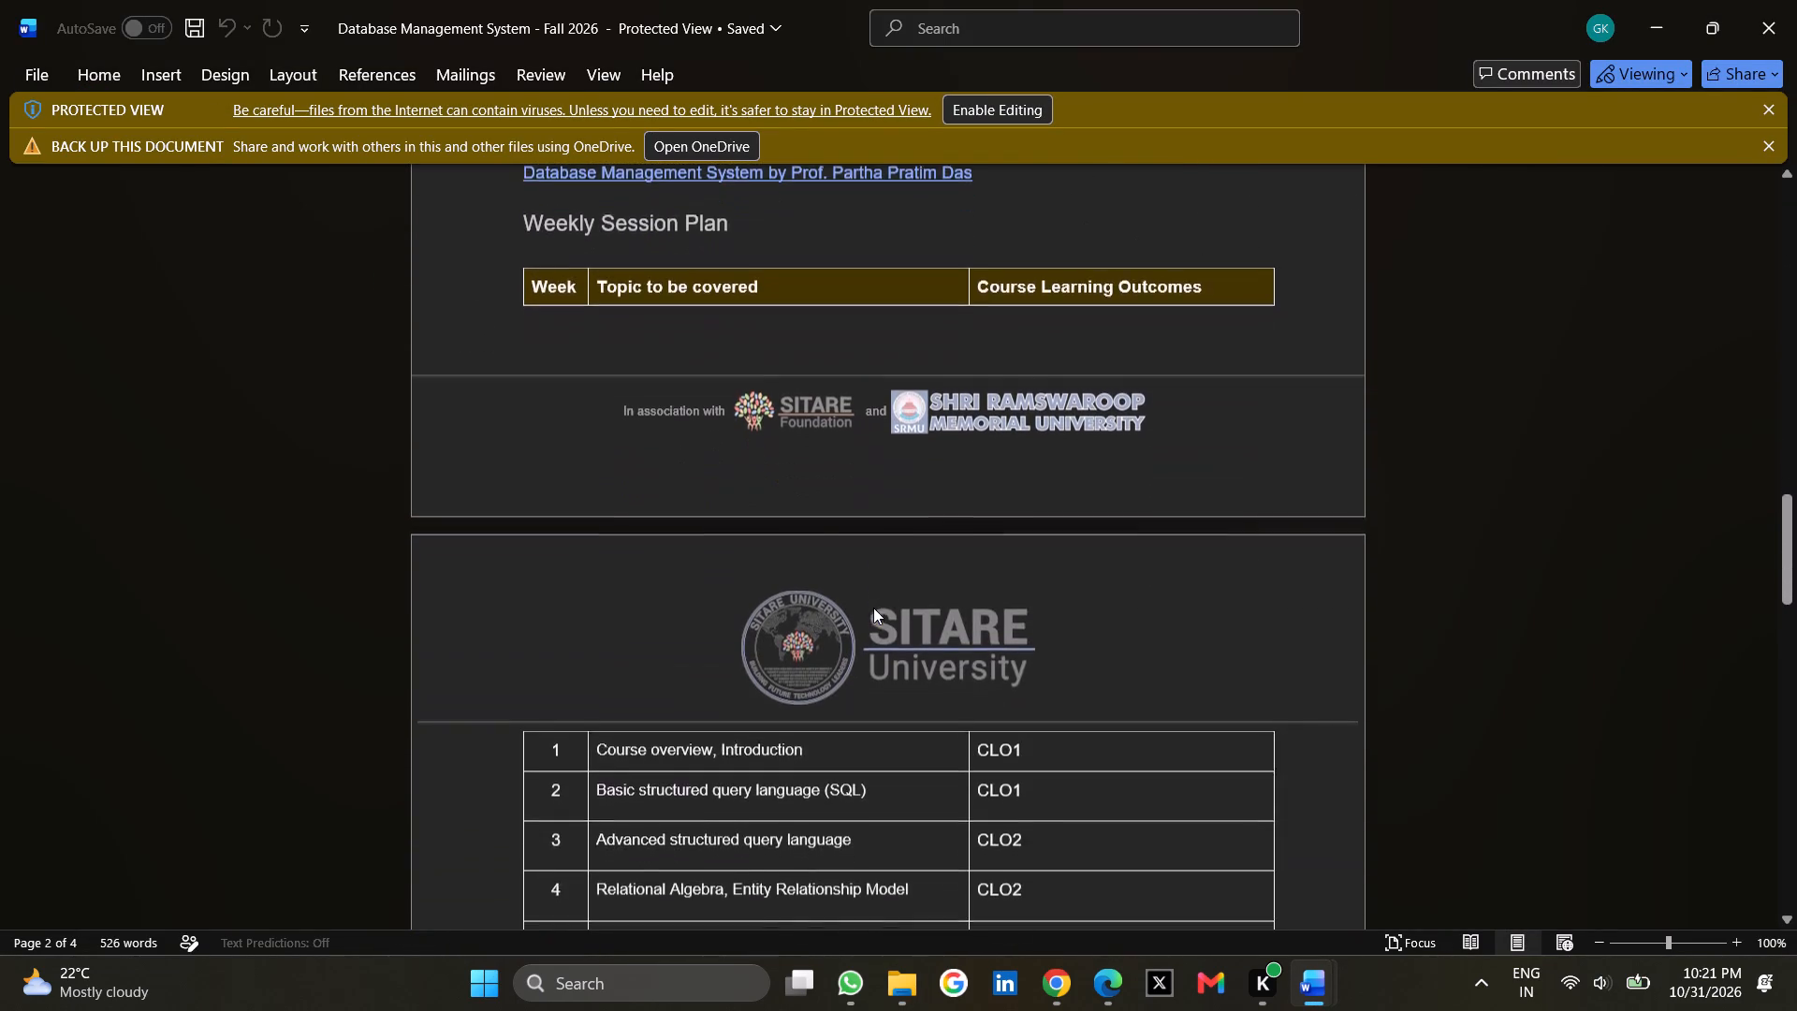
scroll(873, 608, down, 3)
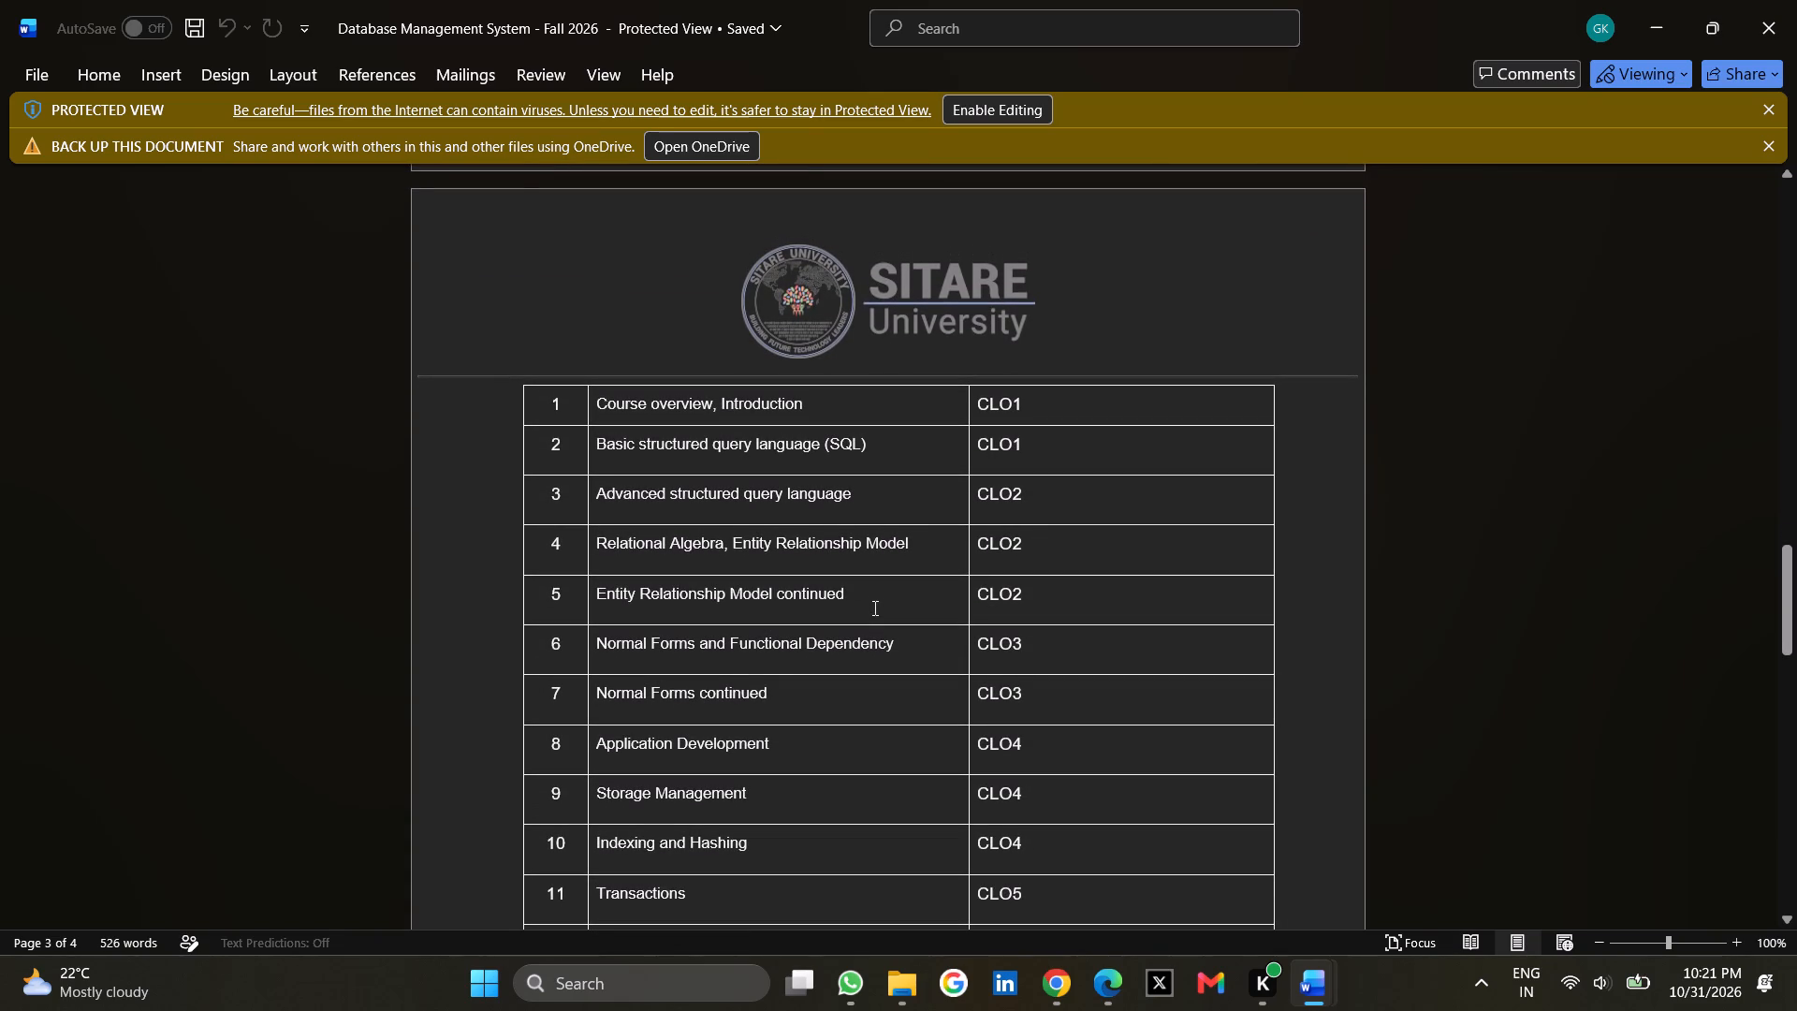
scroll(873, 608, down, 1)
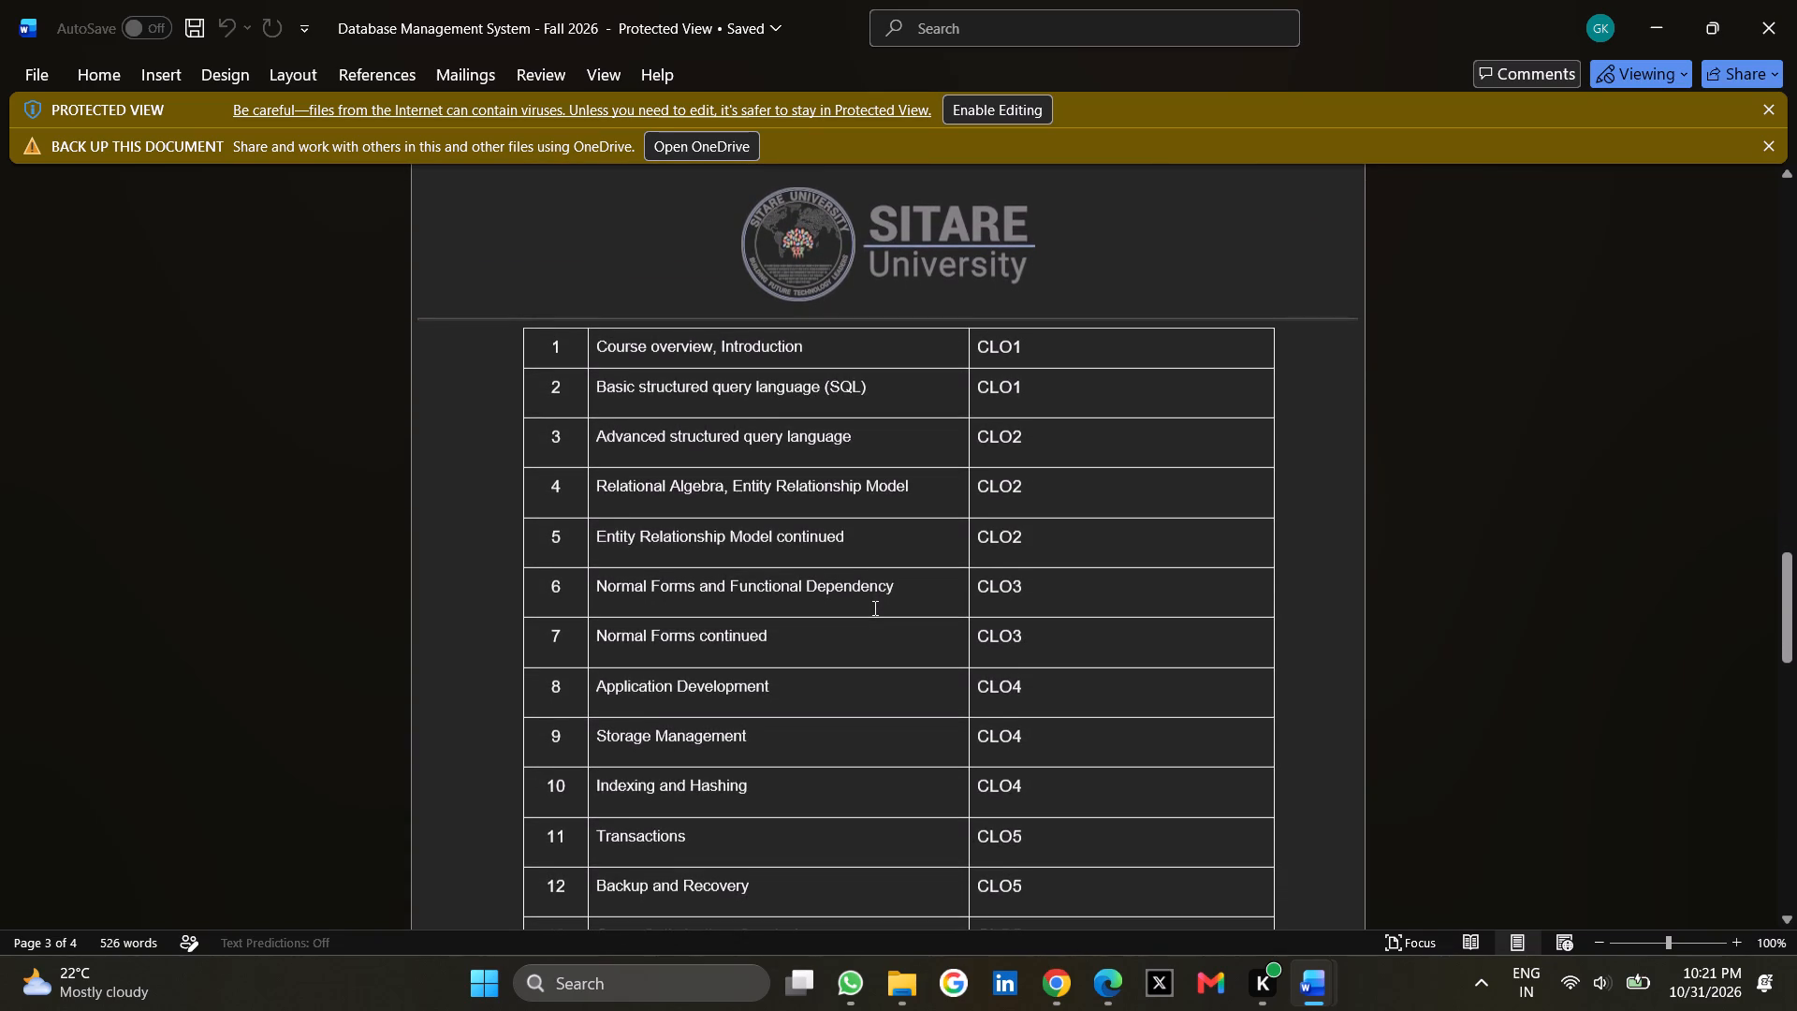
scroll(873, 608, down, 1)
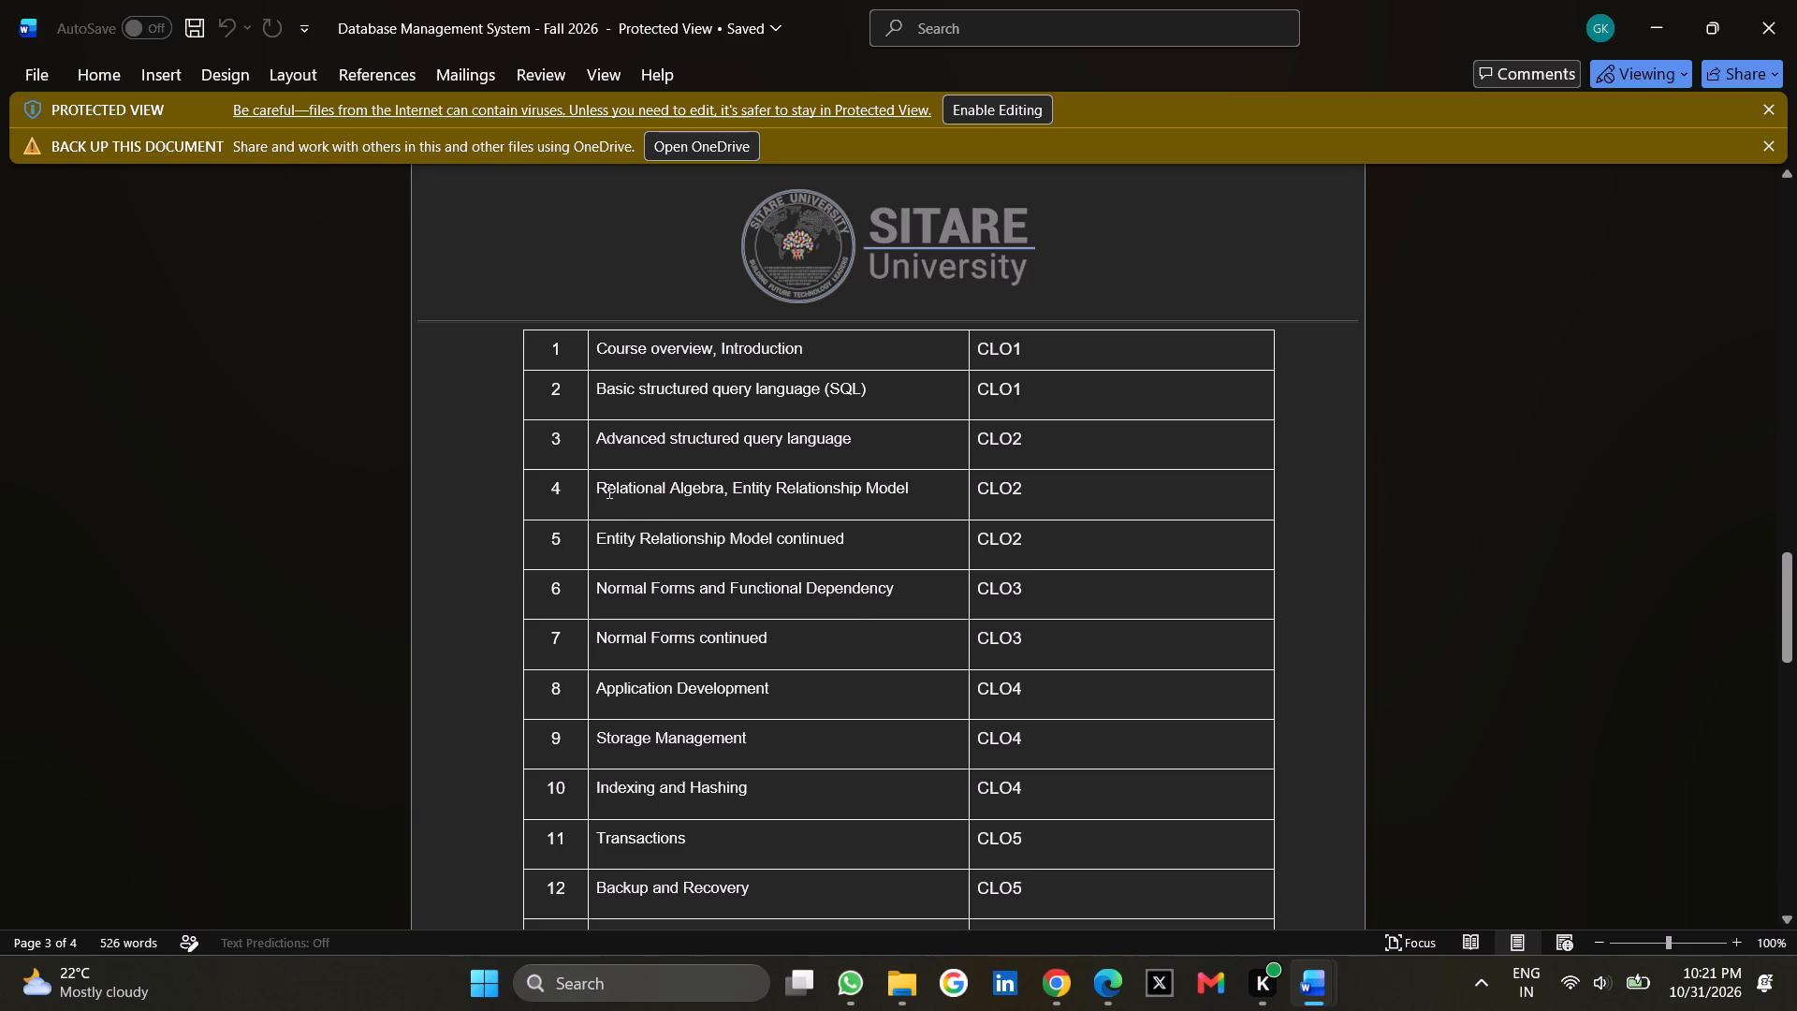
drag(593, 483, 702, 483)
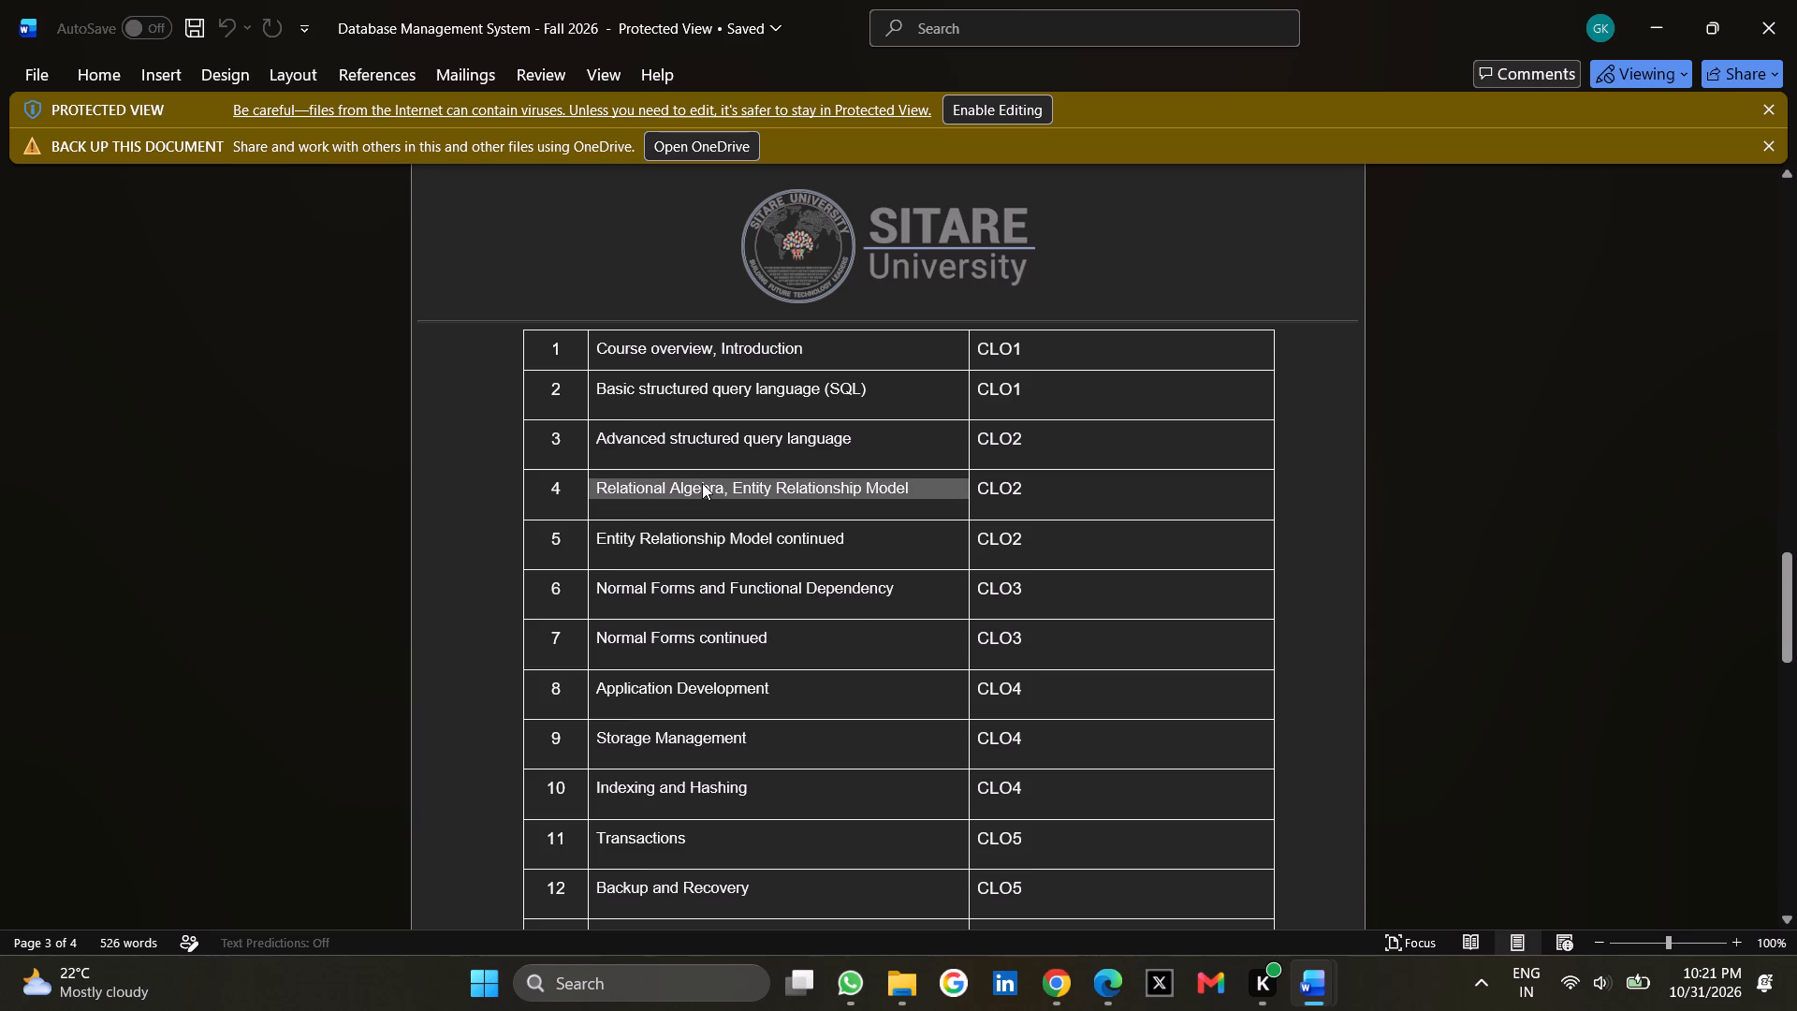
key(ctrl+c)
key(alt+Tab)
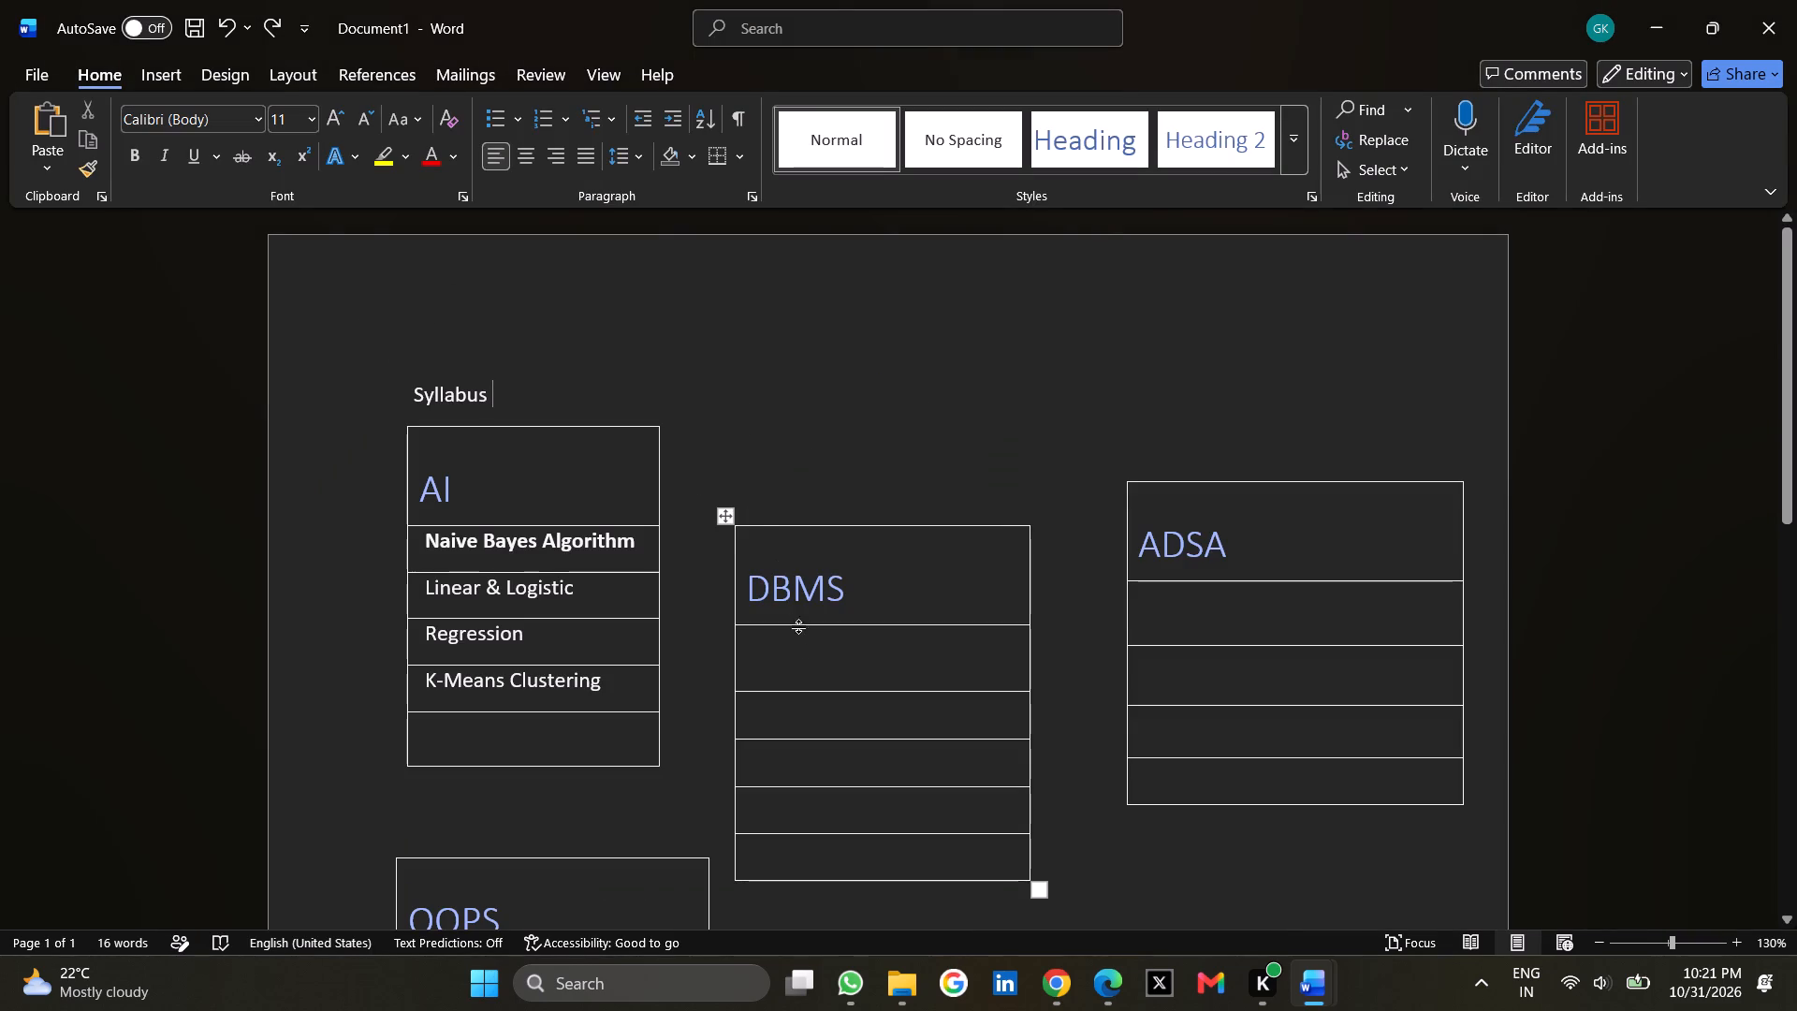
click(800, 650)
key(ctrl+v)
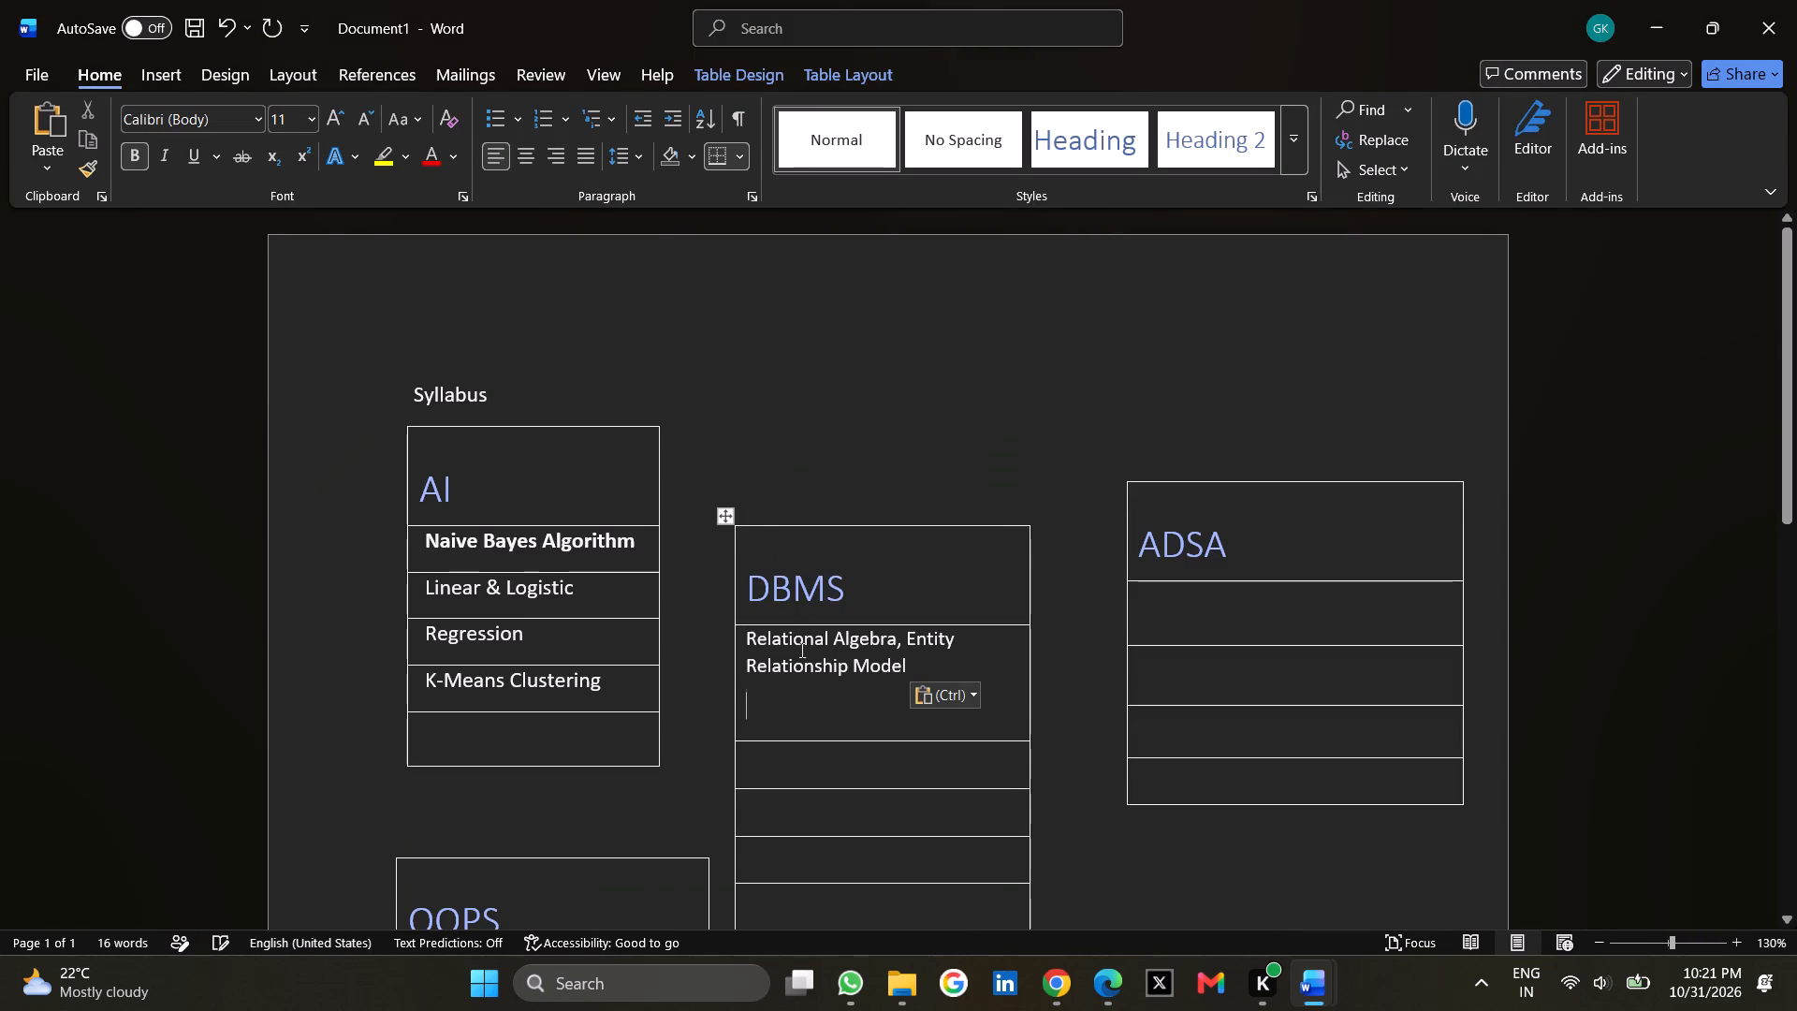
Copy the week 5 topic "Entity Relationship Model continued" from the DBMS course document into the same DBMS table cell, below the first topic.
key(alt+Tab)
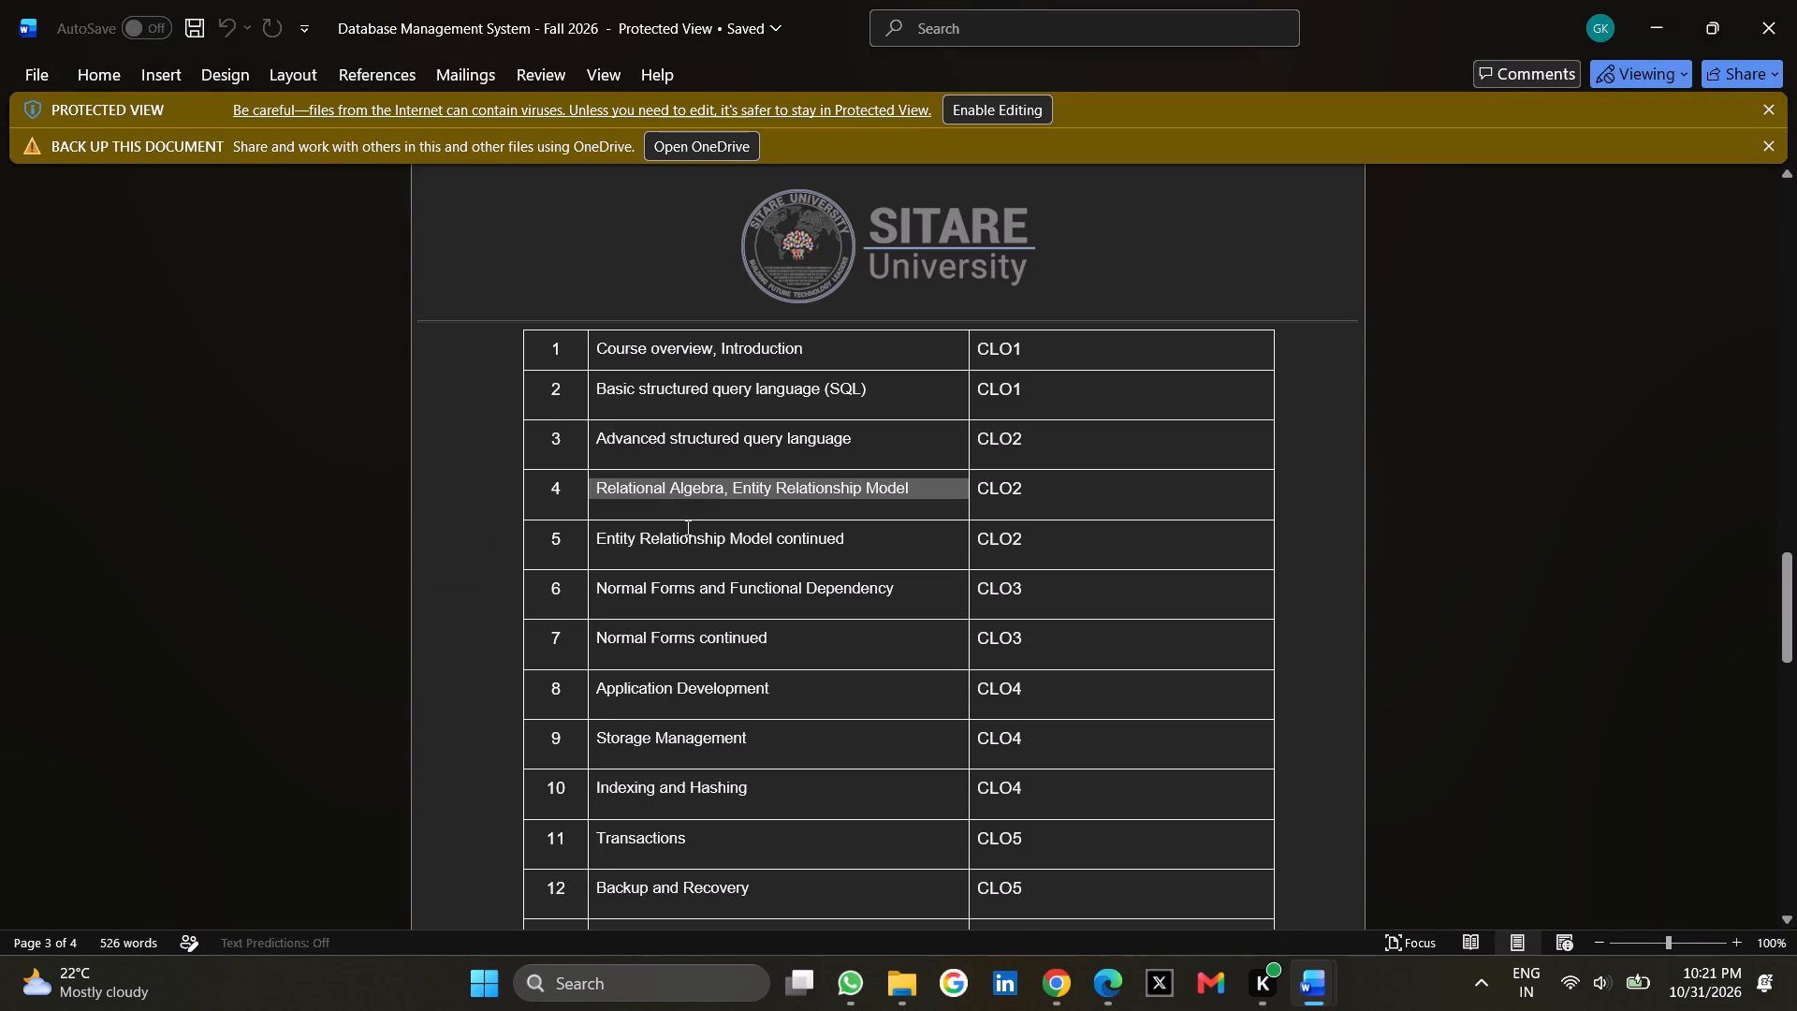
double_click(686, 539)
double_click(686, 539)
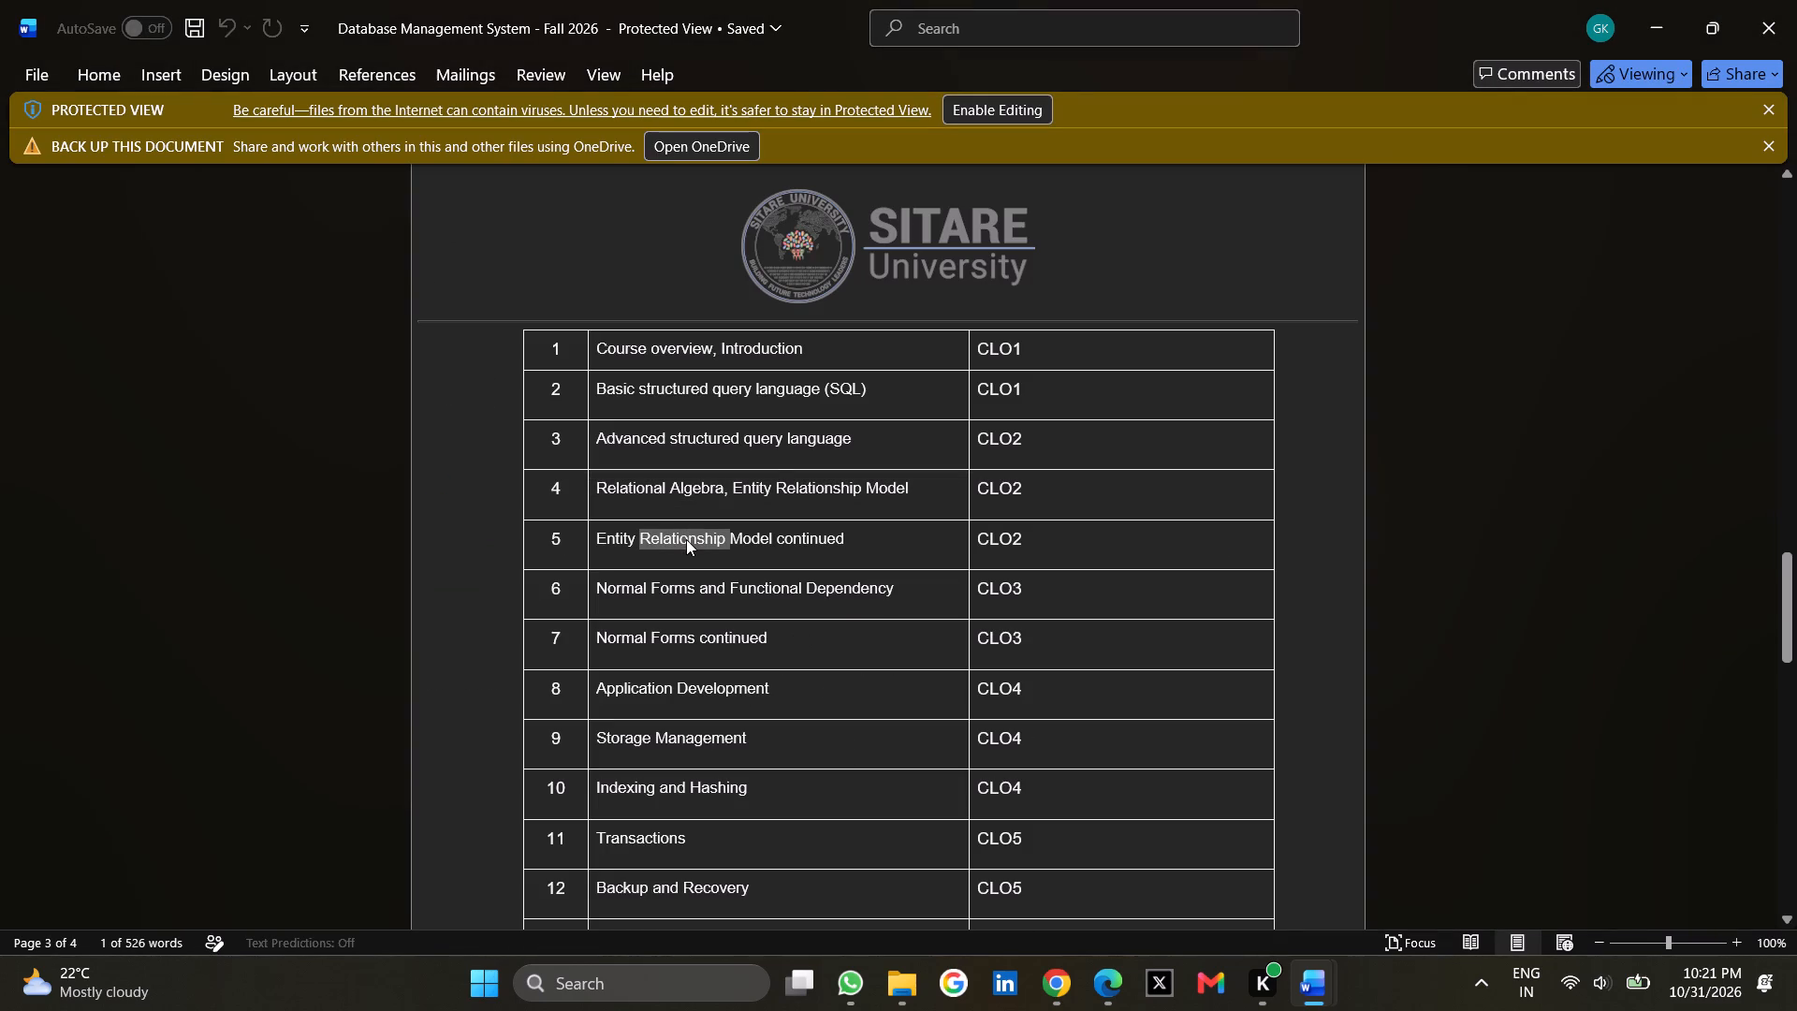
drag(863, 536, 613, 552)
key(ctrl+c)
key(alt+Tab)
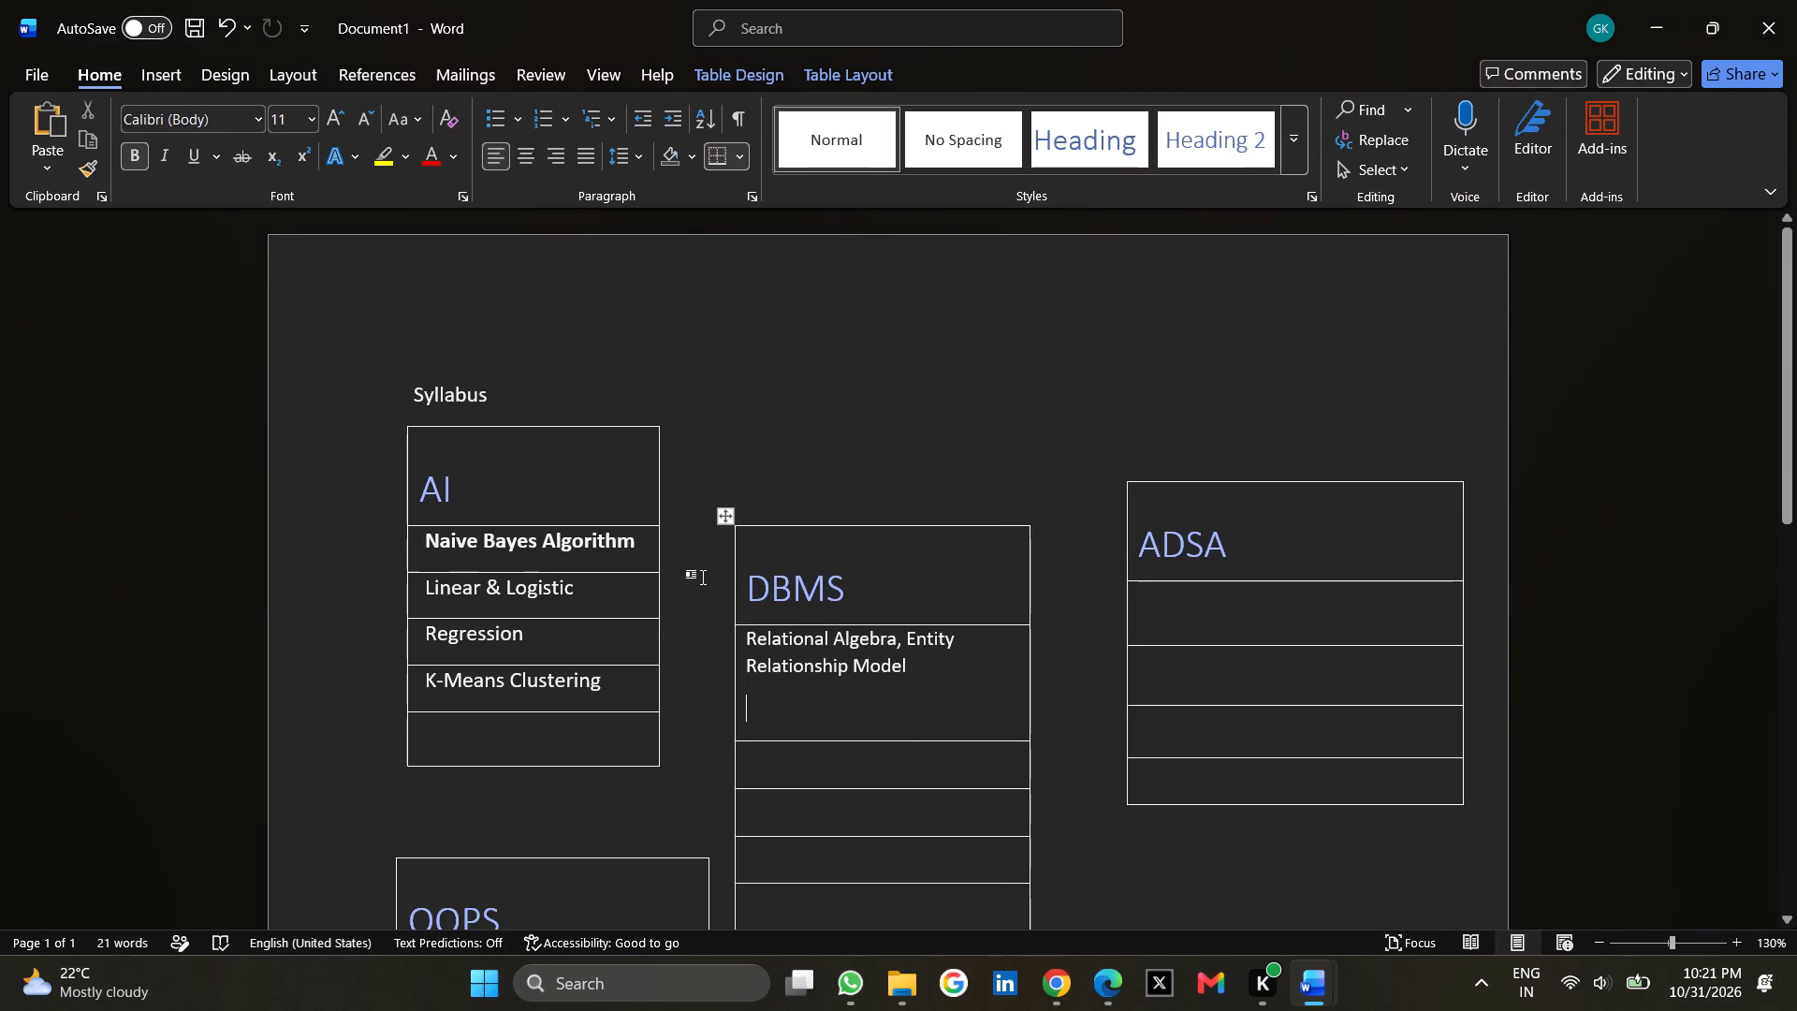
key(ctrl+v)
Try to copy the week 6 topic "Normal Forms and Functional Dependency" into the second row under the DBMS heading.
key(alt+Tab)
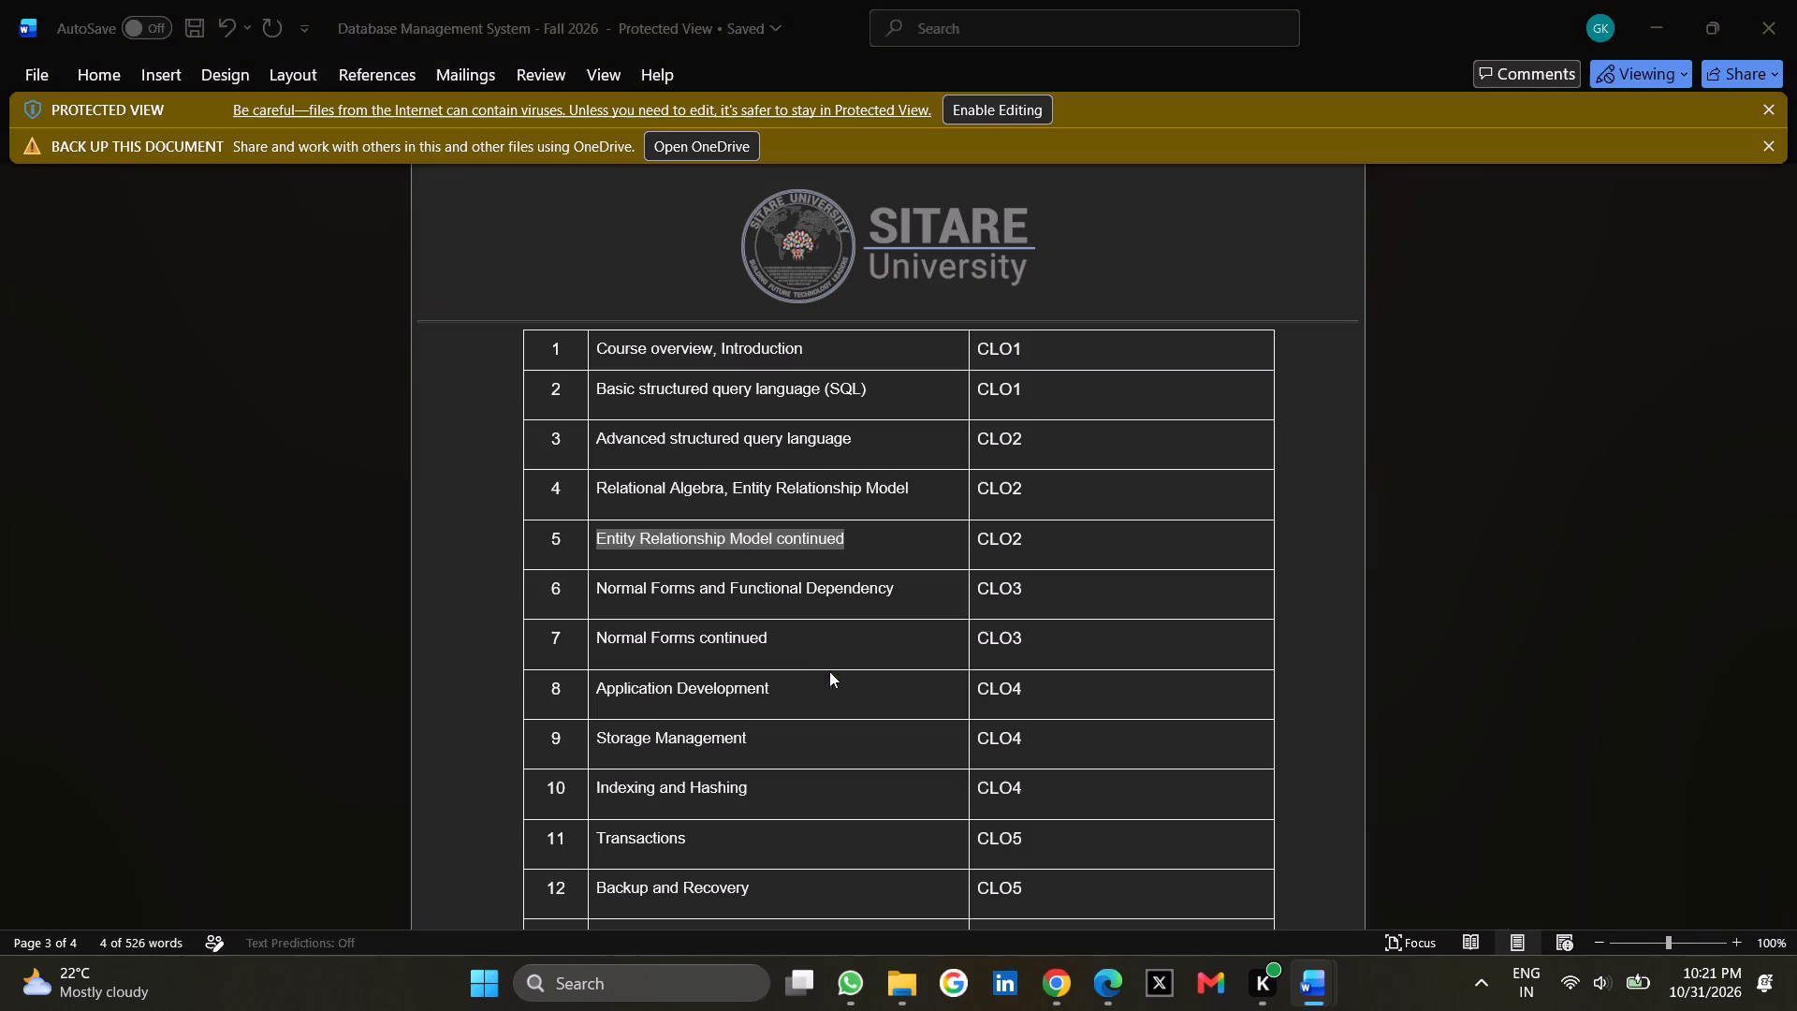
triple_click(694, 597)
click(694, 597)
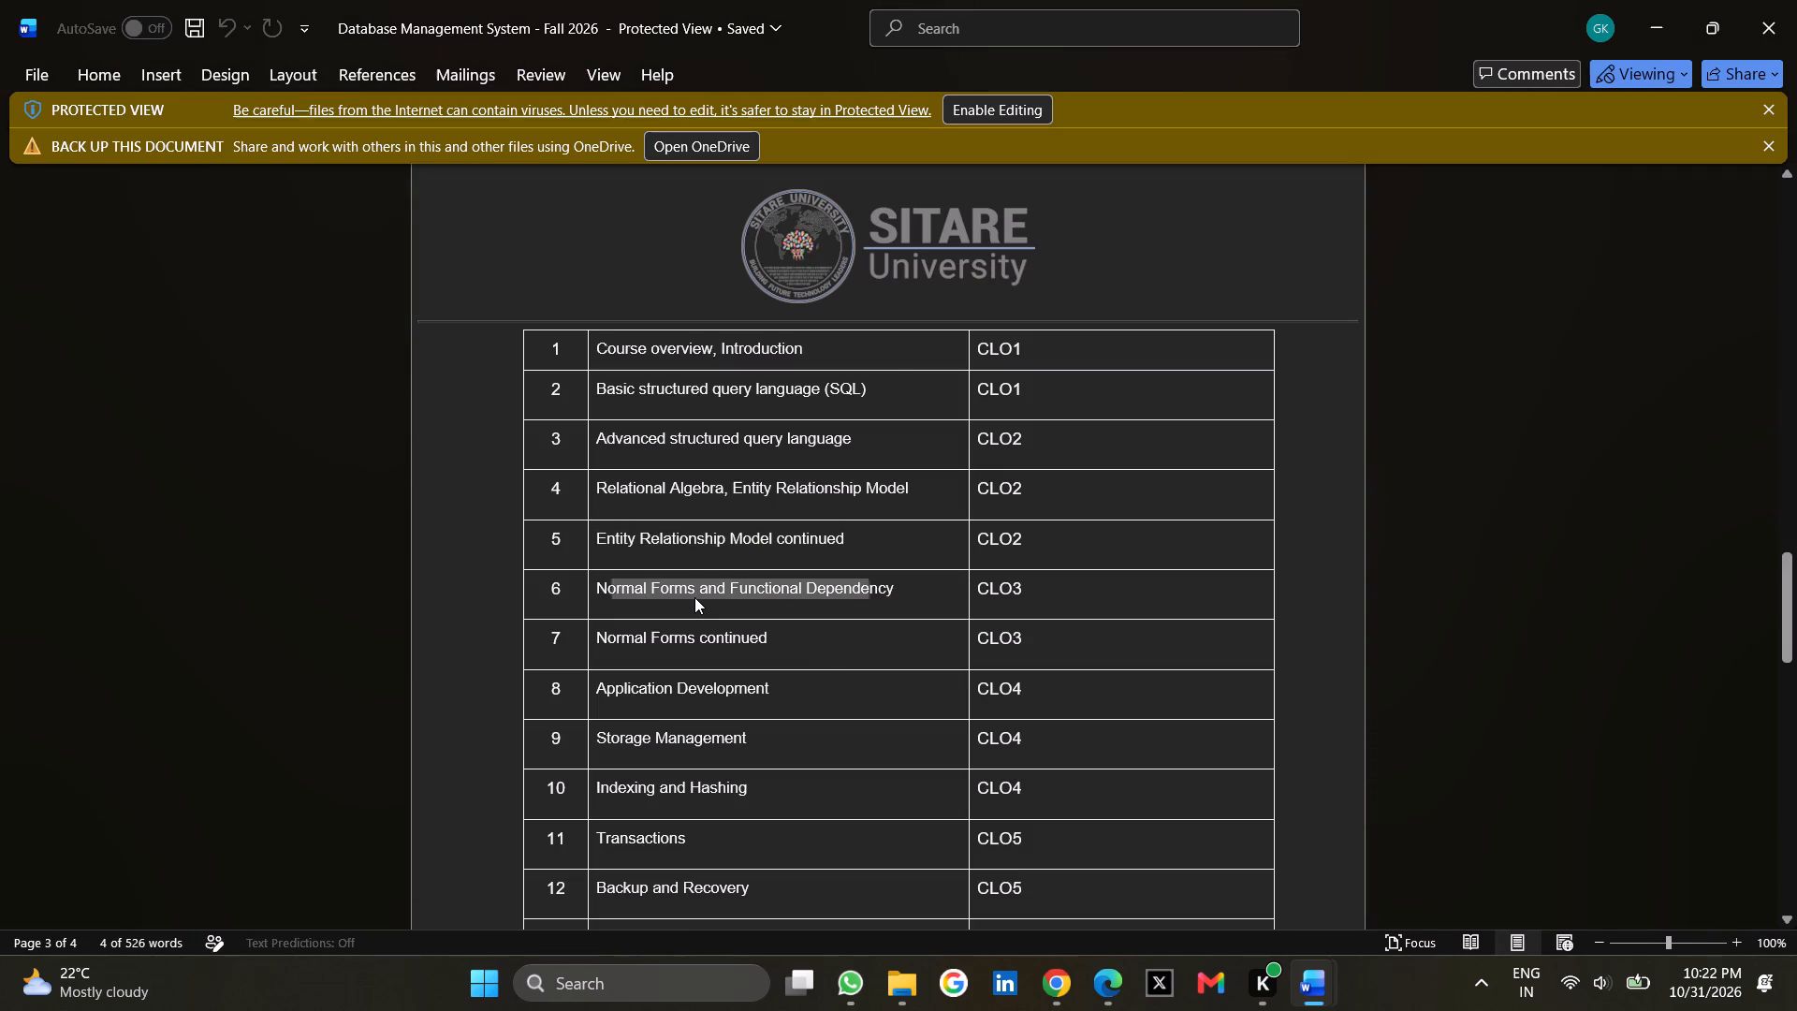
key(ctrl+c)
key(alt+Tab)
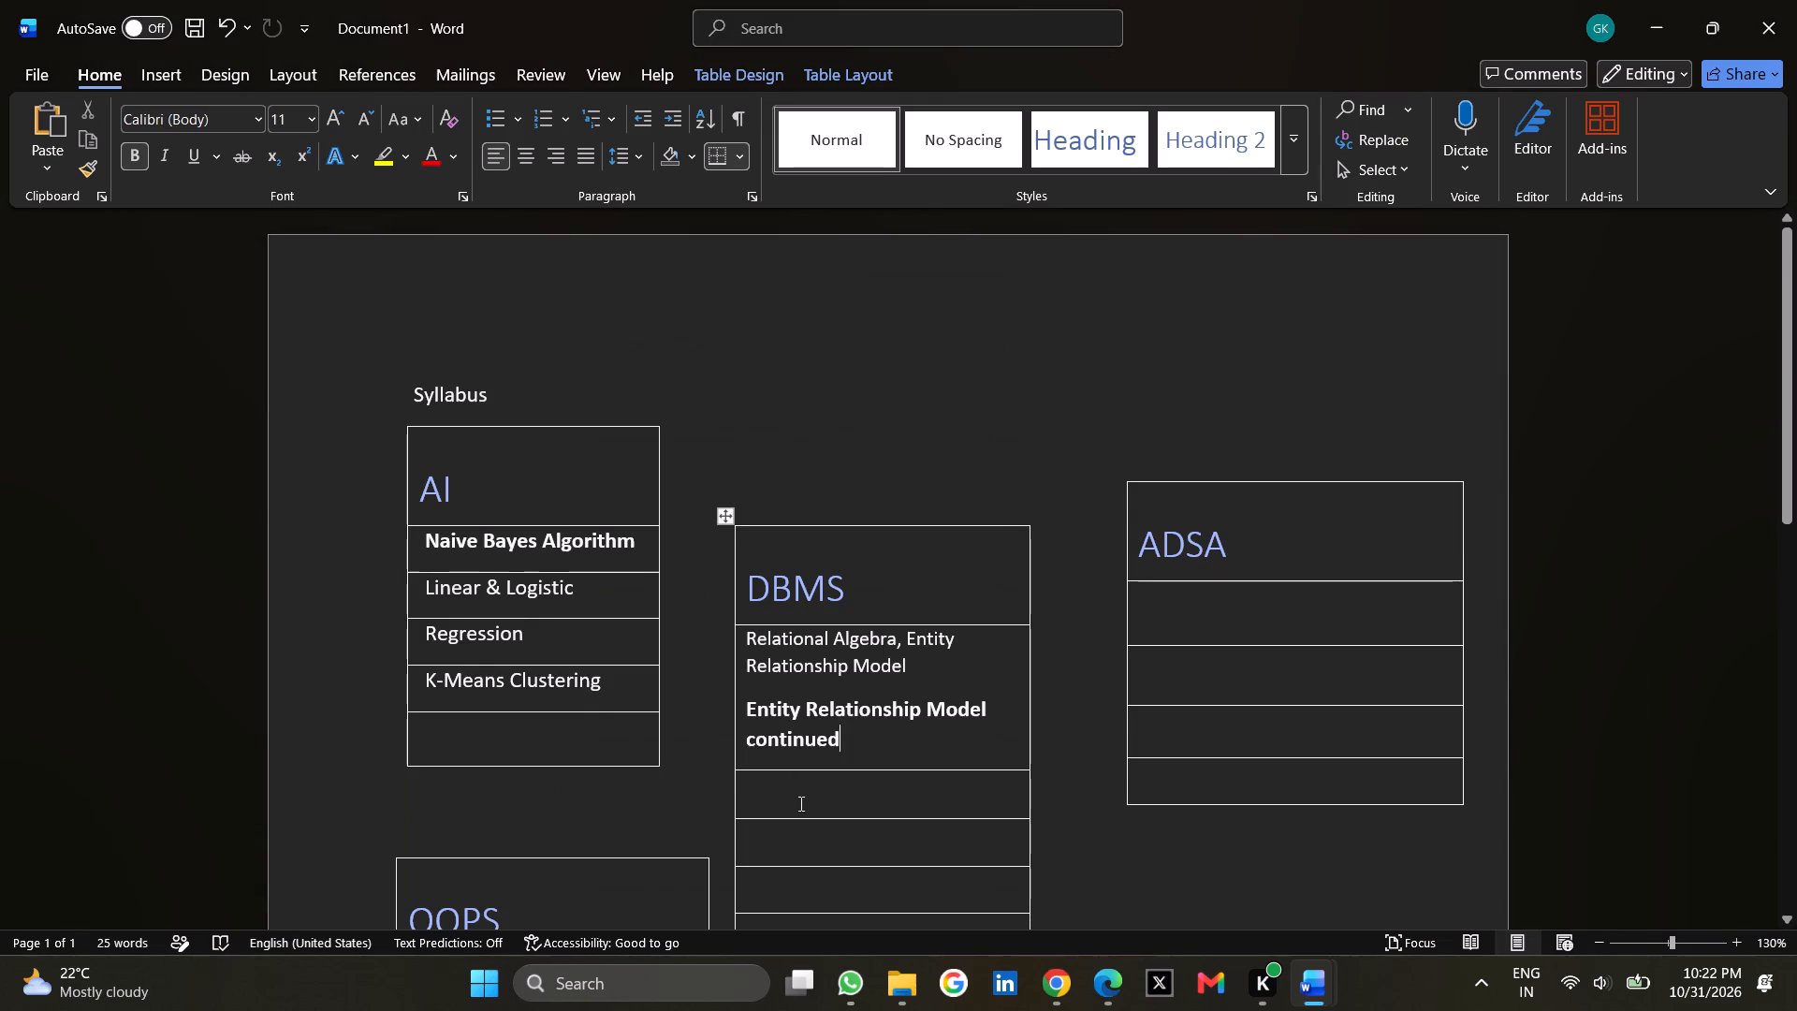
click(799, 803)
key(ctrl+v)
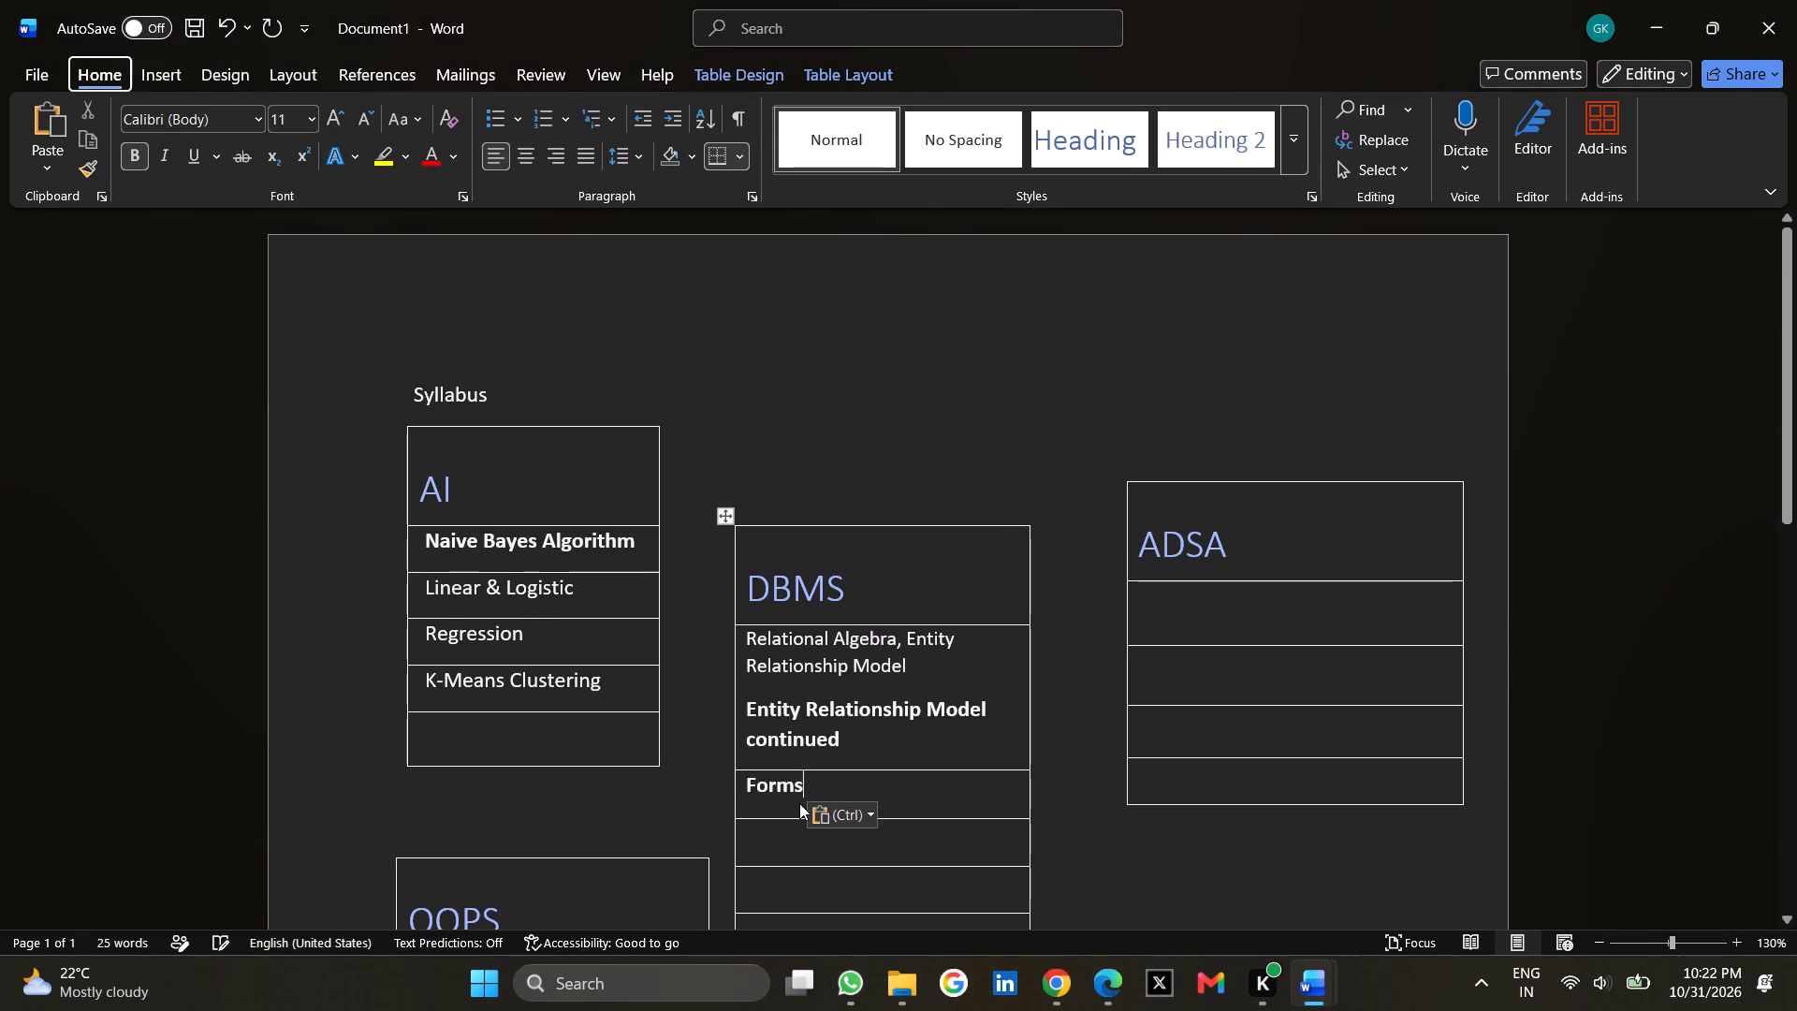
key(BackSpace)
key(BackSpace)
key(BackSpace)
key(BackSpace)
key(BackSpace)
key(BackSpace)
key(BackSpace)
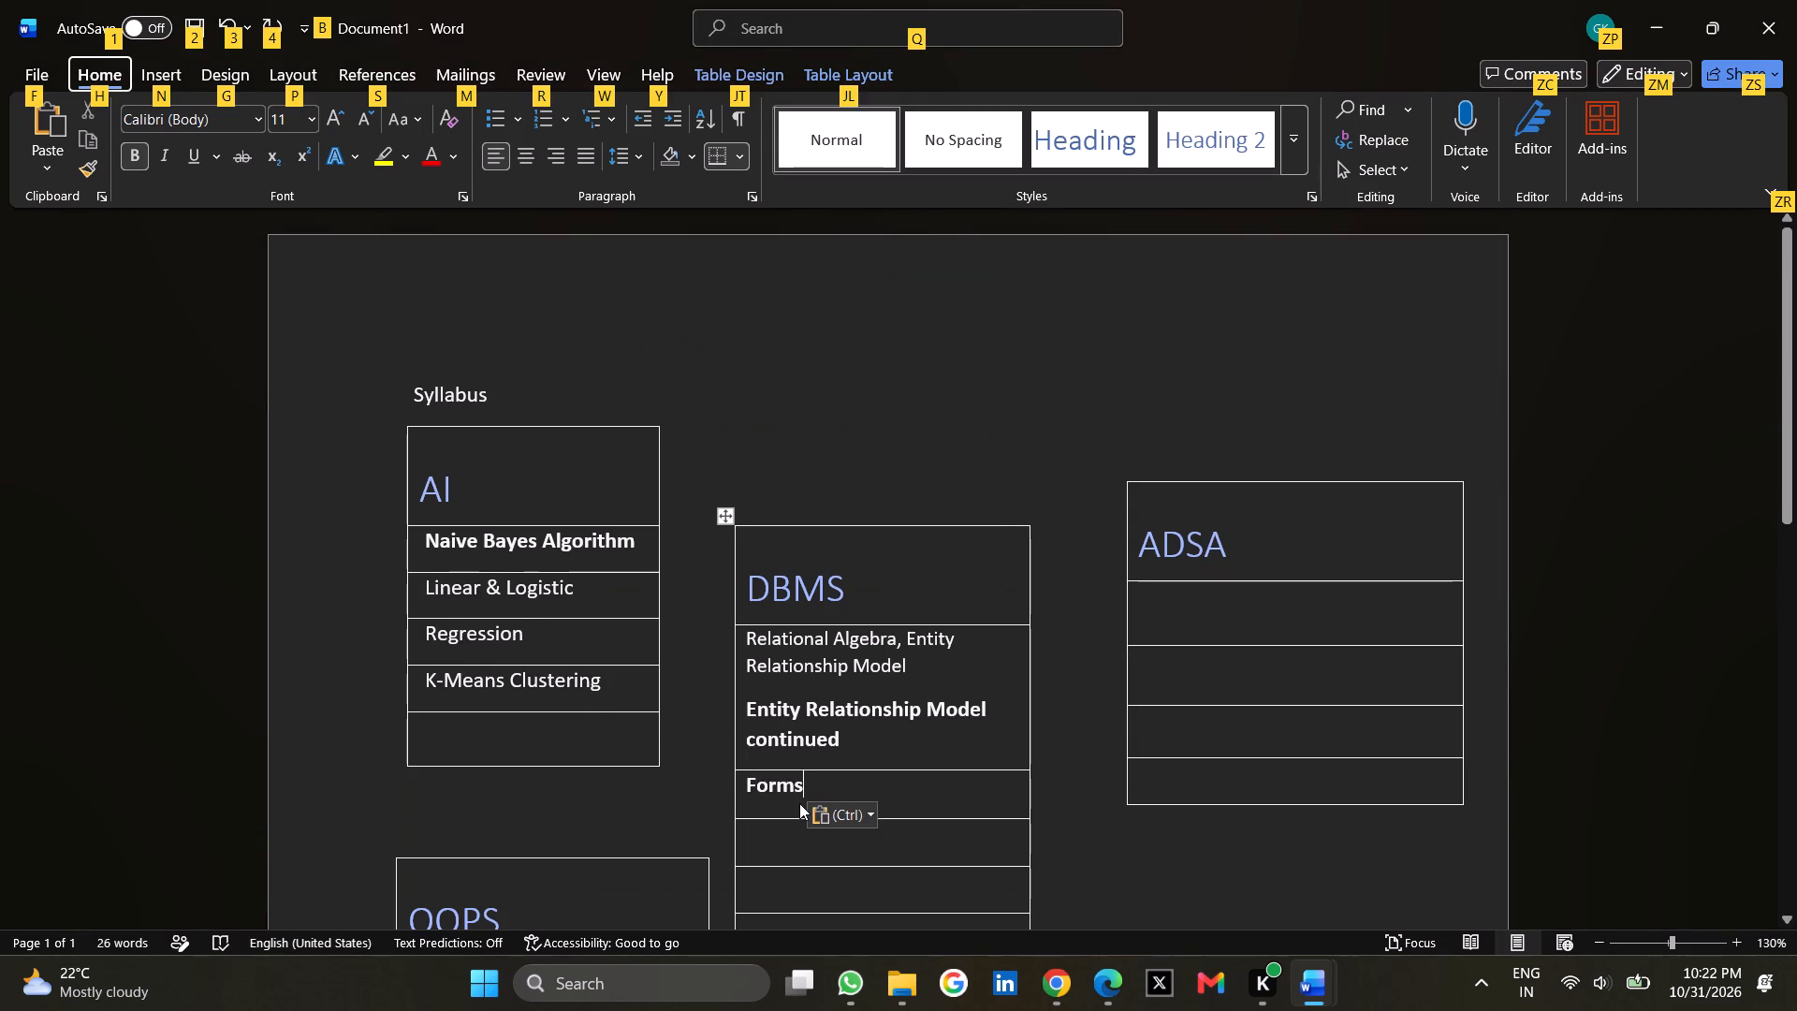
Copy the full week 6 topic "Normal Forms and Functional Dependency" and replace the text "Forms" in the DBMS table with it.
key(alt+Tab)
triple_click(753, 594)
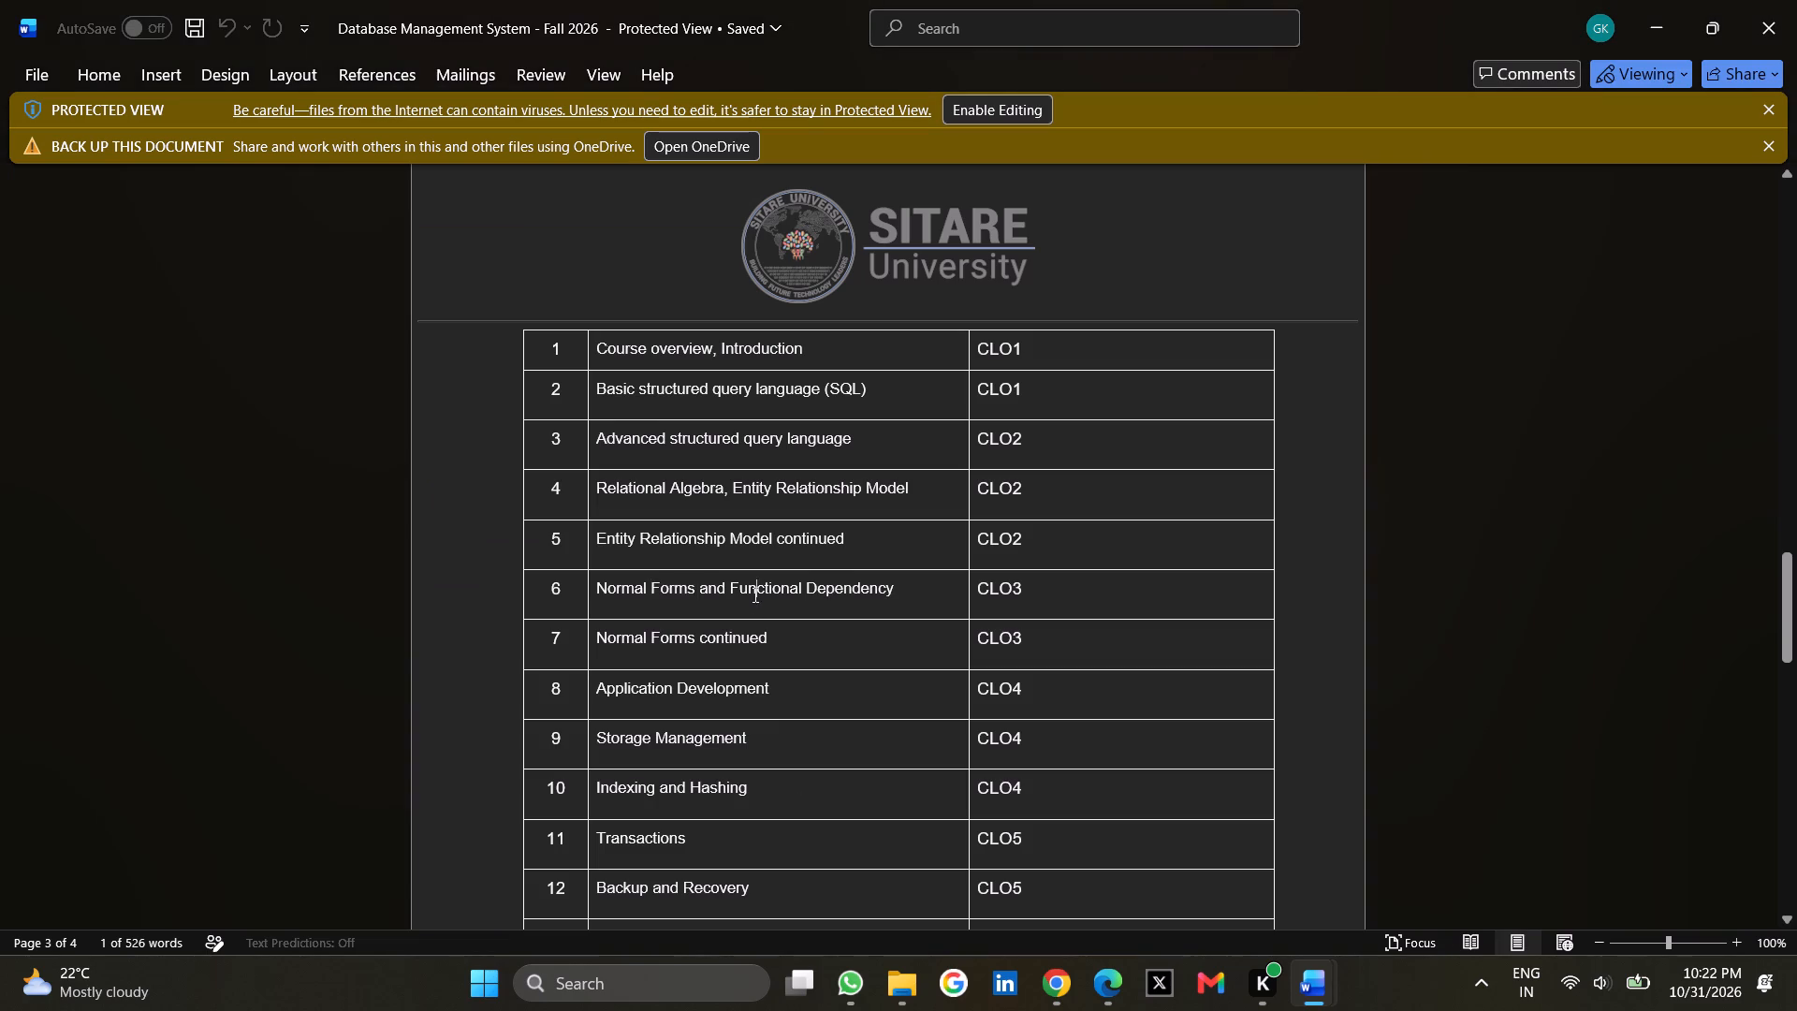
key(ctrl+c)
key(alt+Tab)
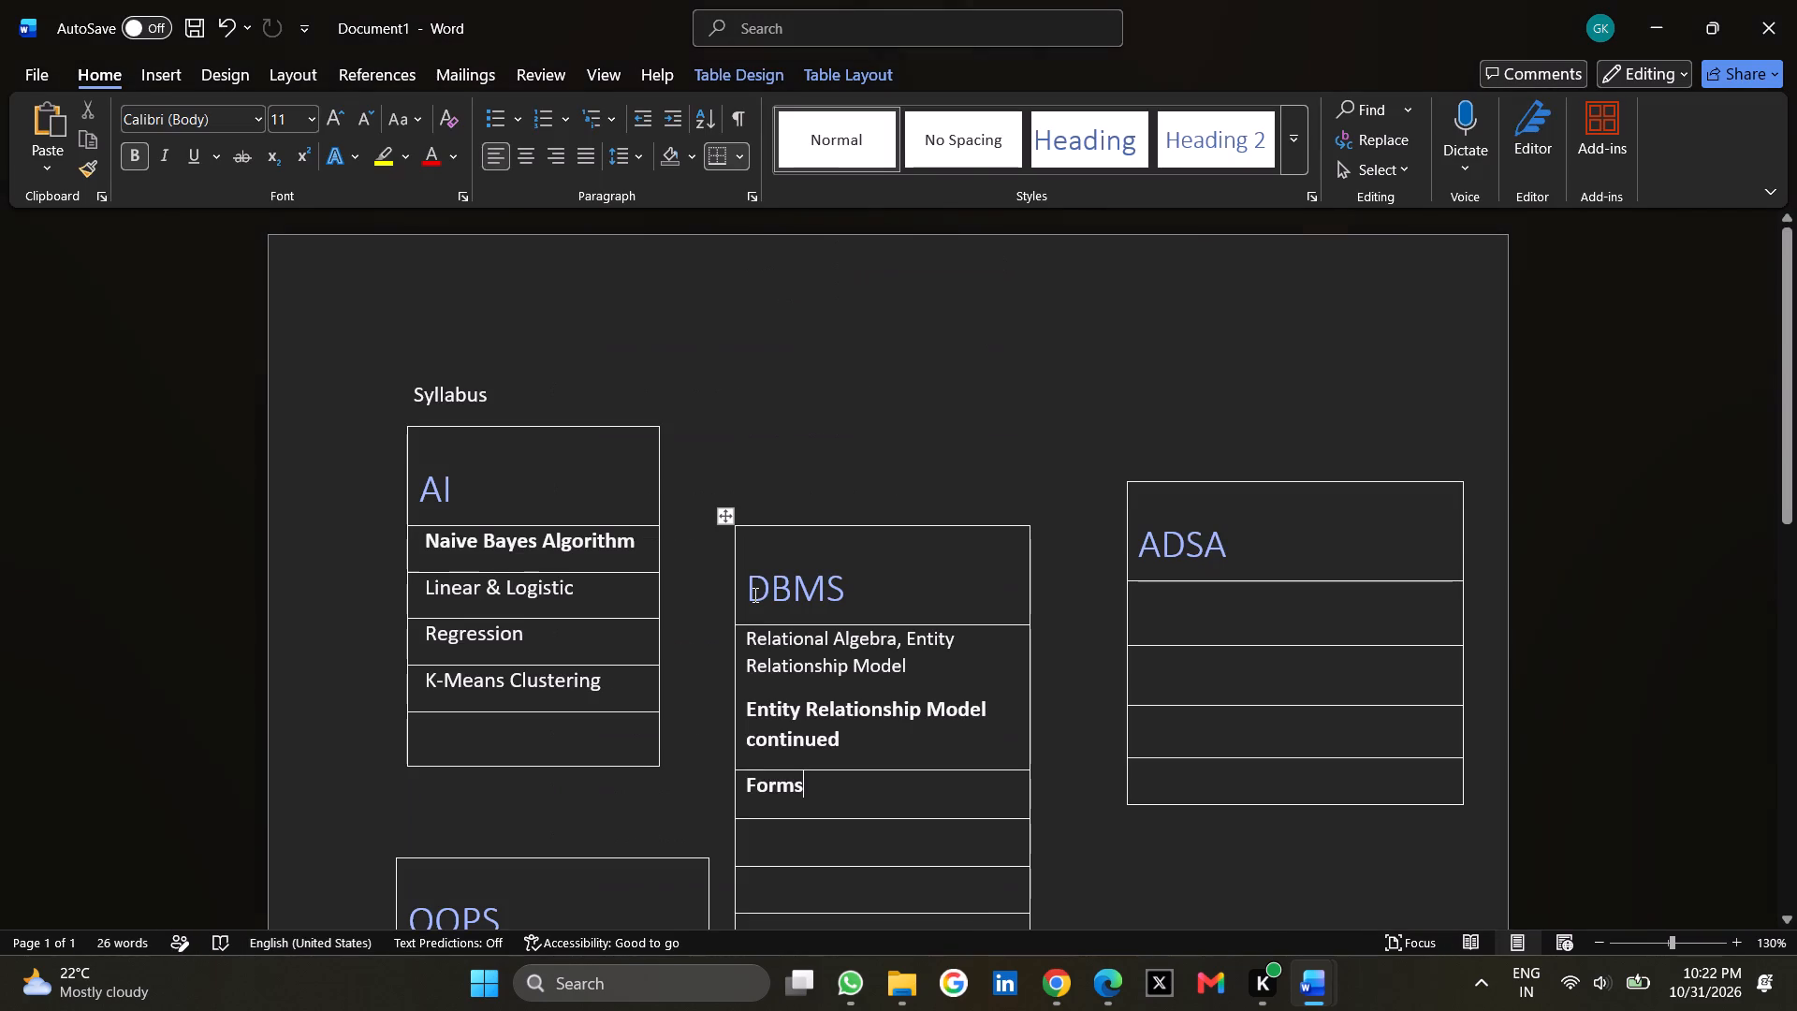
key(ctrl+a)
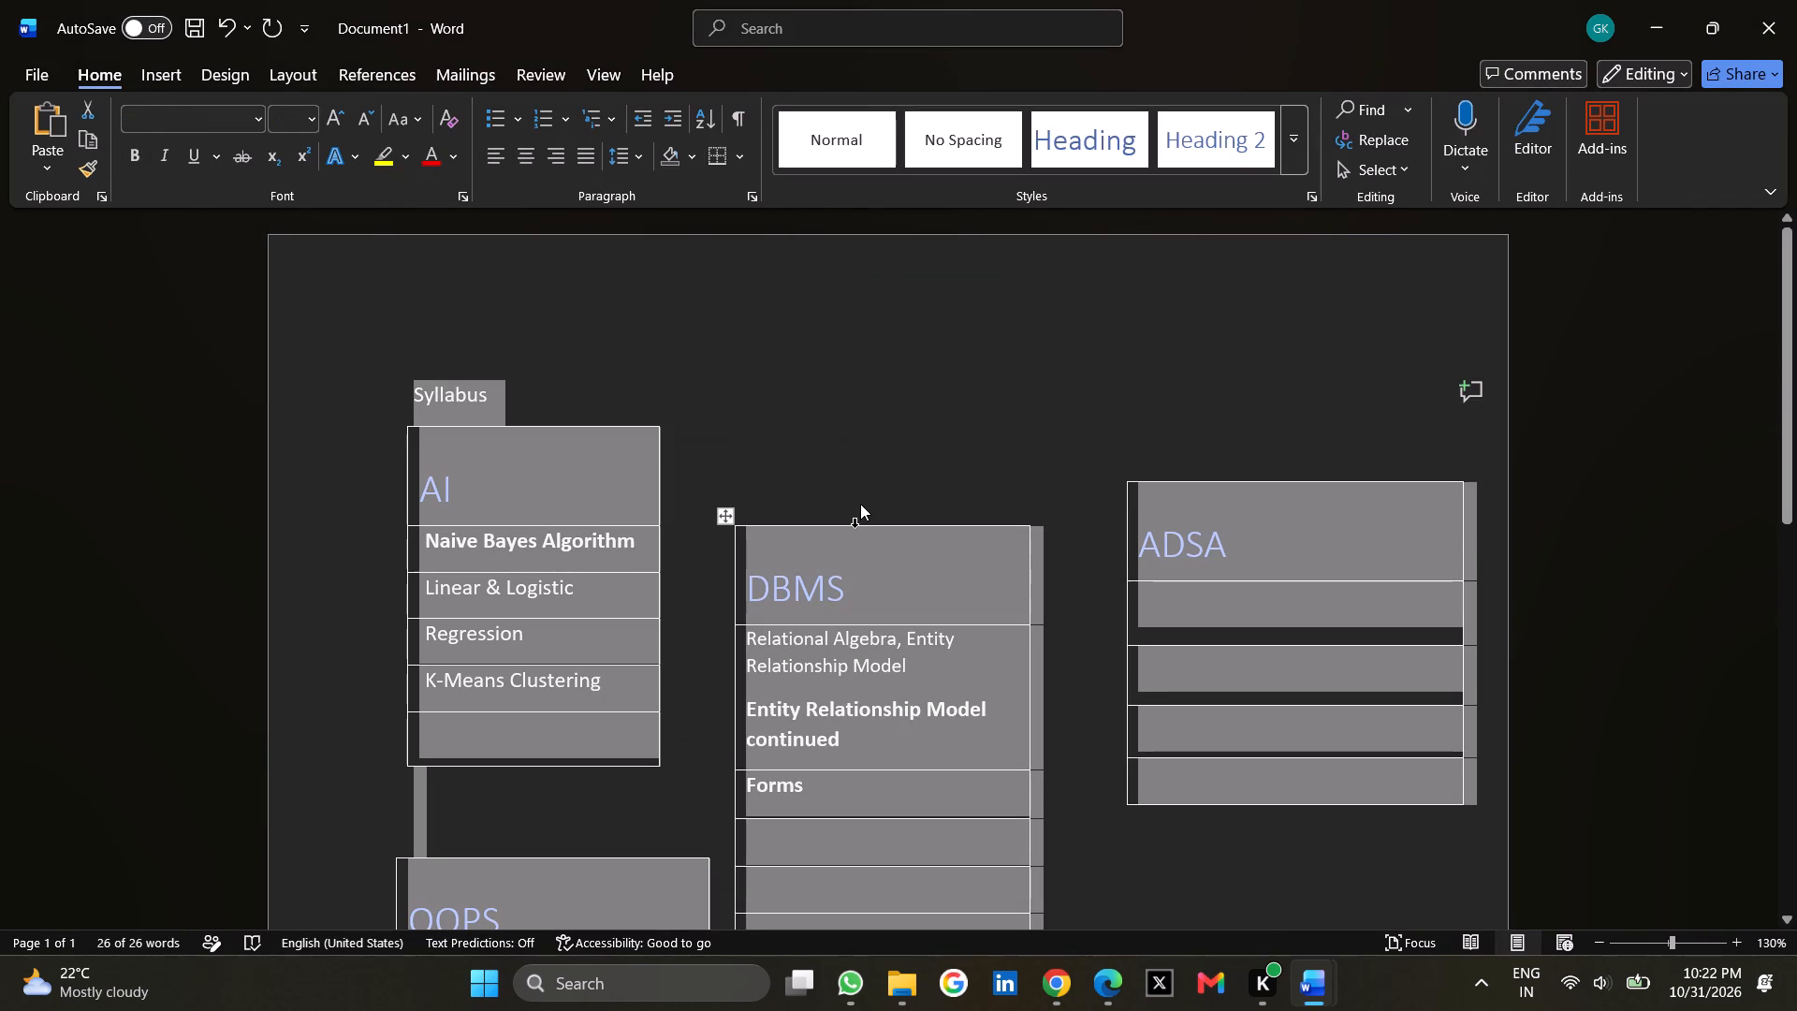
click(862, 493)
click(807, 782)
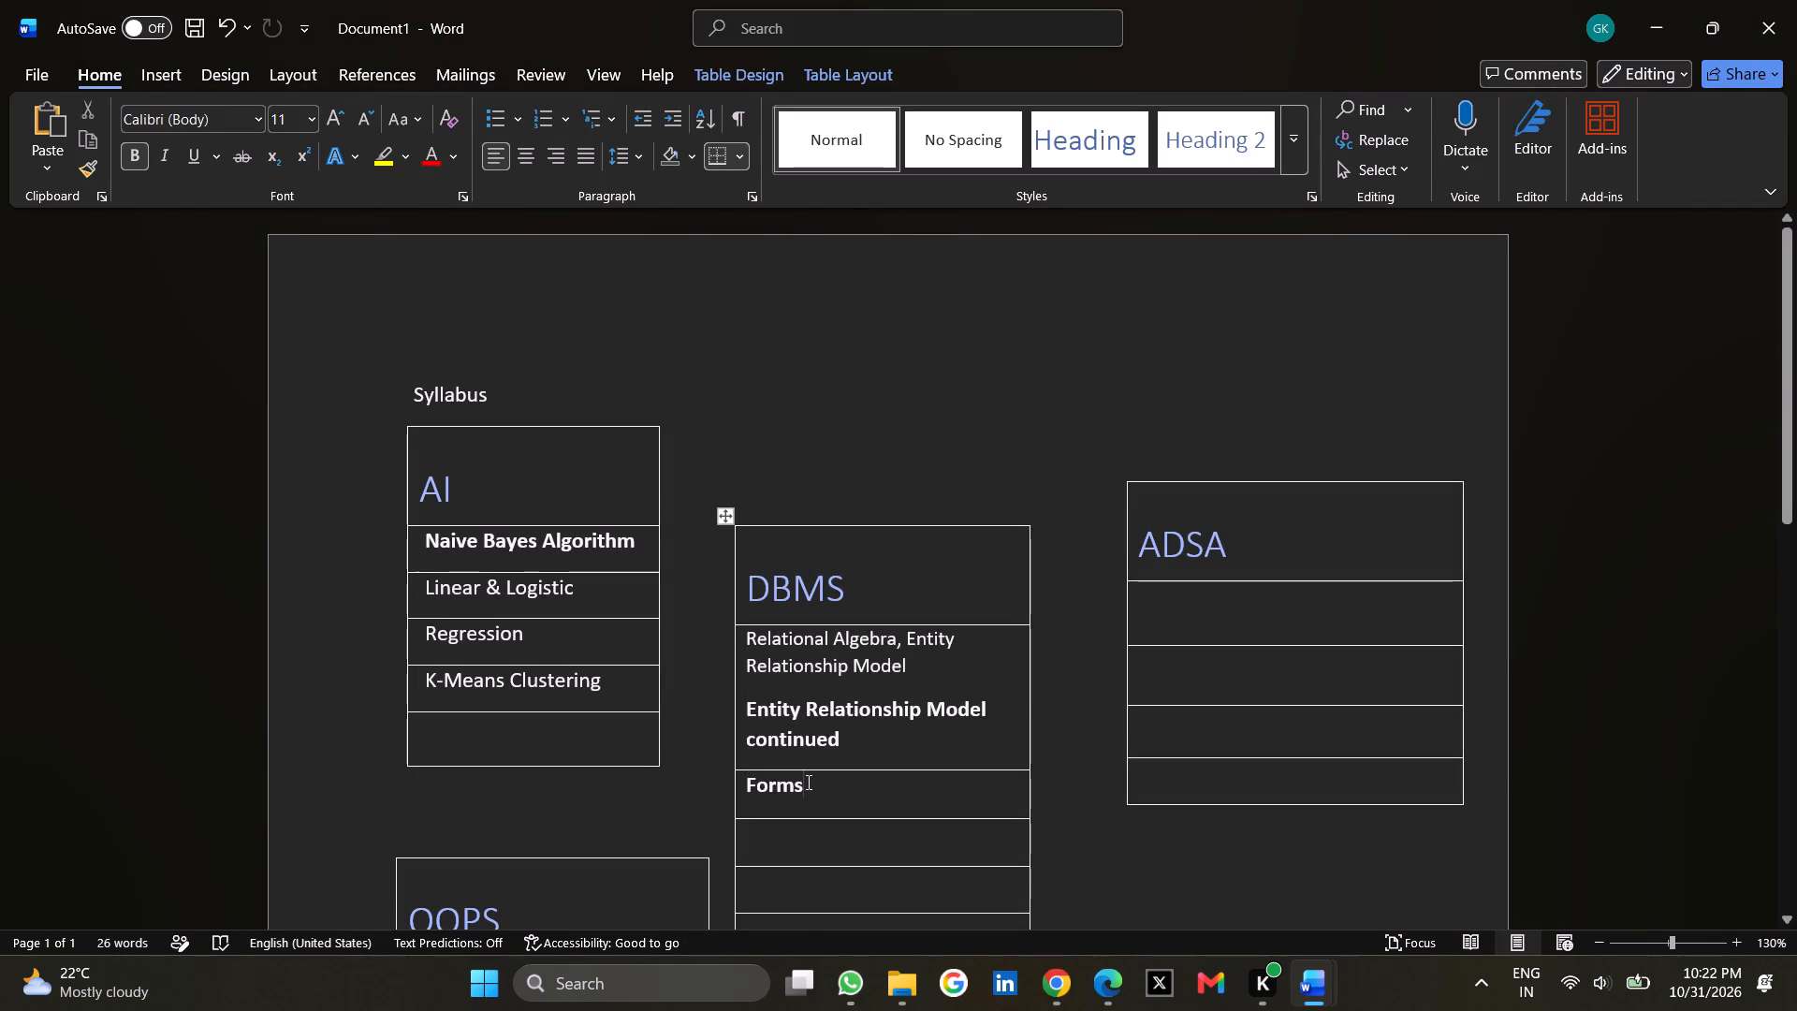
key(ctrl+a)
double_click(807, 782)
click(807, 782)
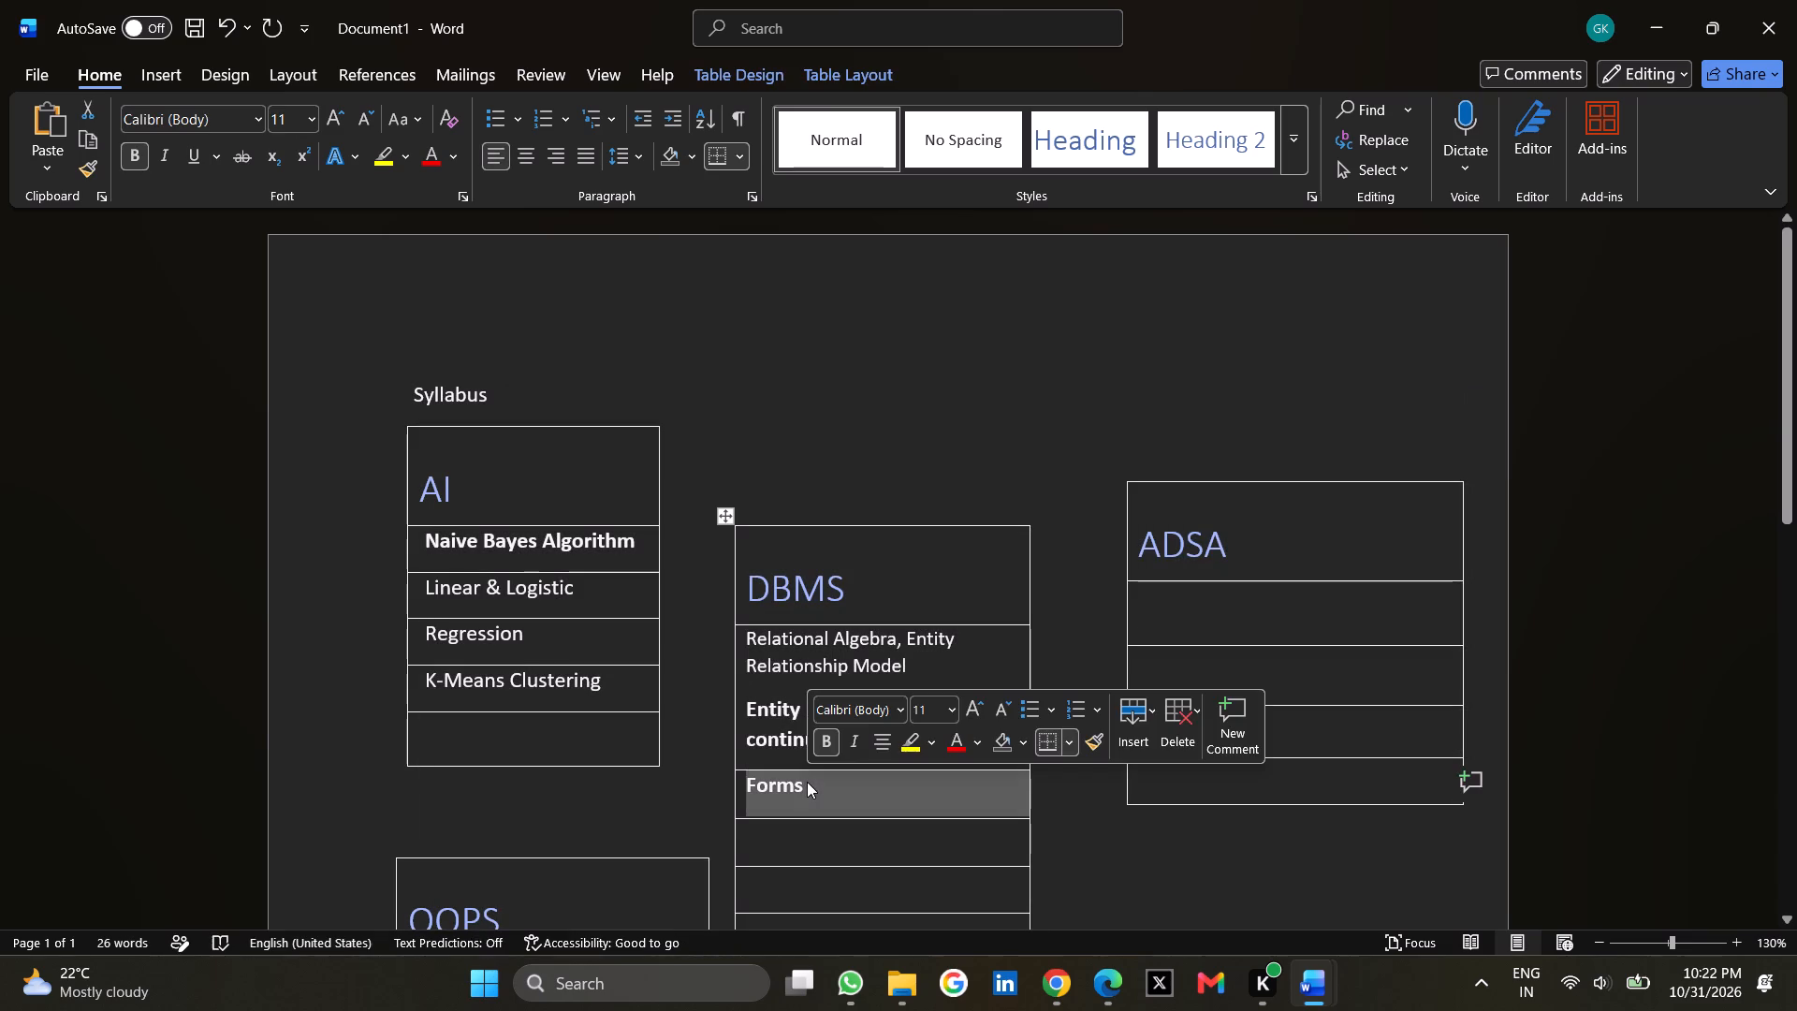
key(ctrl+v)
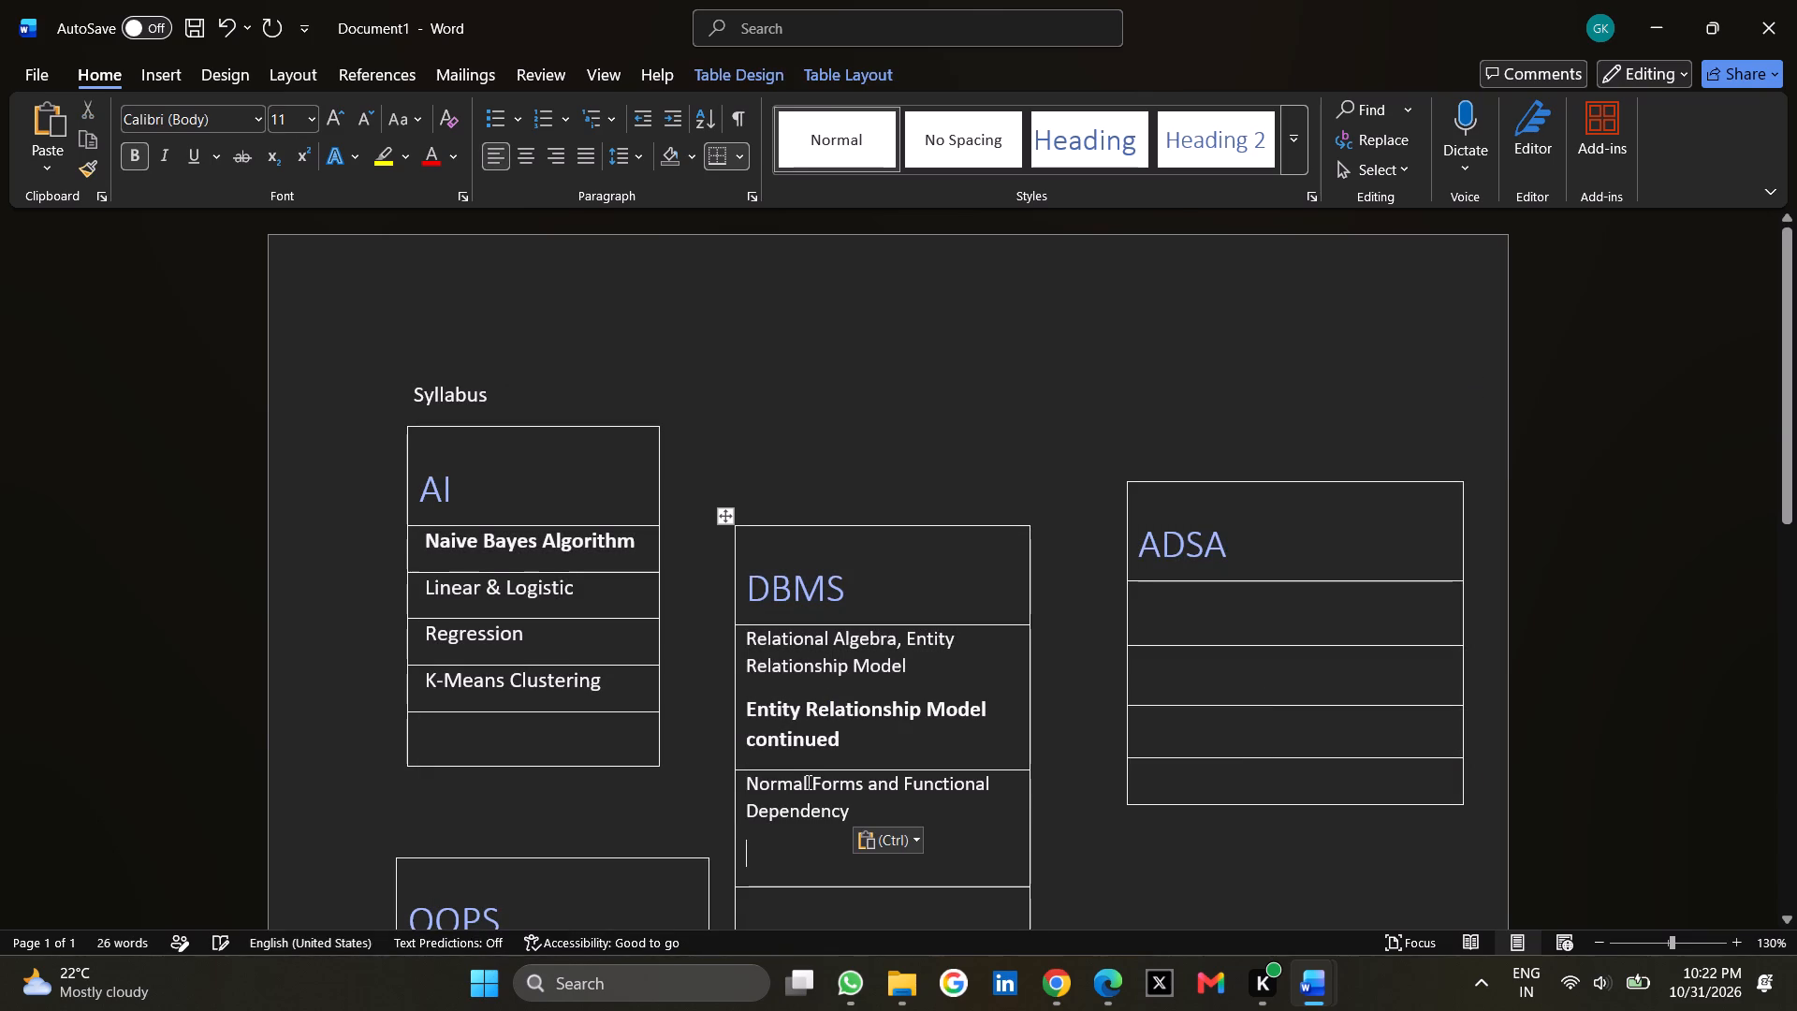
Copy the week 7 topic "Normal Forms continued" into the DBMS table cell, below "Normal Forms and Functional Dependency".
key(alt+Tab)
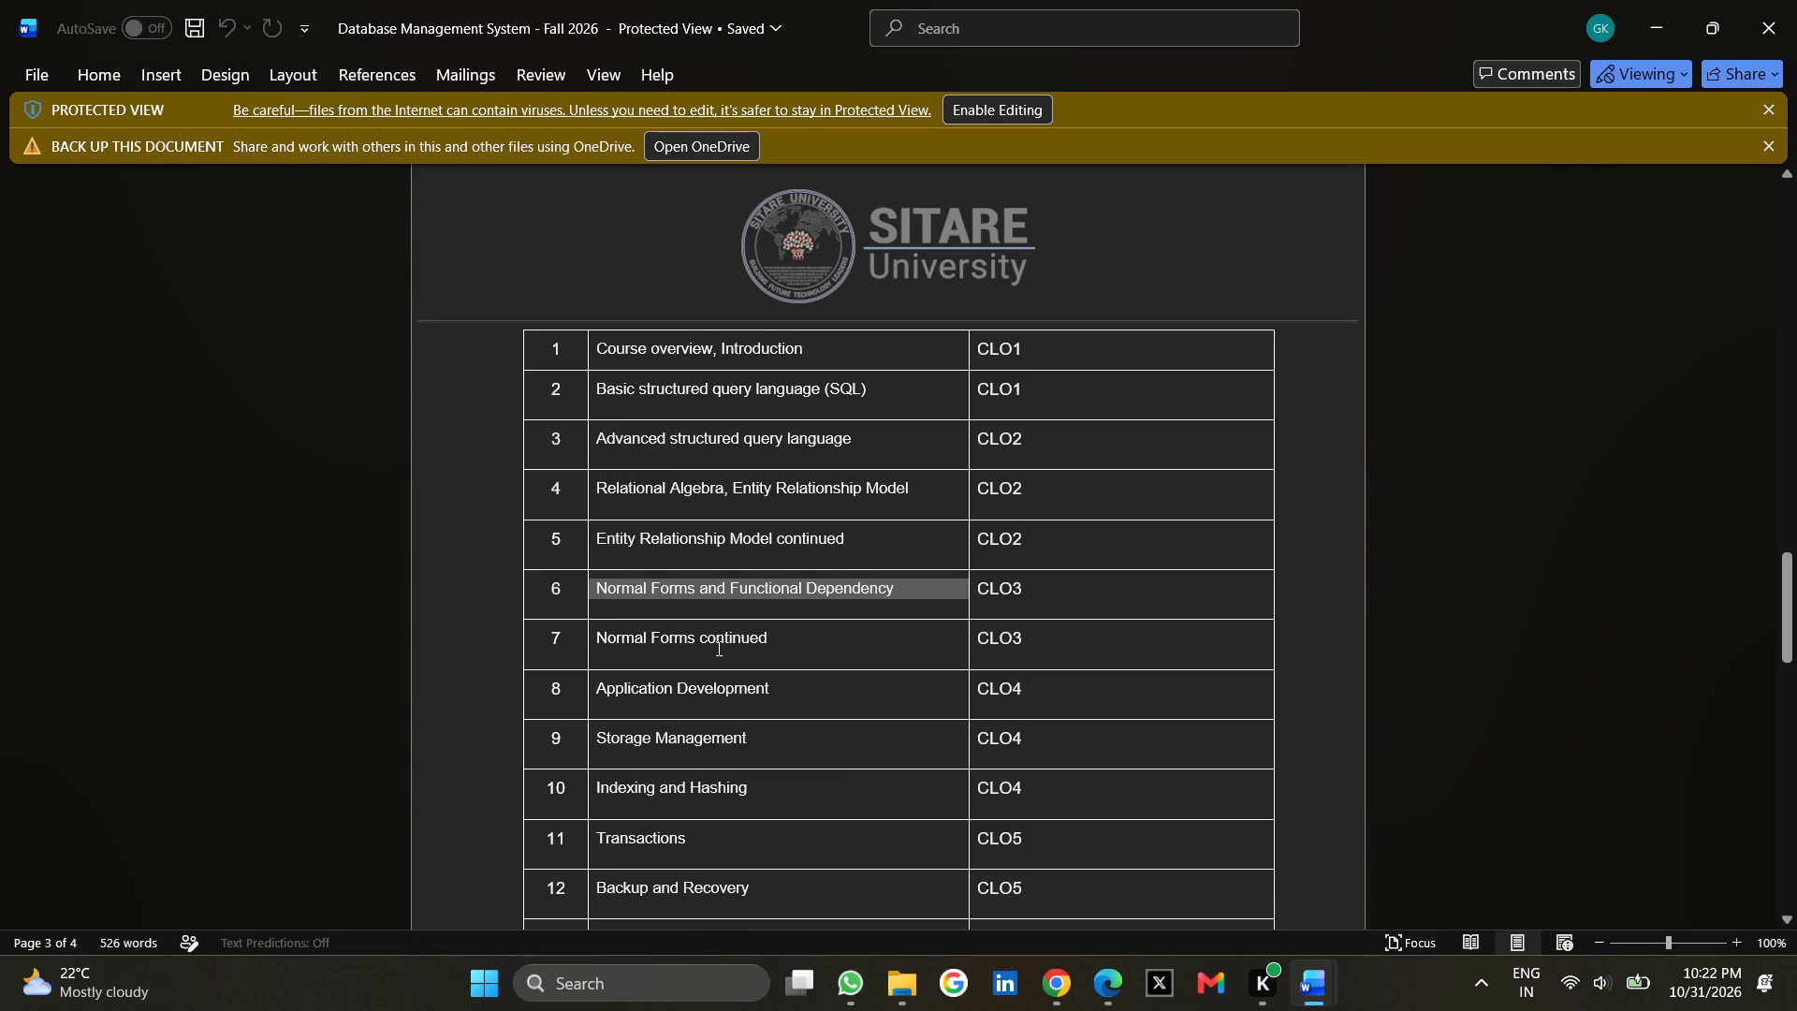
double_click(717, 648)
double_click(717, 648)
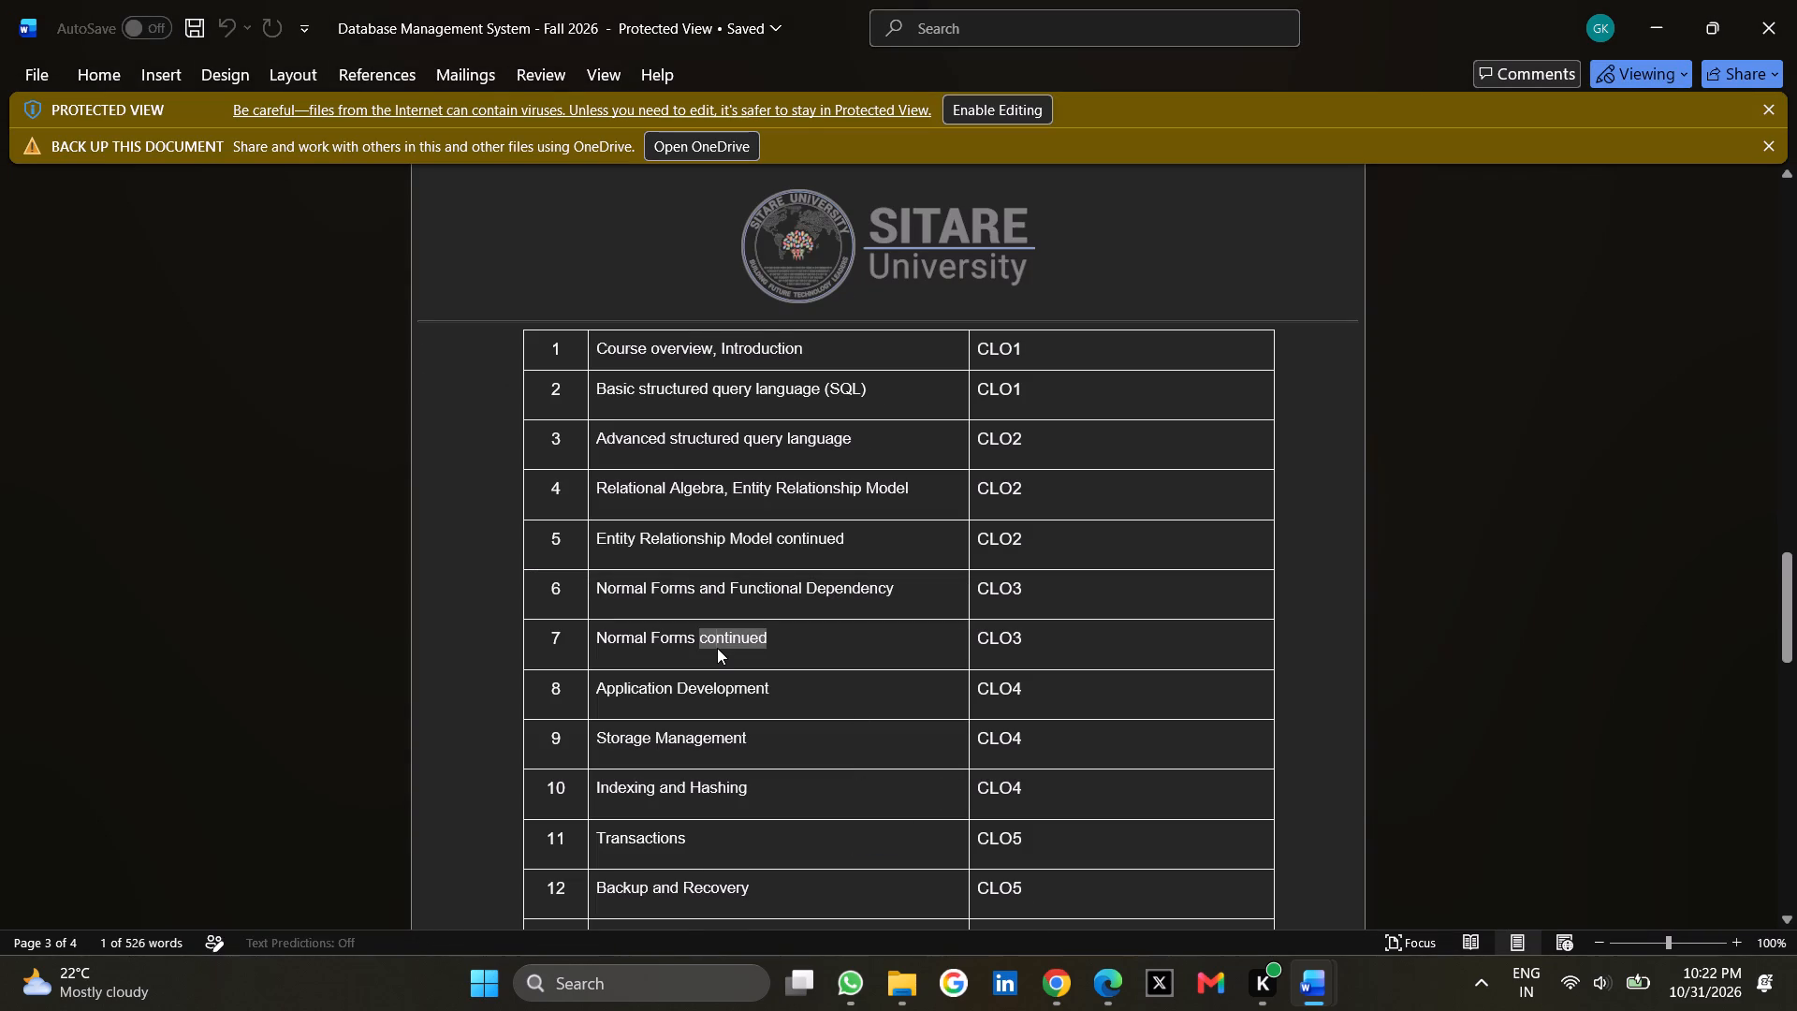
double_click(806, 638)
drag(806, 638, 619, 639)
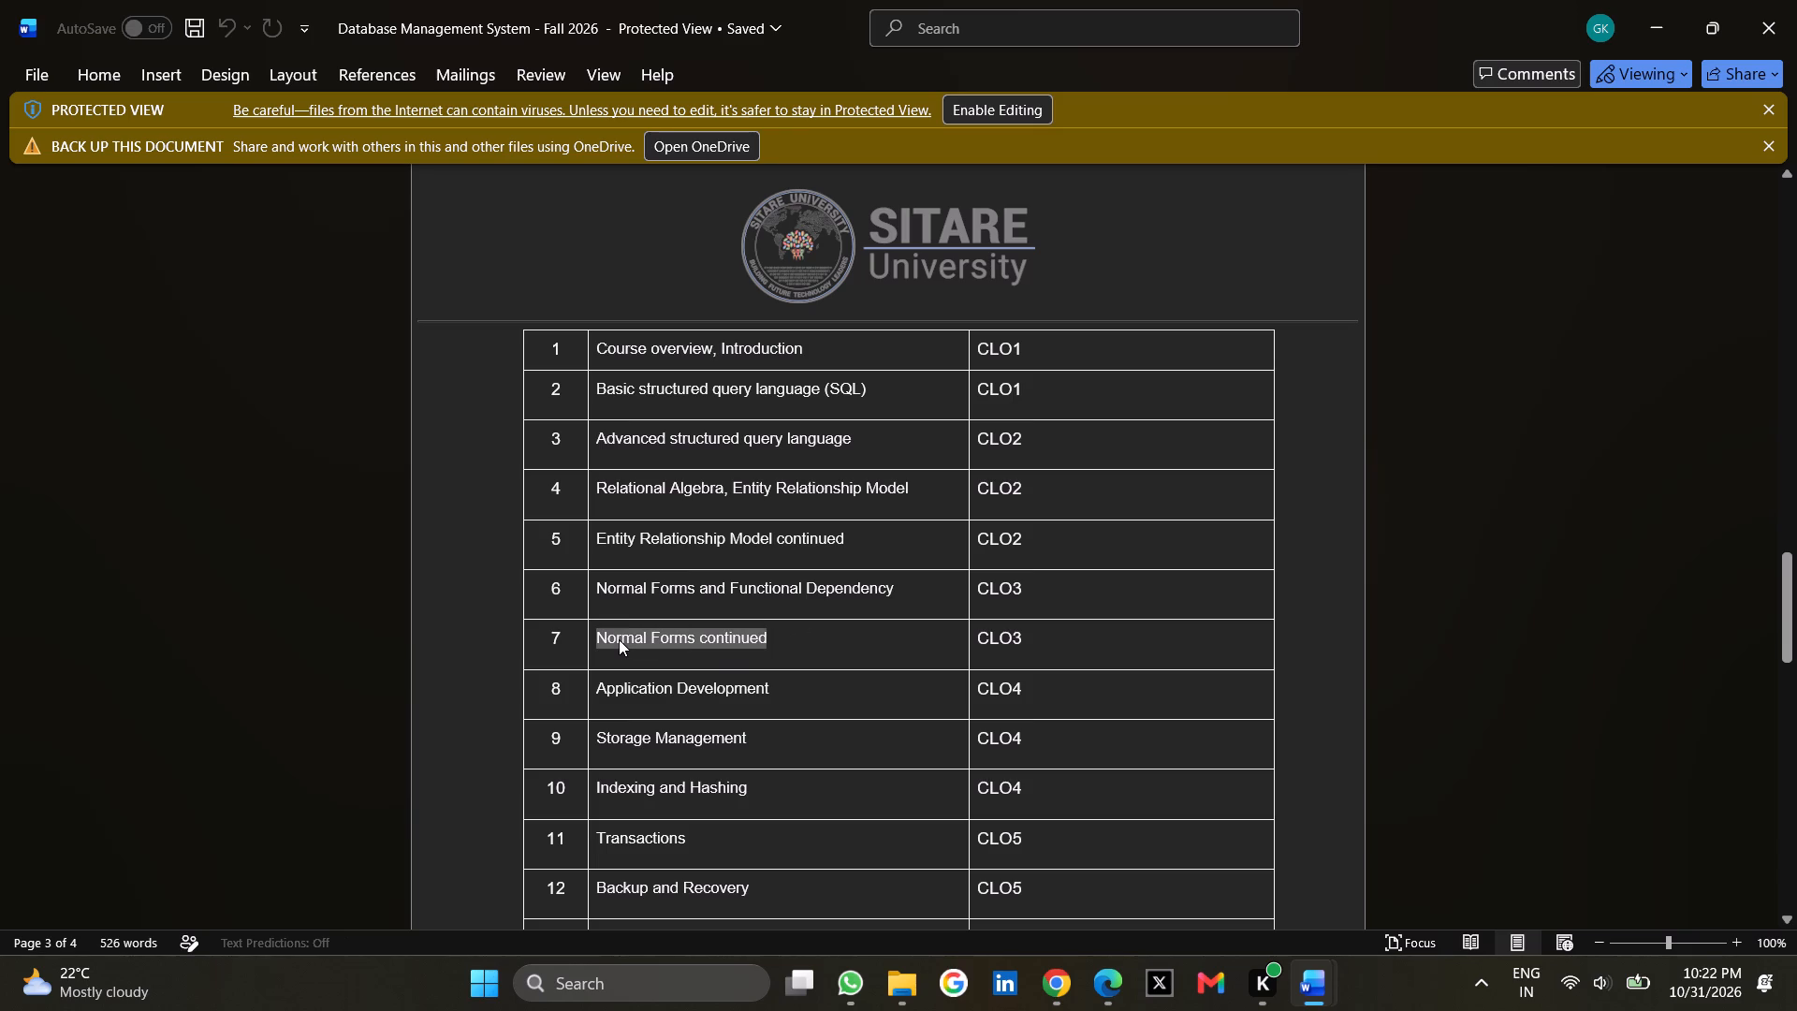
key(ctrl+c)
key(alt+Tab)
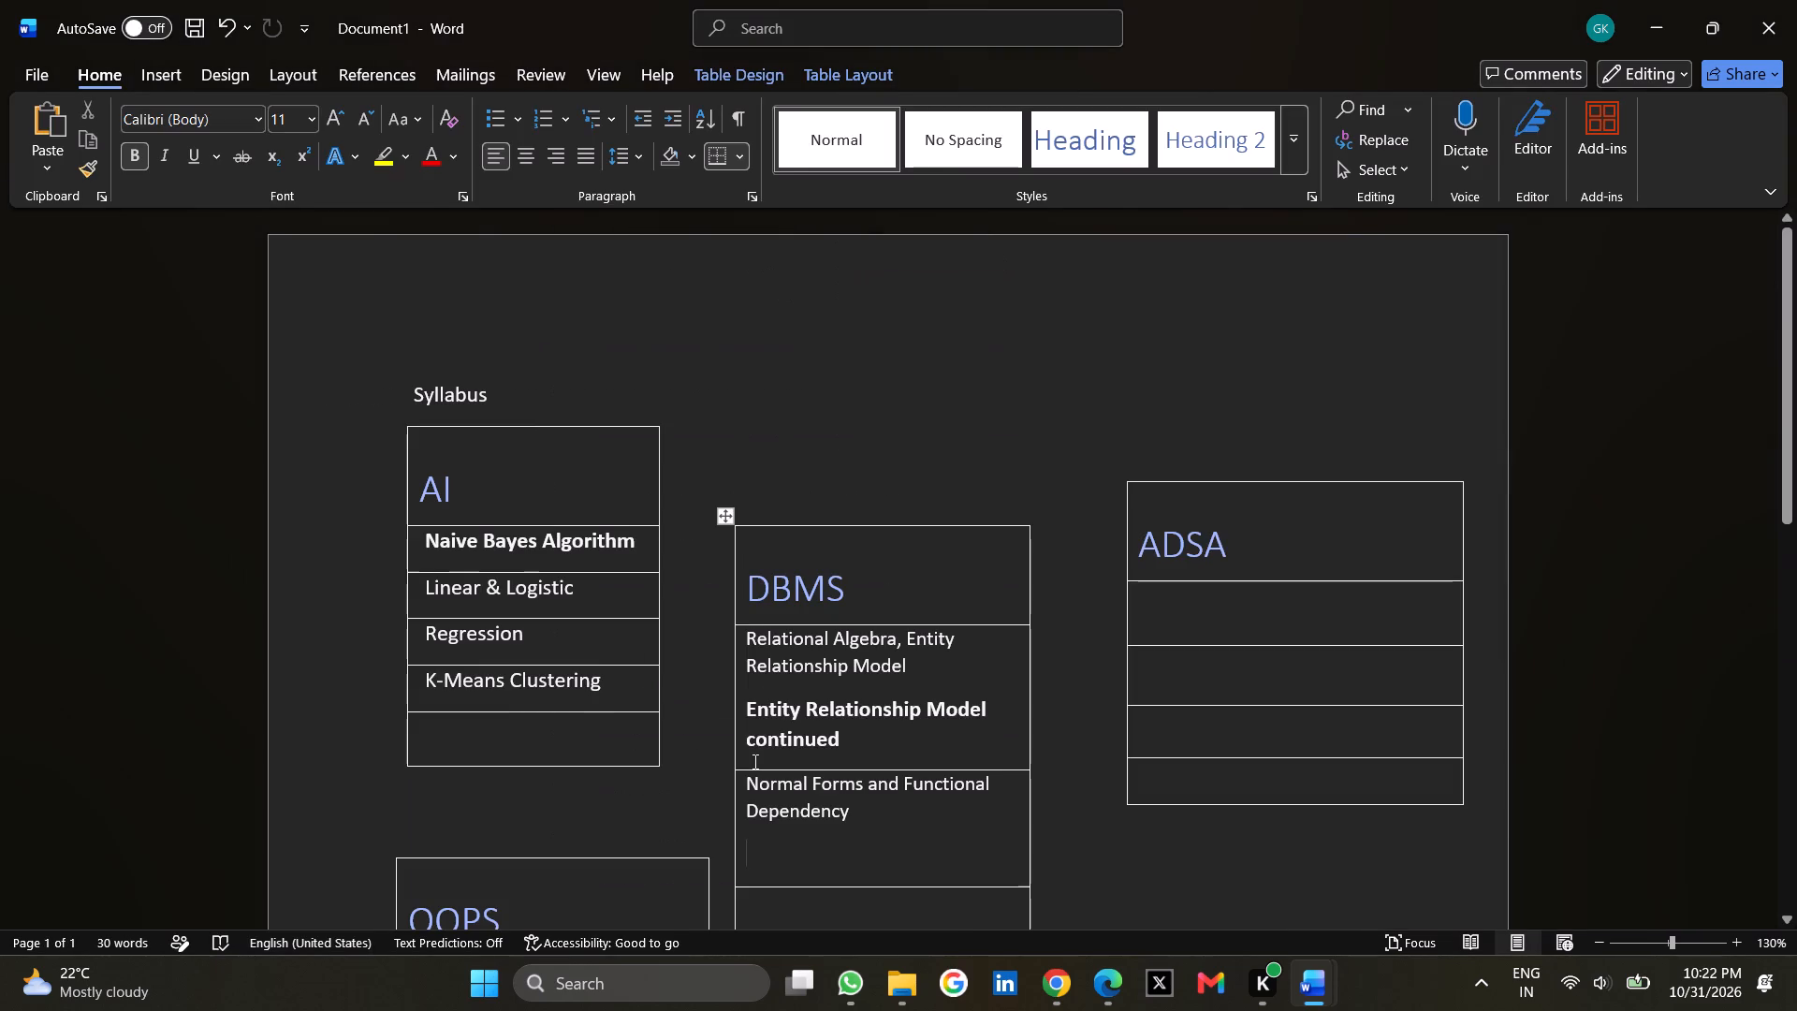
key(ctrl+v)
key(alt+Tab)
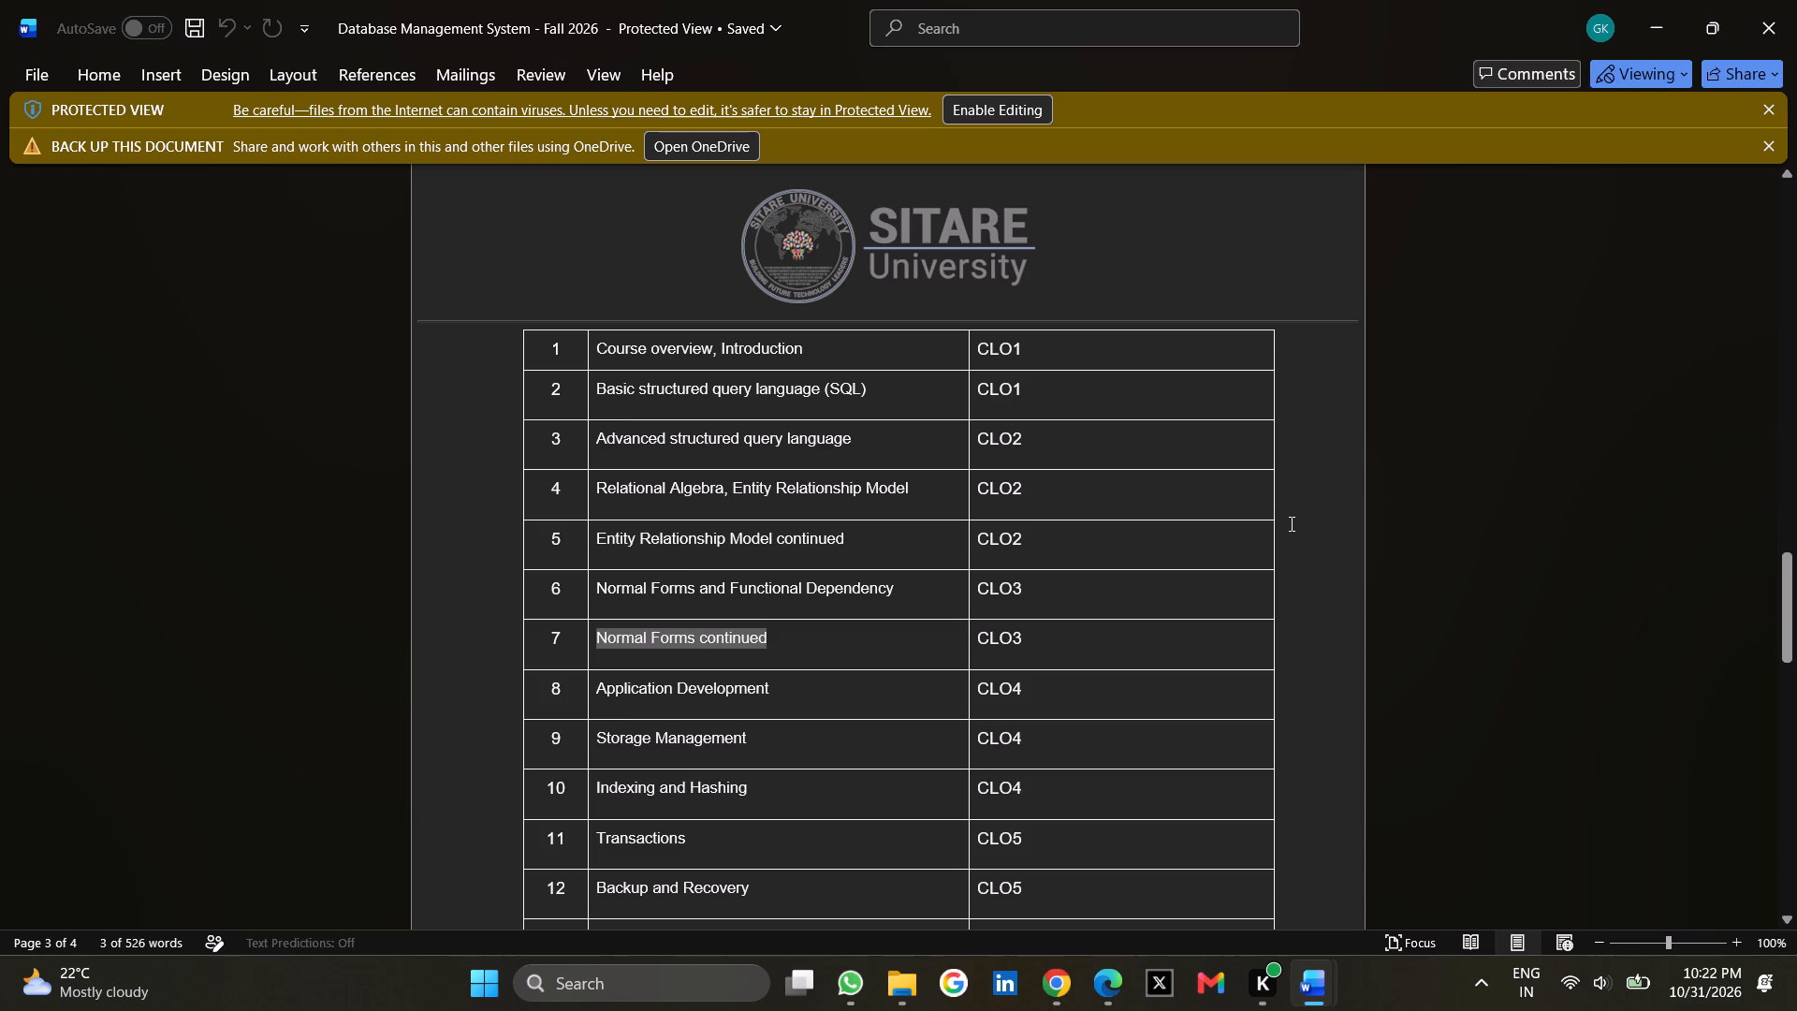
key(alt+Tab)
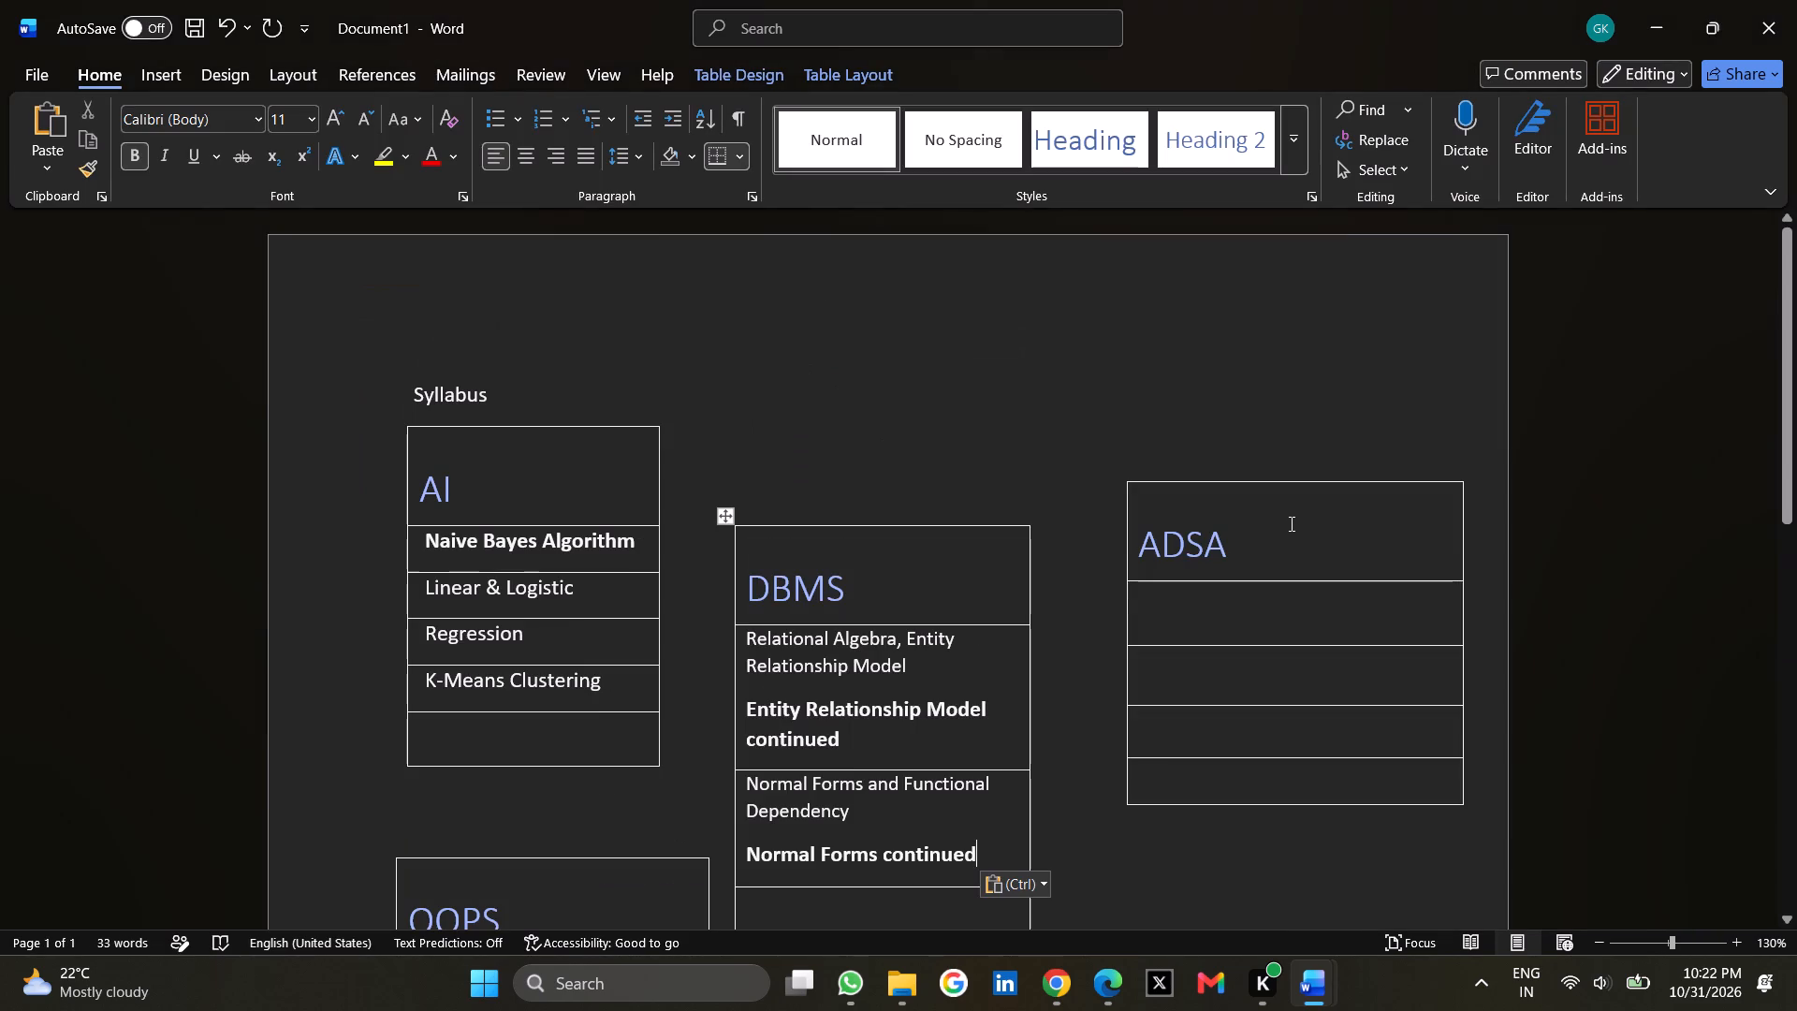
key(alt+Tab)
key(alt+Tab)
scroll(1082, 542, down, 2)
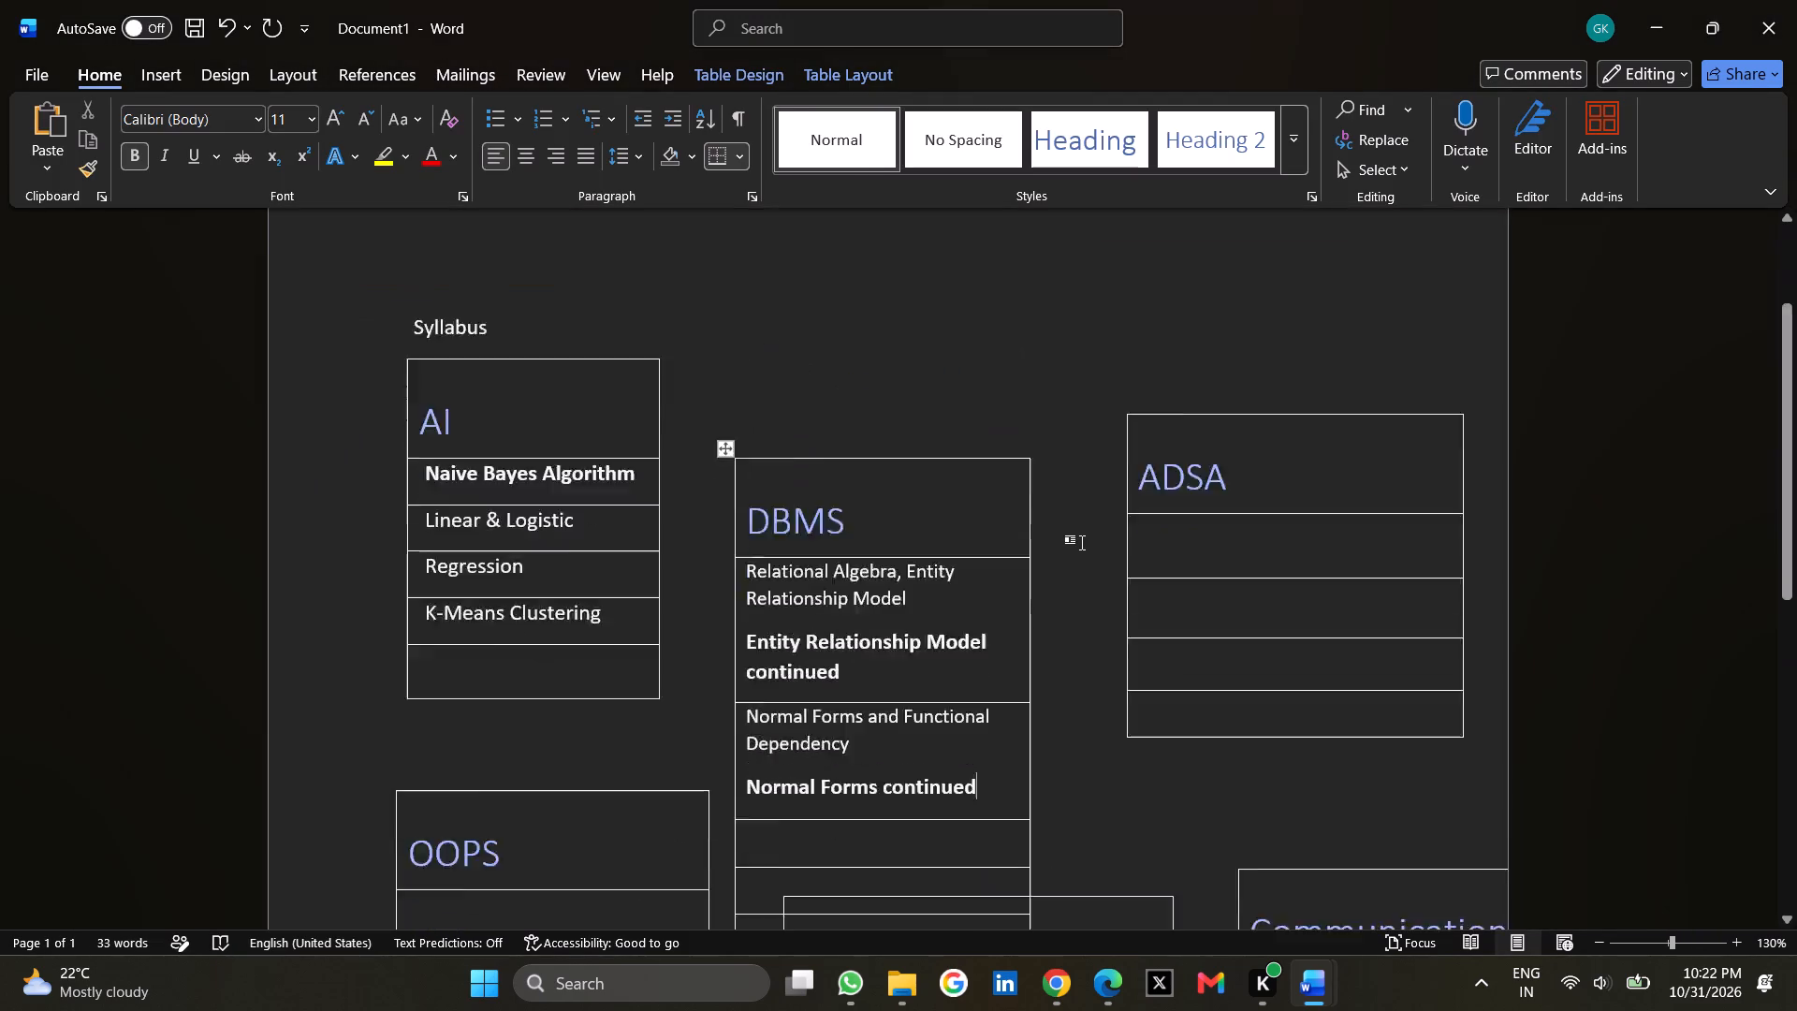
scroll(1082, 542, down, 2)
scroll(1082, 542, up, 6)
Switch to the Database Management System - Fall 2026 document and close it.
key(alt+Tab)
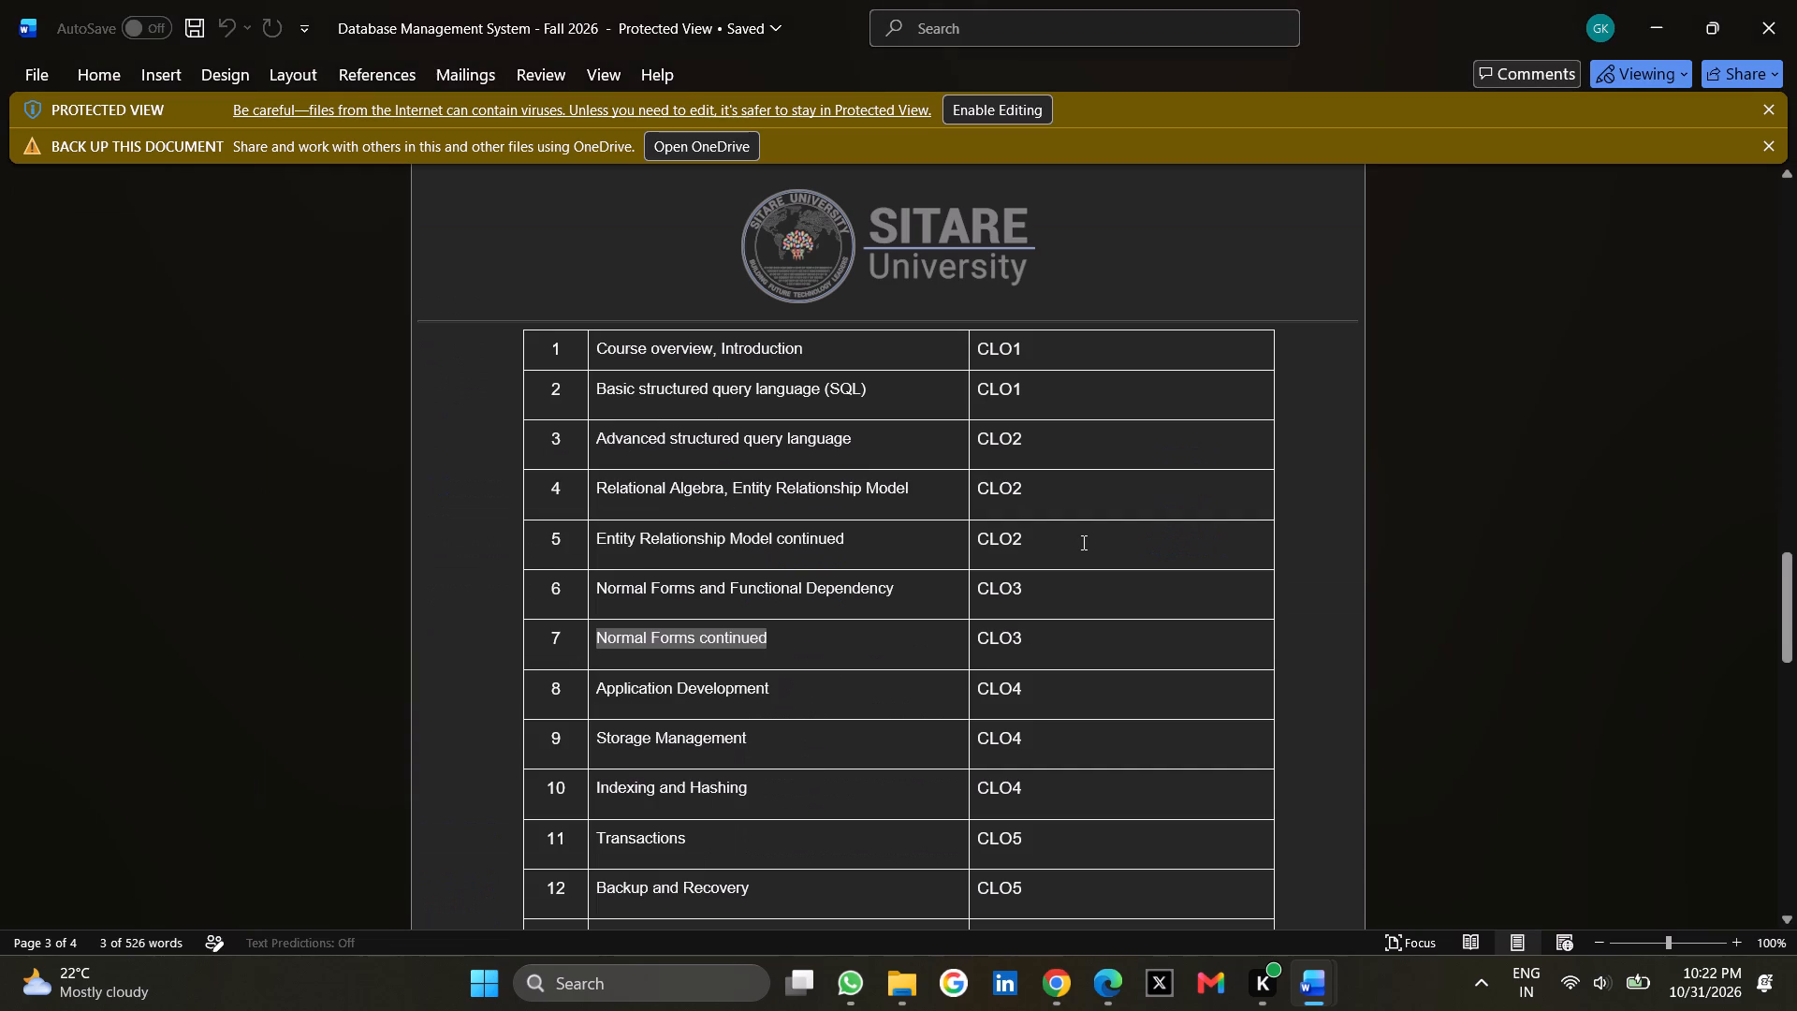
click(1796, 0)
Switch to File Explorer and check the OOPS folder in Semester_3rd for a course document.
key(alt+Tab)
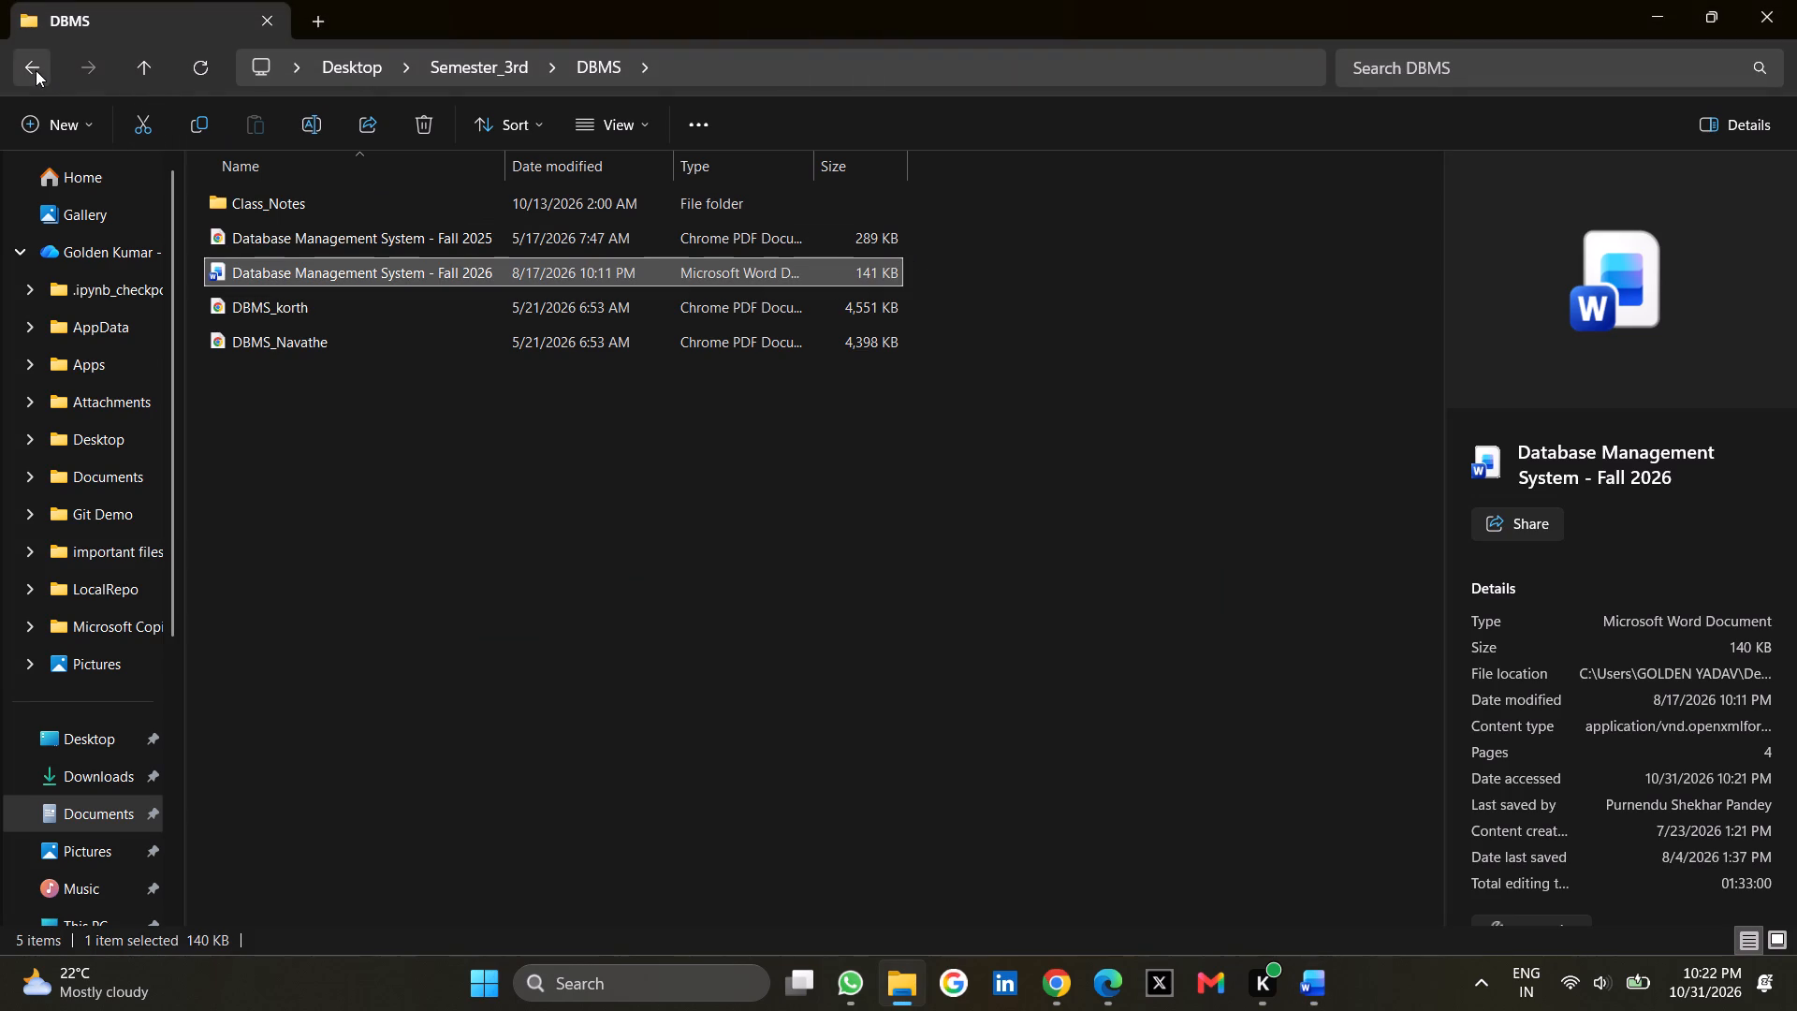
click(33, 69)
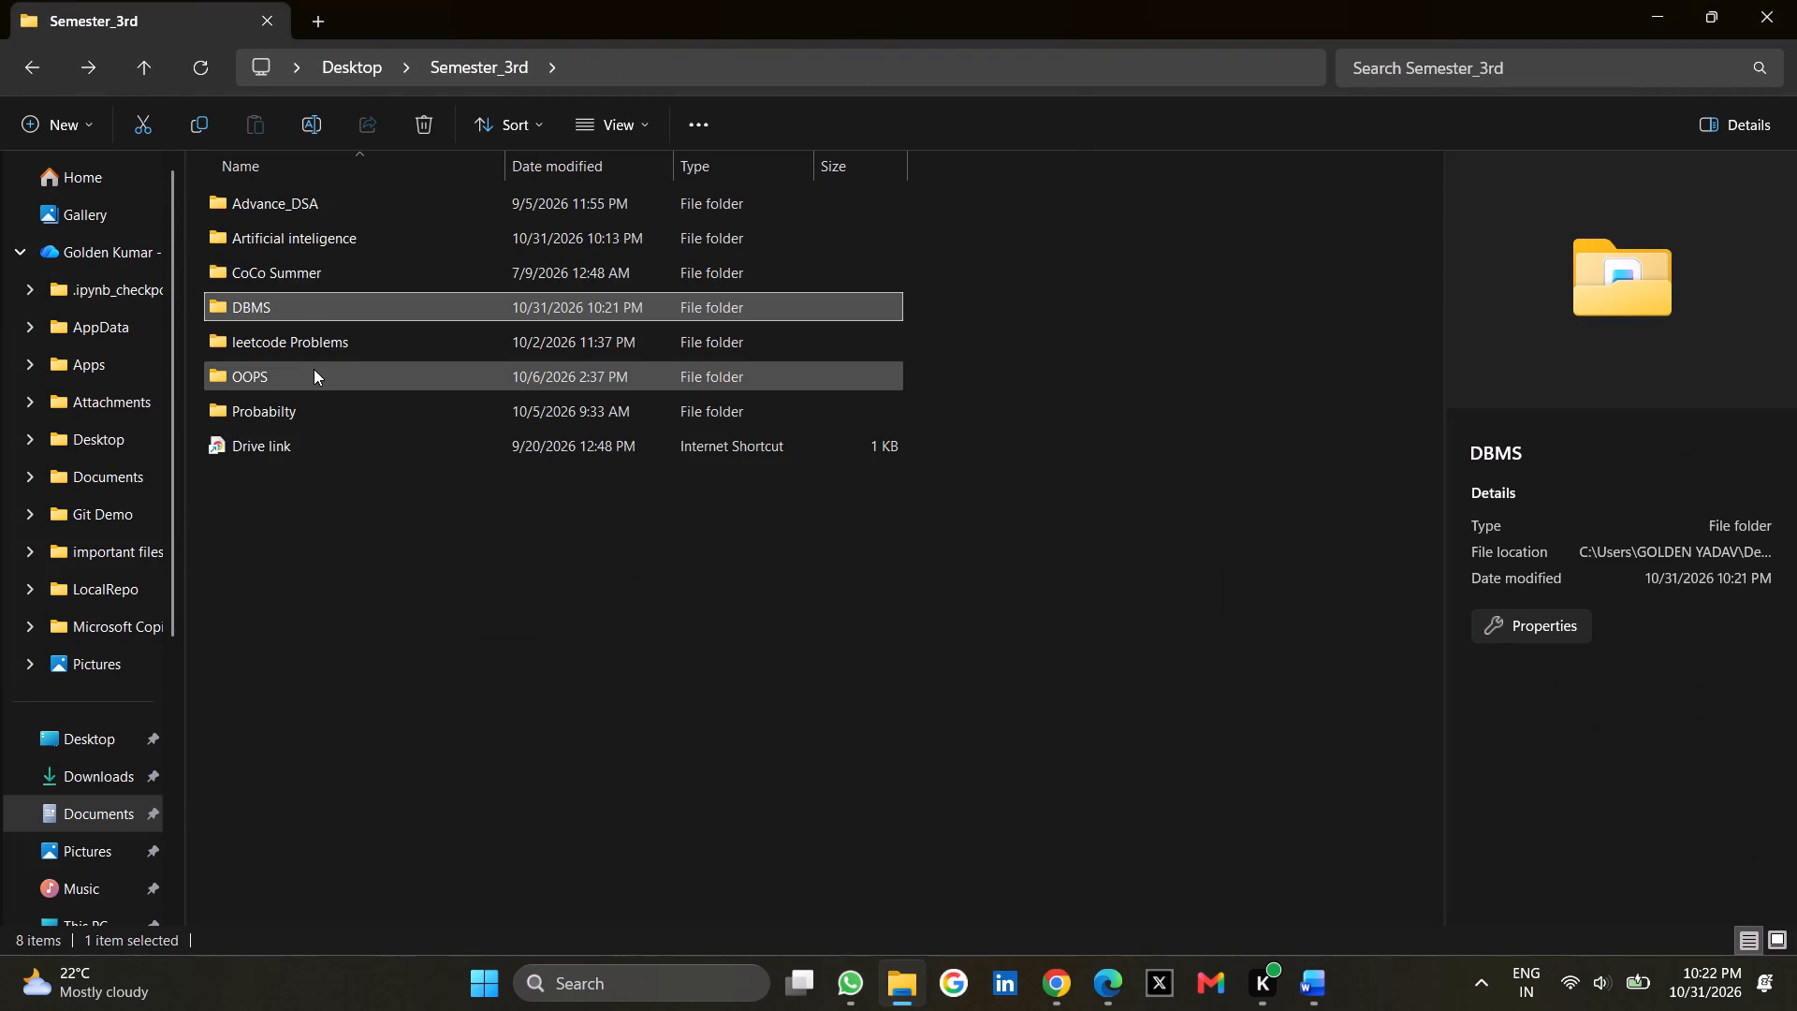
double_click(314, 369)
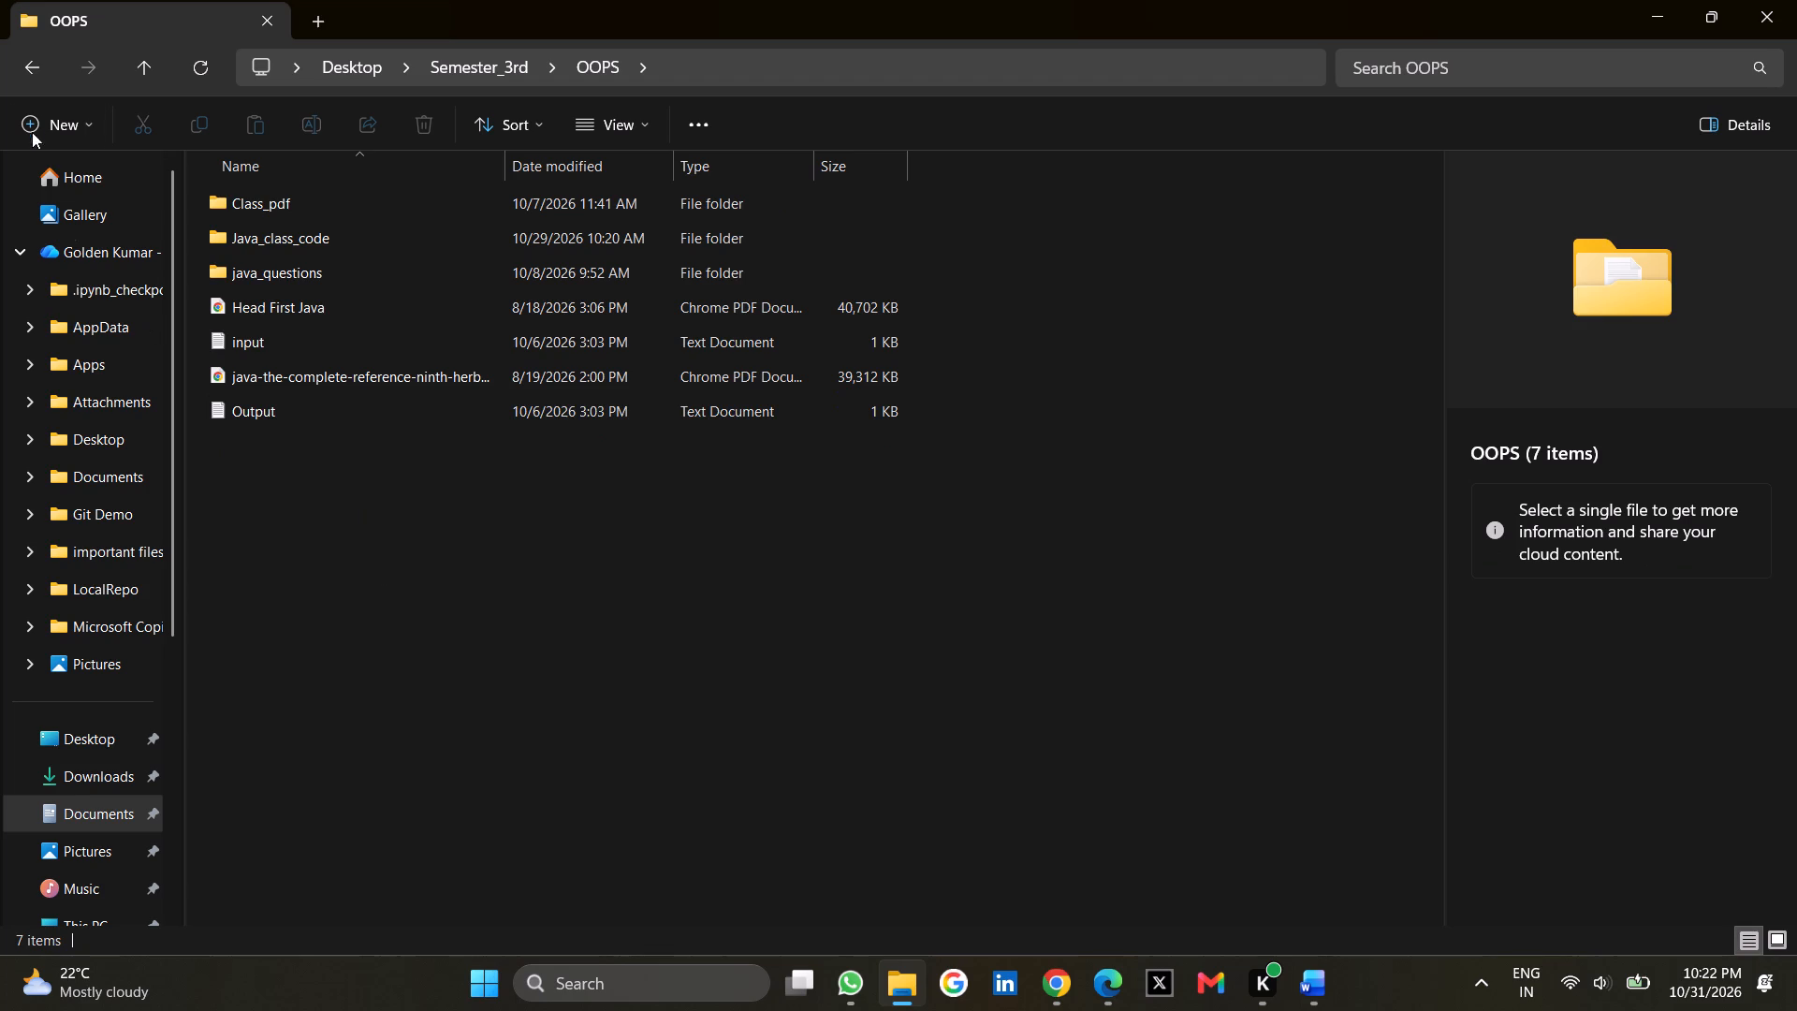
click(31, 57)
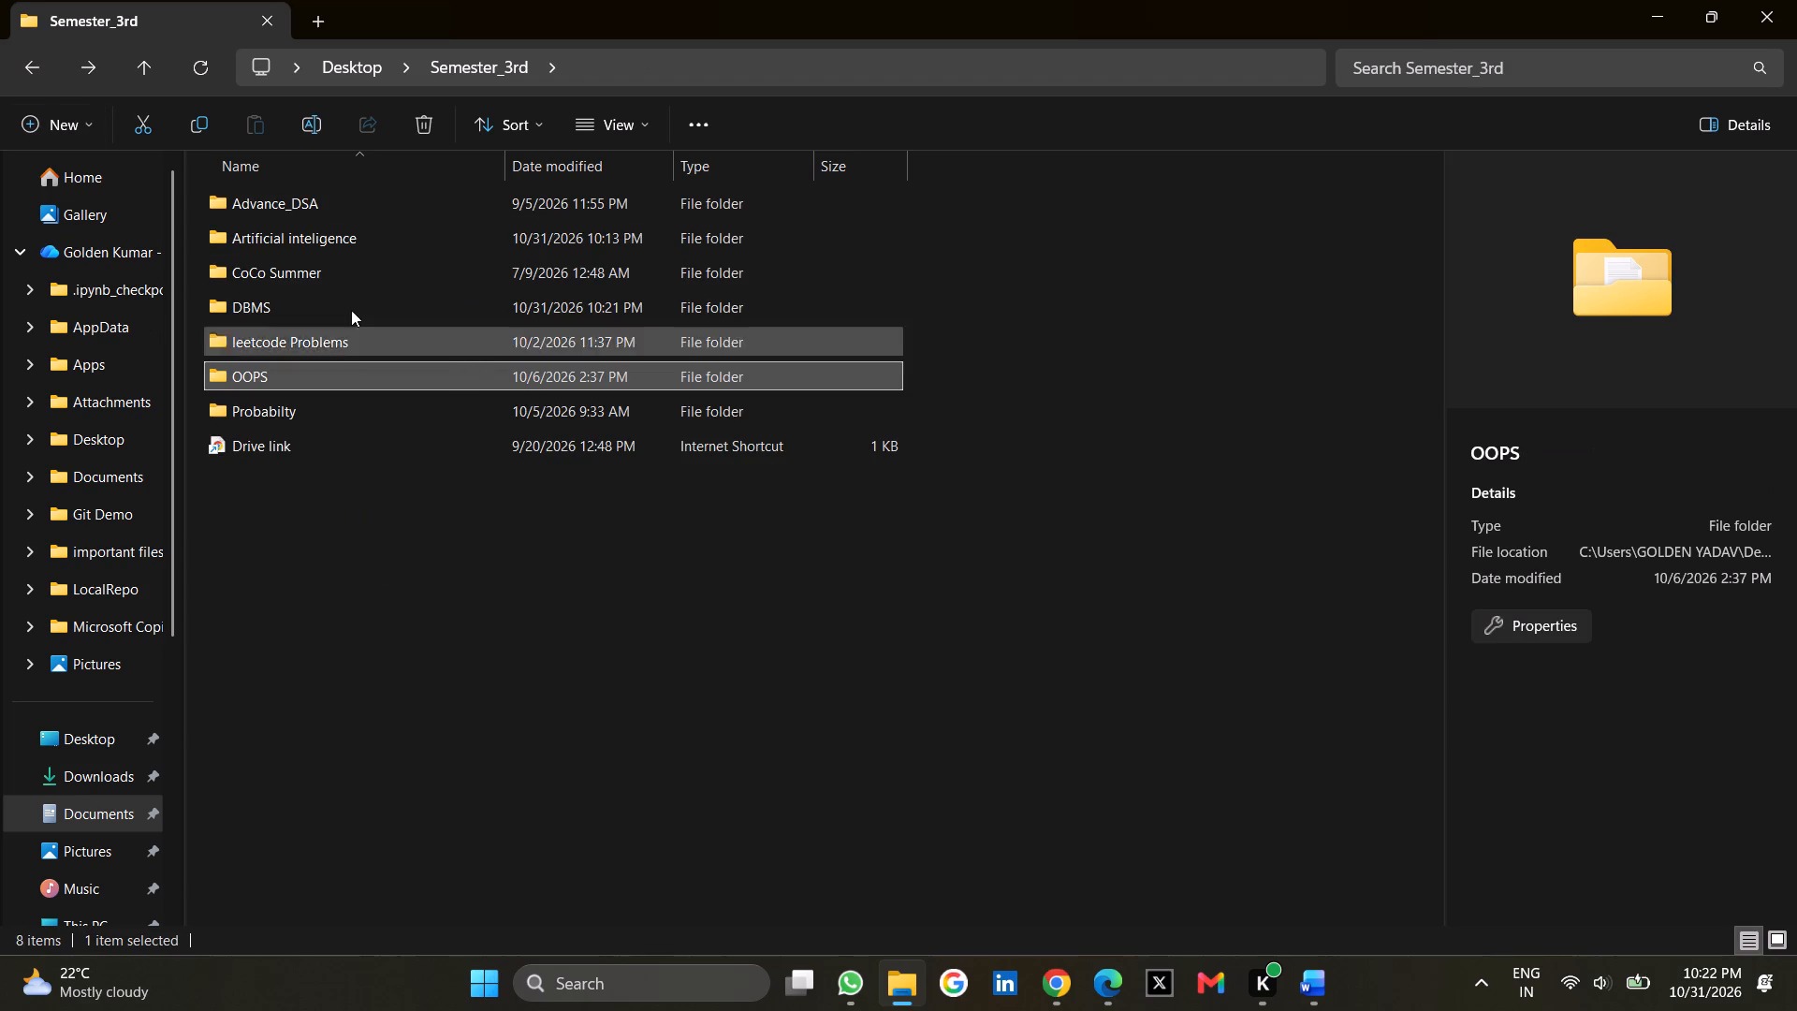
Open the ADSA_Fall25 PDF from the Advance_DSA folder and examine the topics in its weekly session plan.
double_click(312, 206)
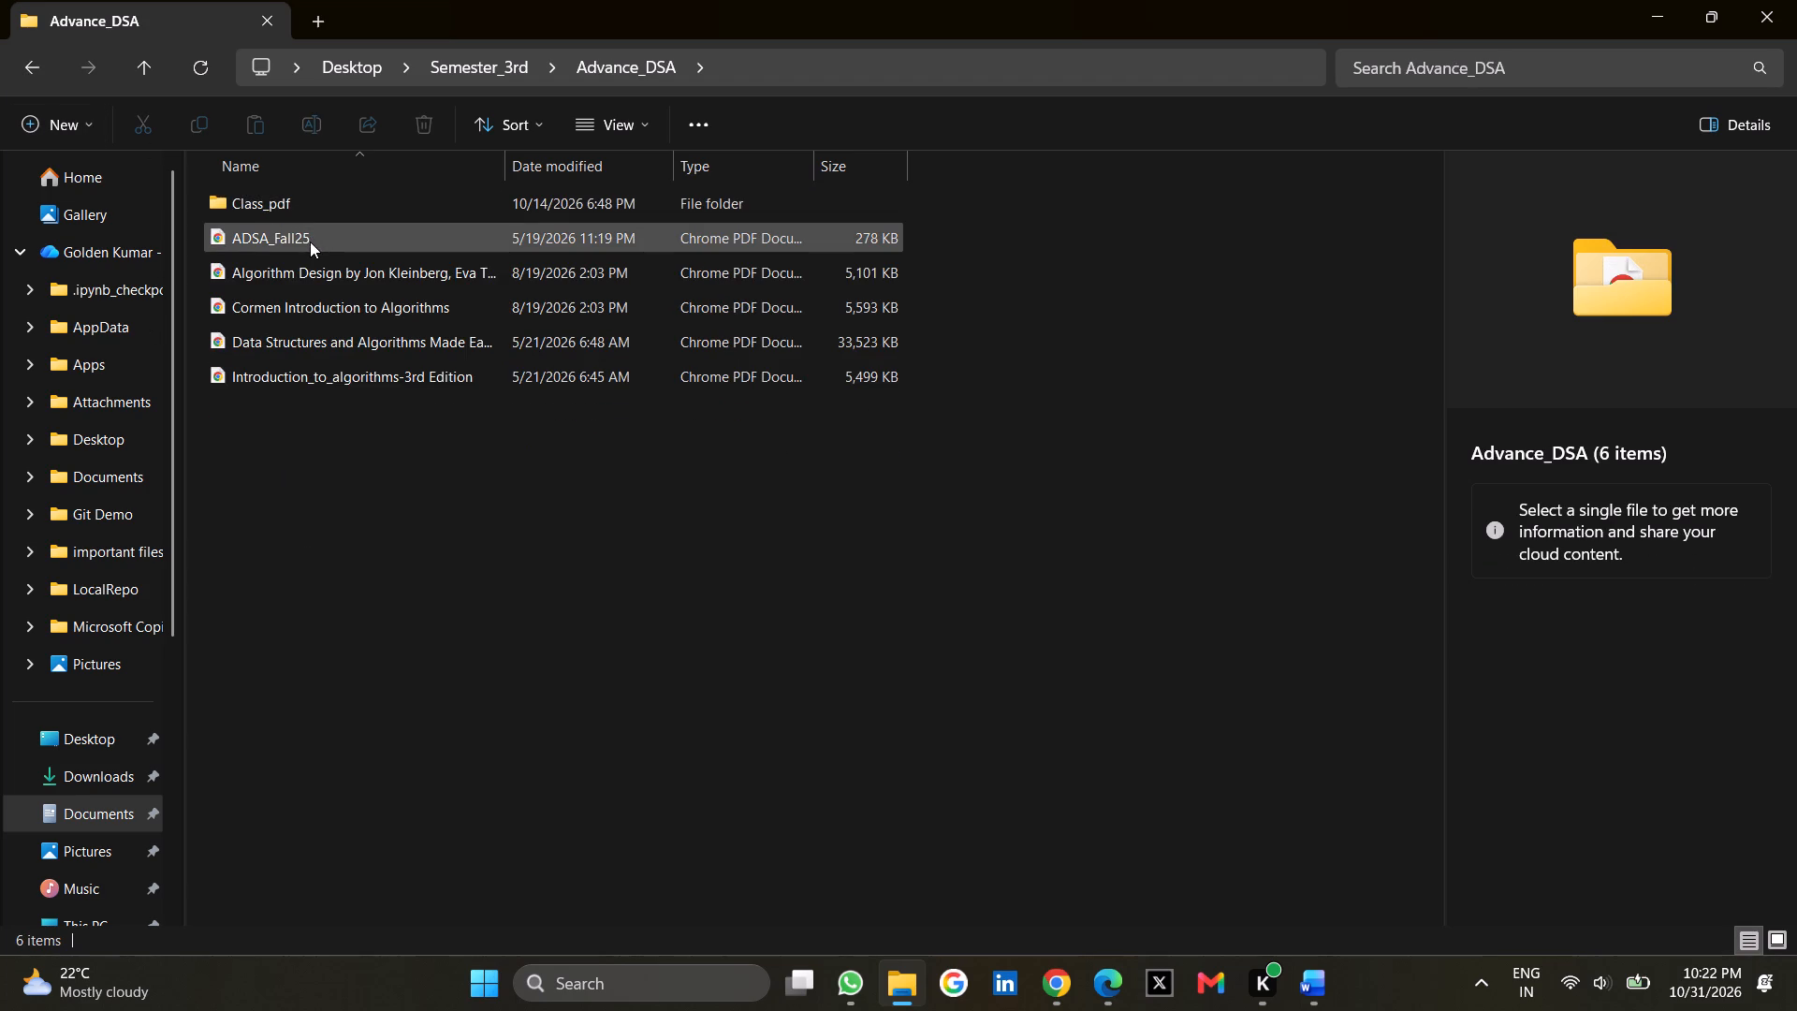
double_click(309, 242)
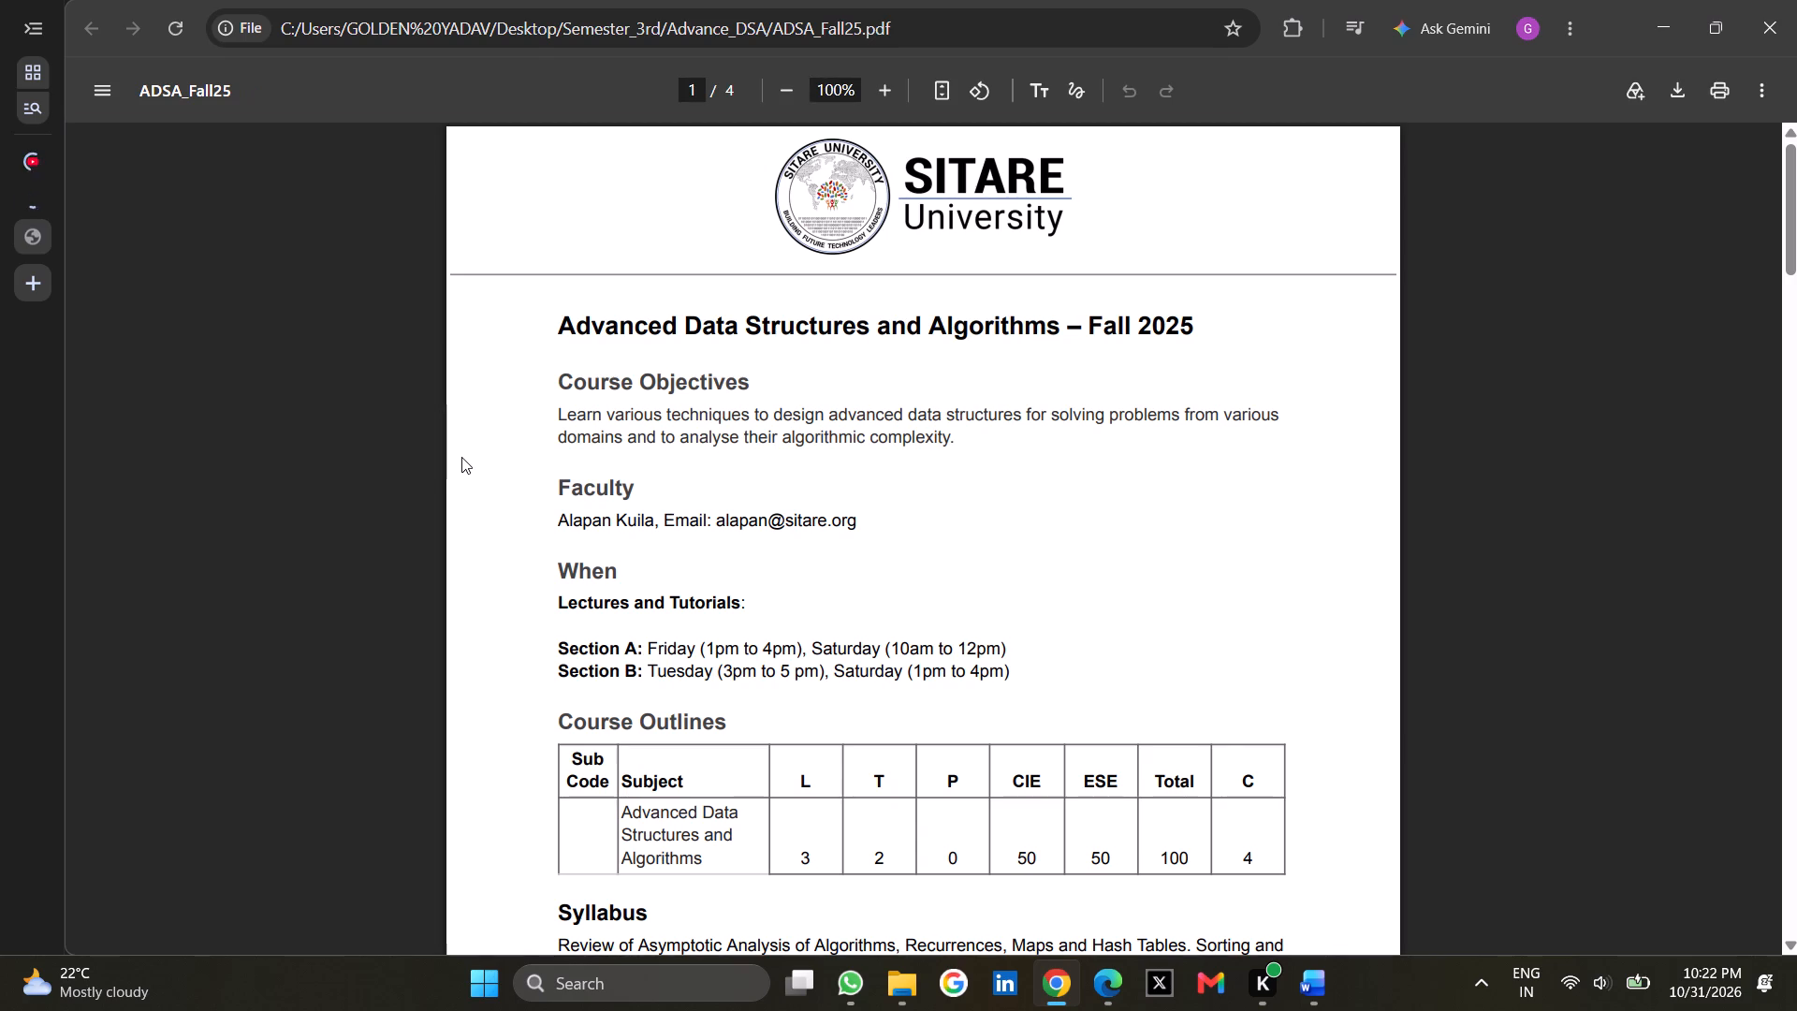
scroll(461, 457, down, 13)
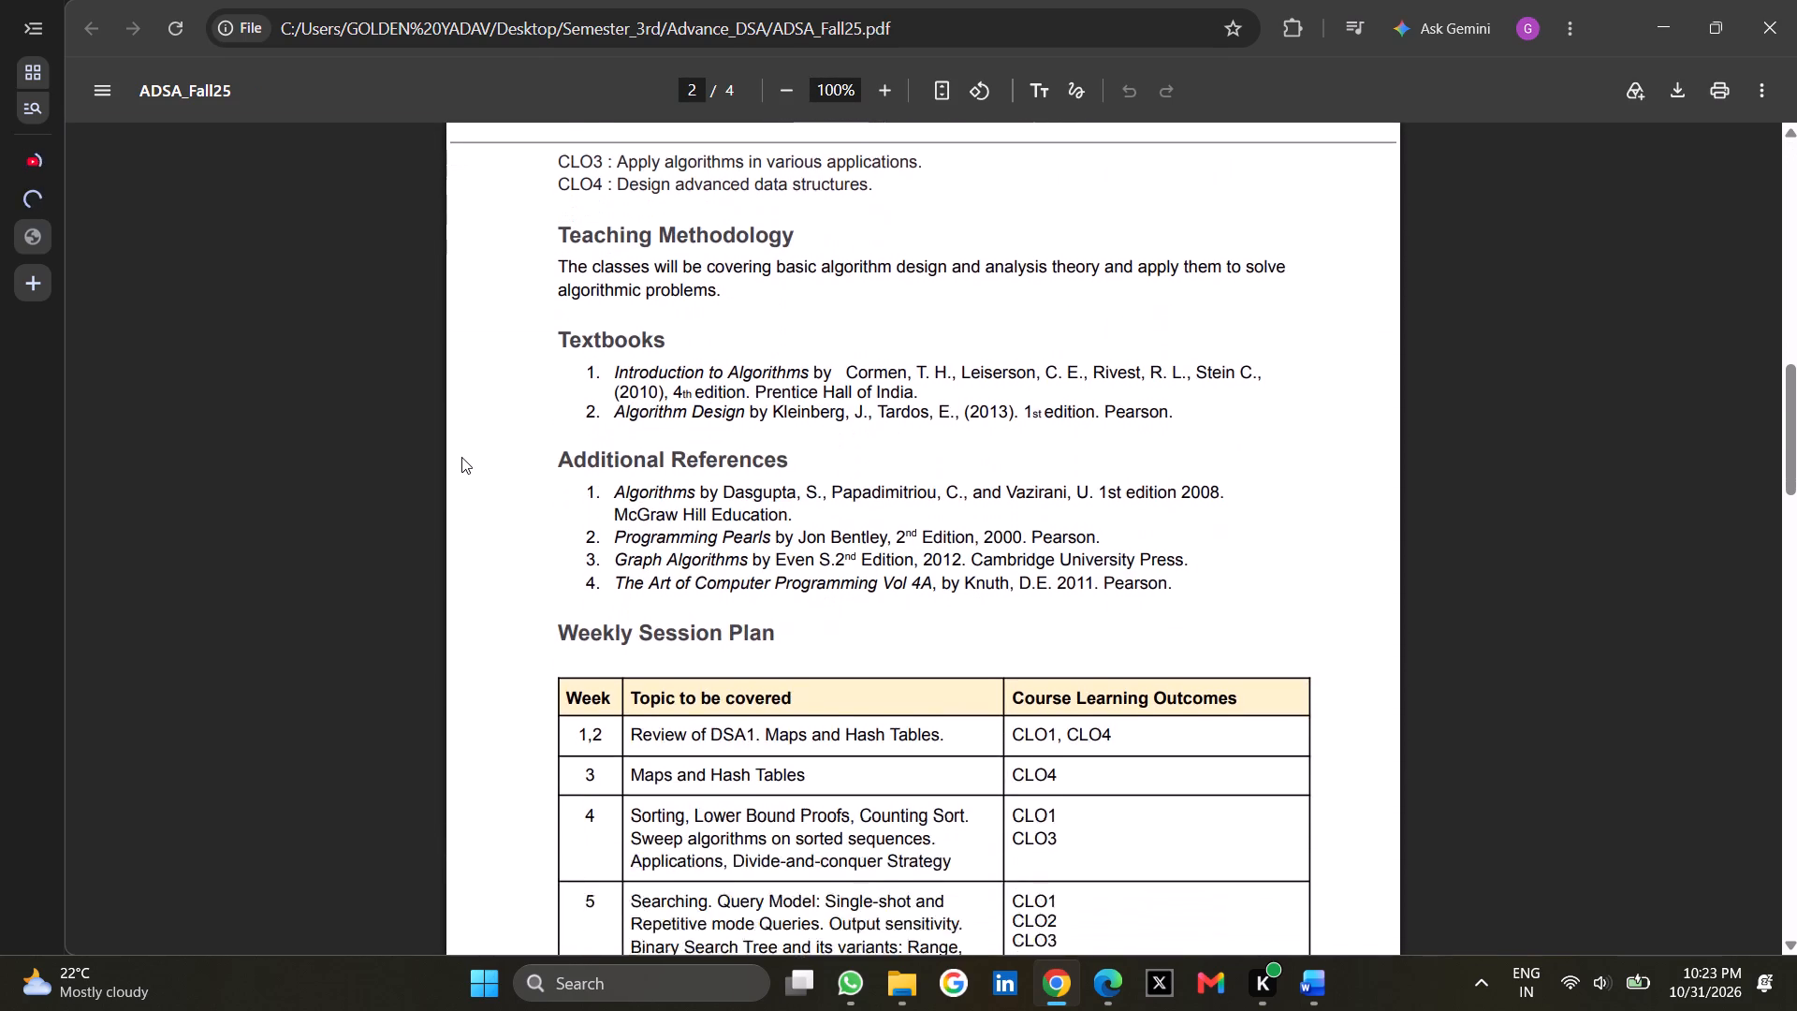
scroll(461, 457, down, 3)
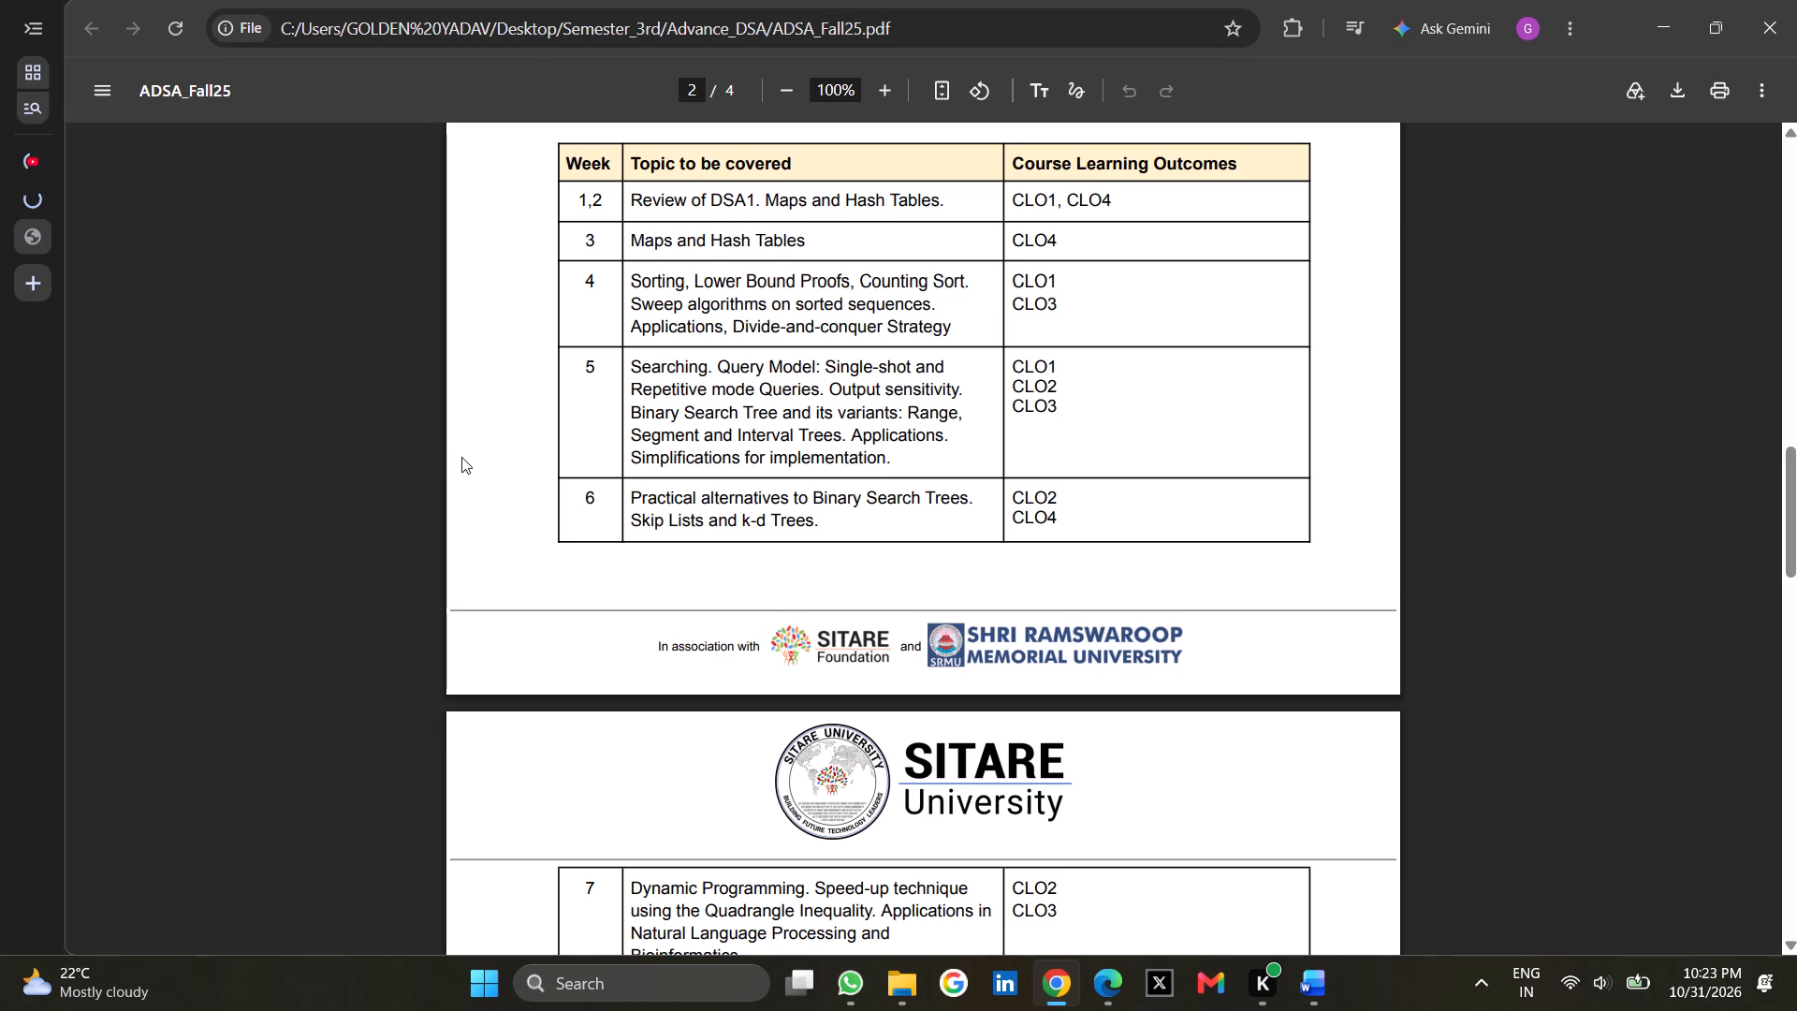
scroll(461, 457, down, 4)
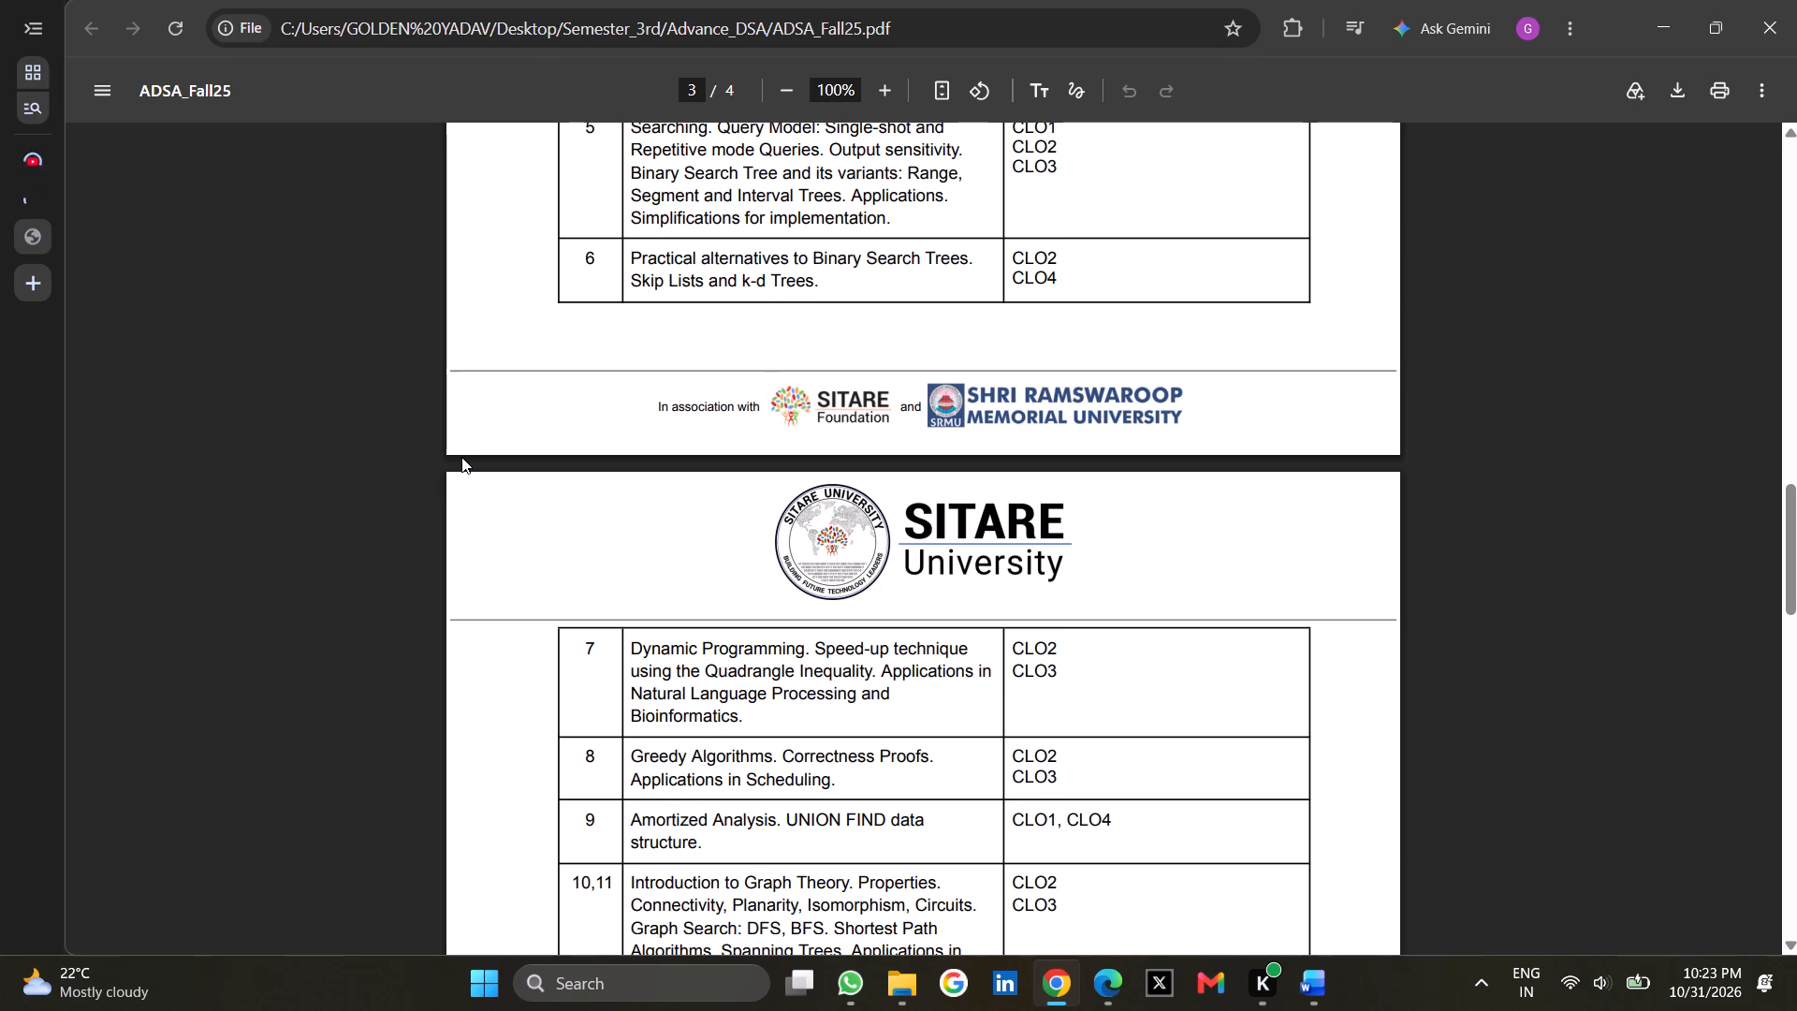
scroll(461, 457, down, 3)
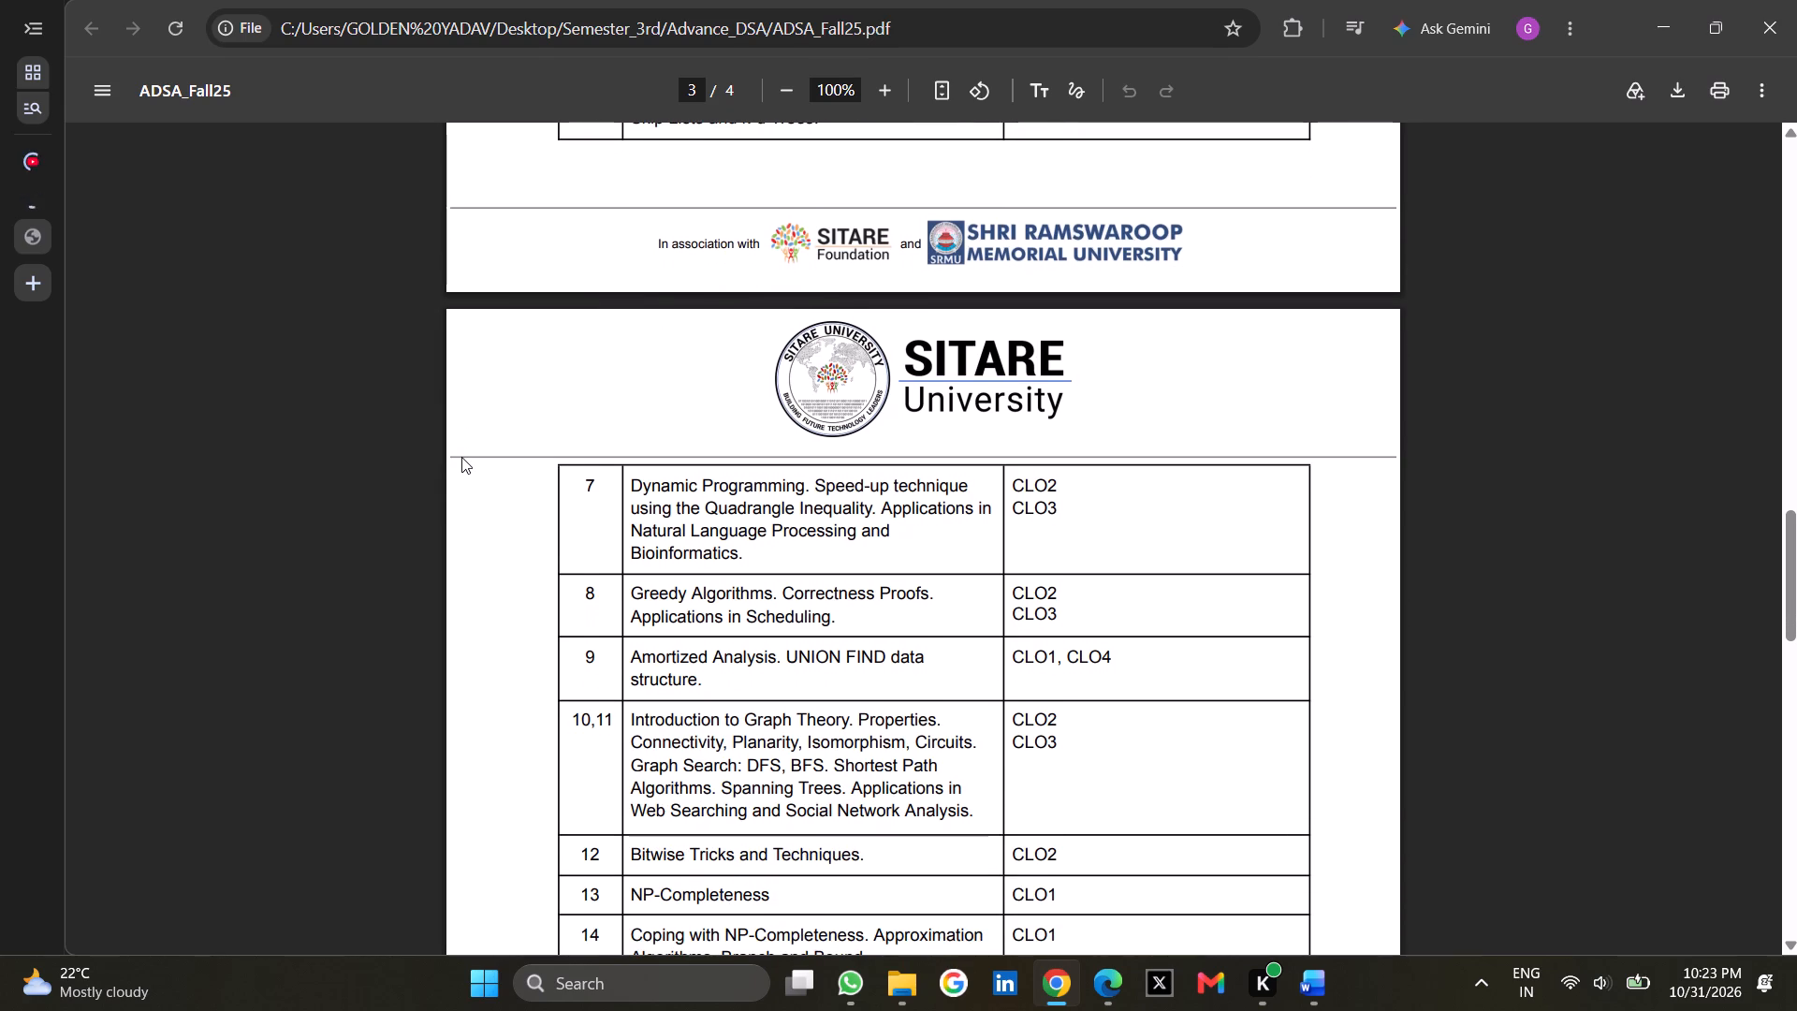
scroll(461, 457, down, 1)
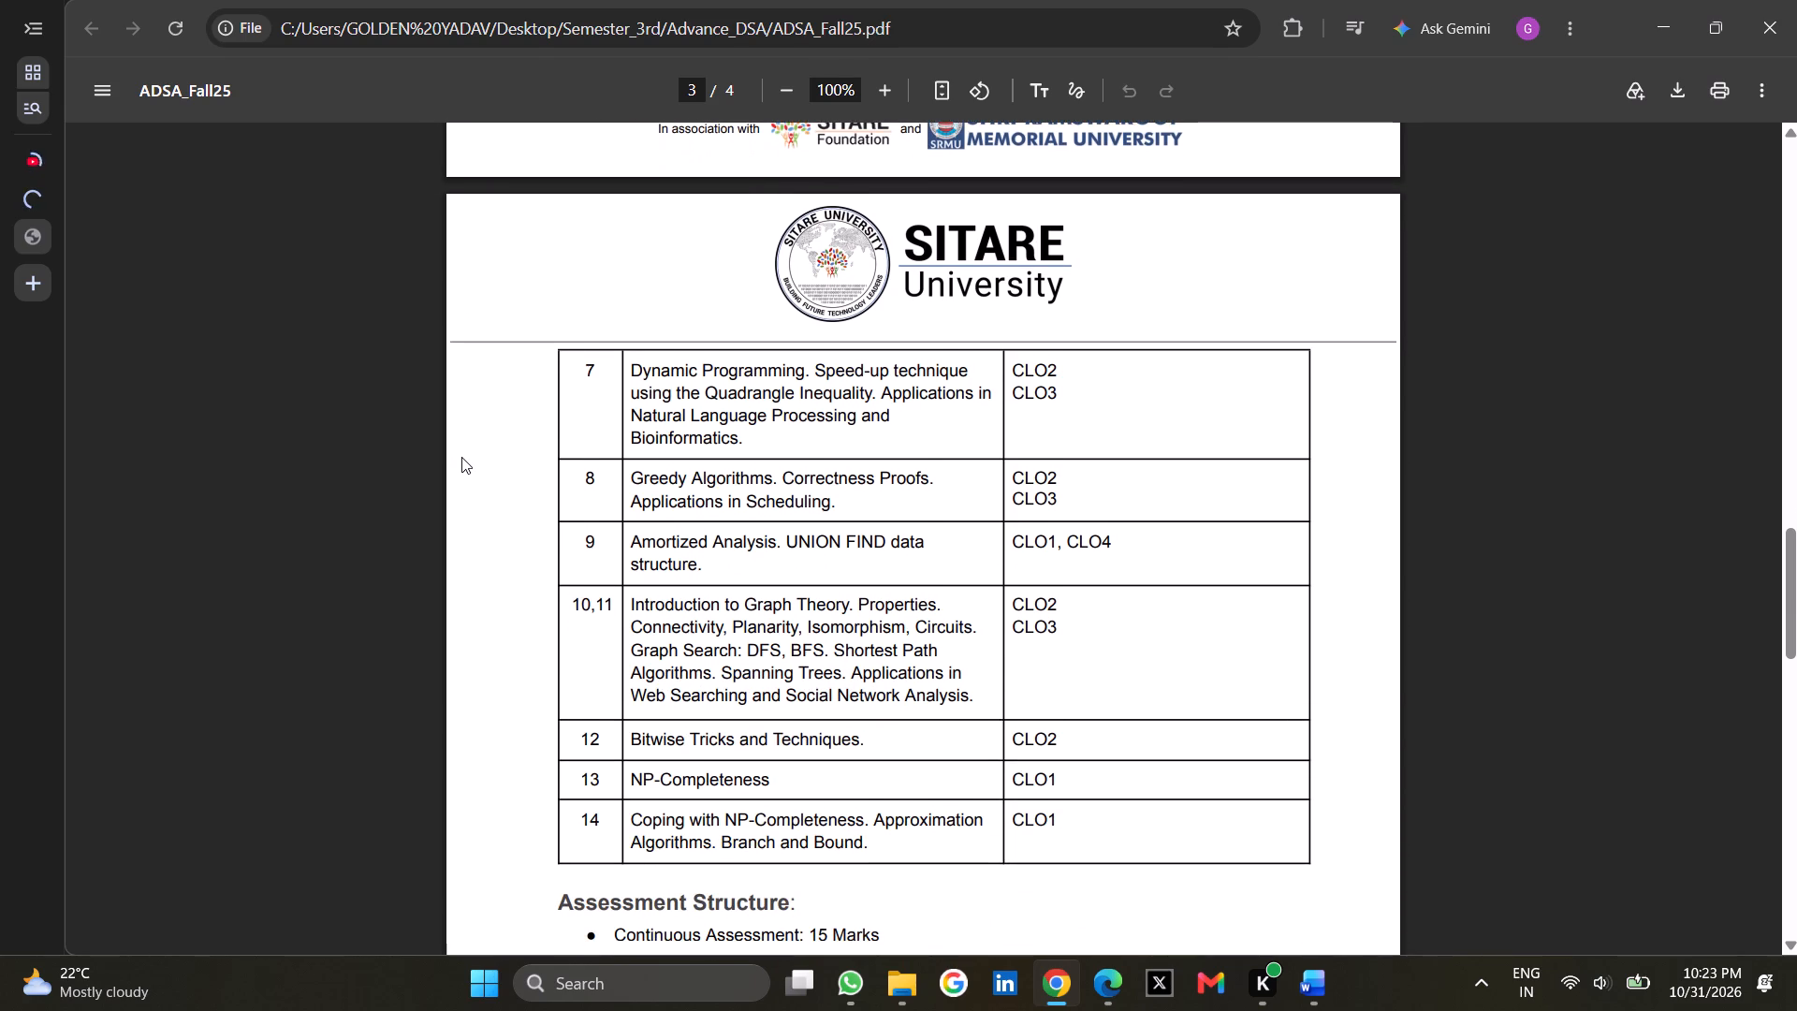
scroll(461, 457, down, 2)
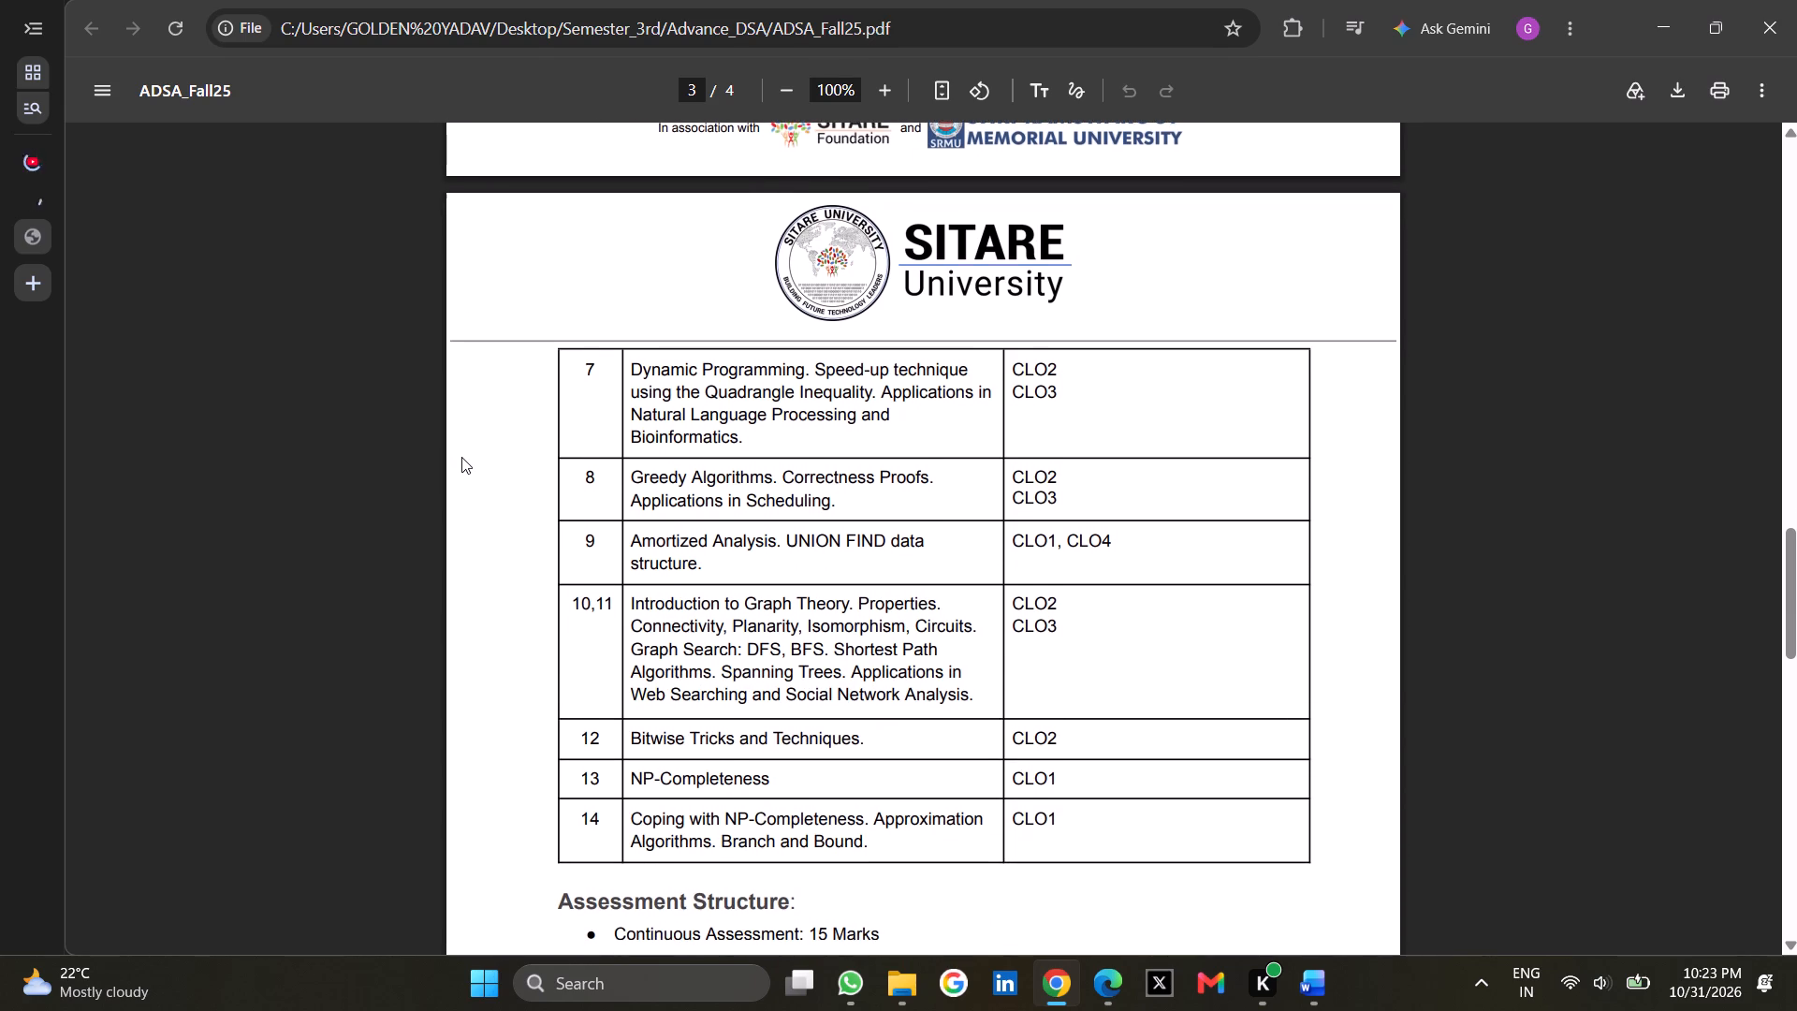
scroll(461, 457, down, 3)
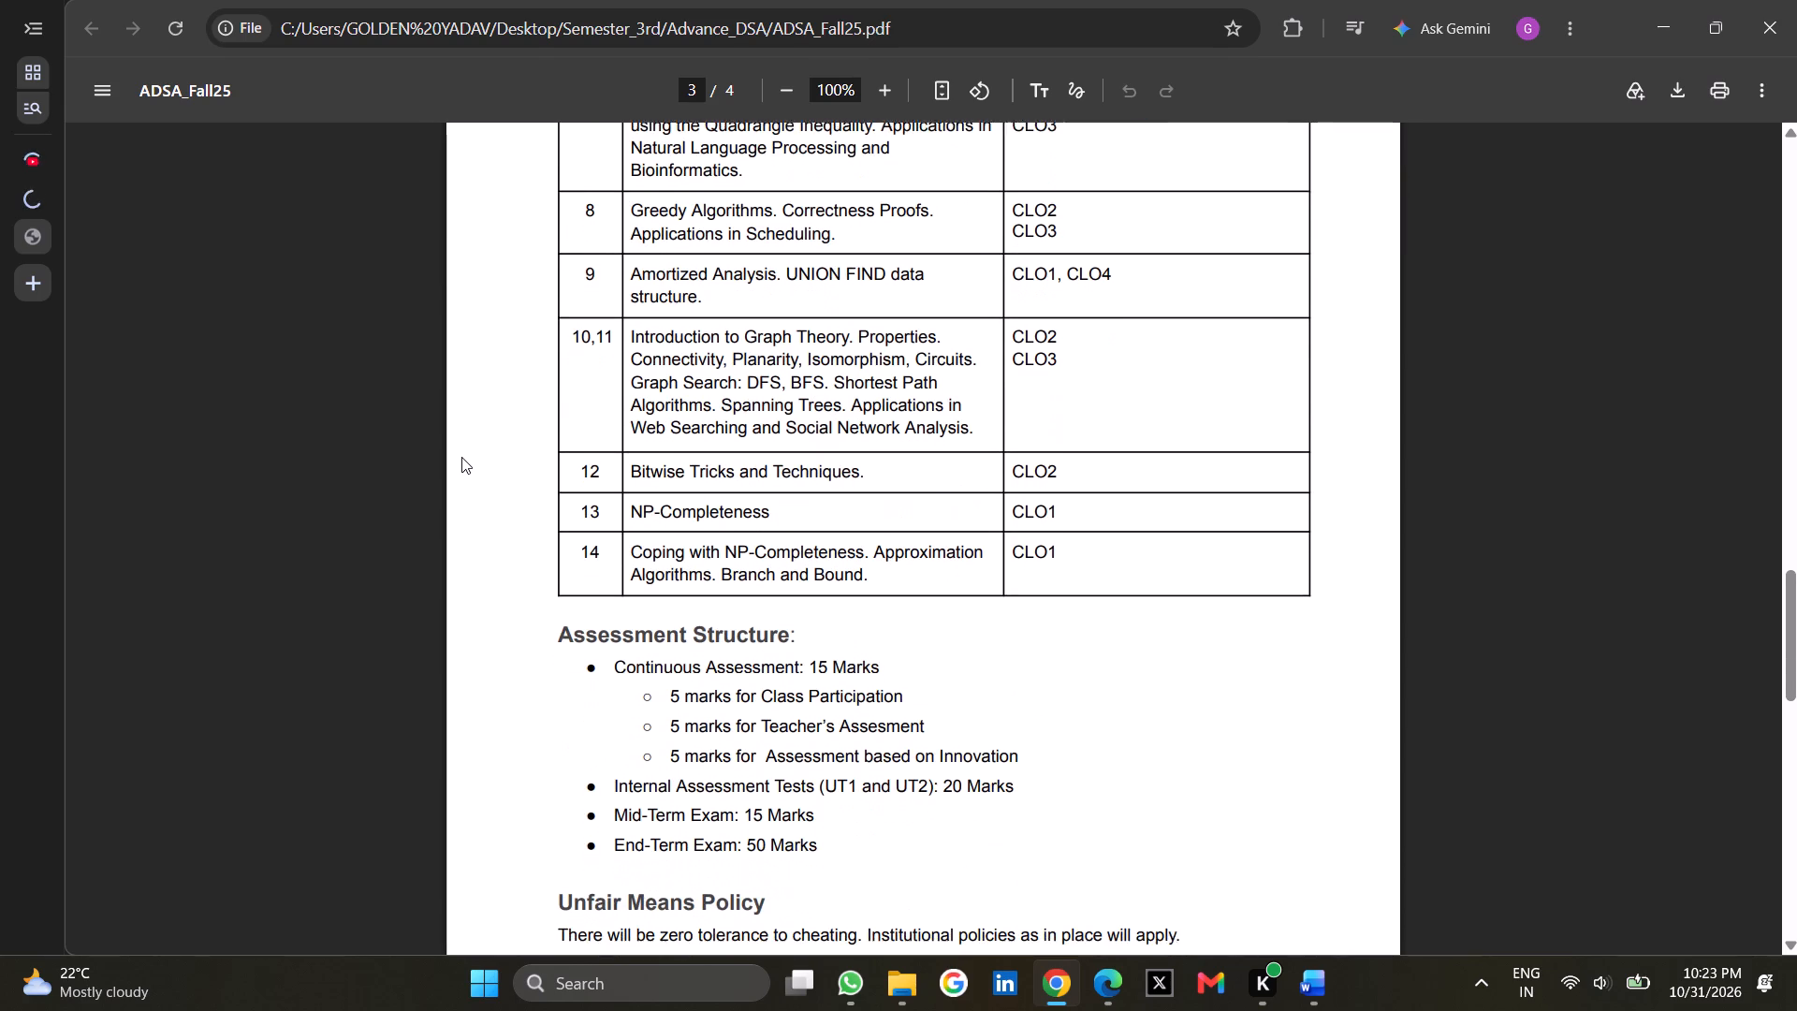
scroll(461, 457, down, 5)
scroll(461, 457, up, 9)
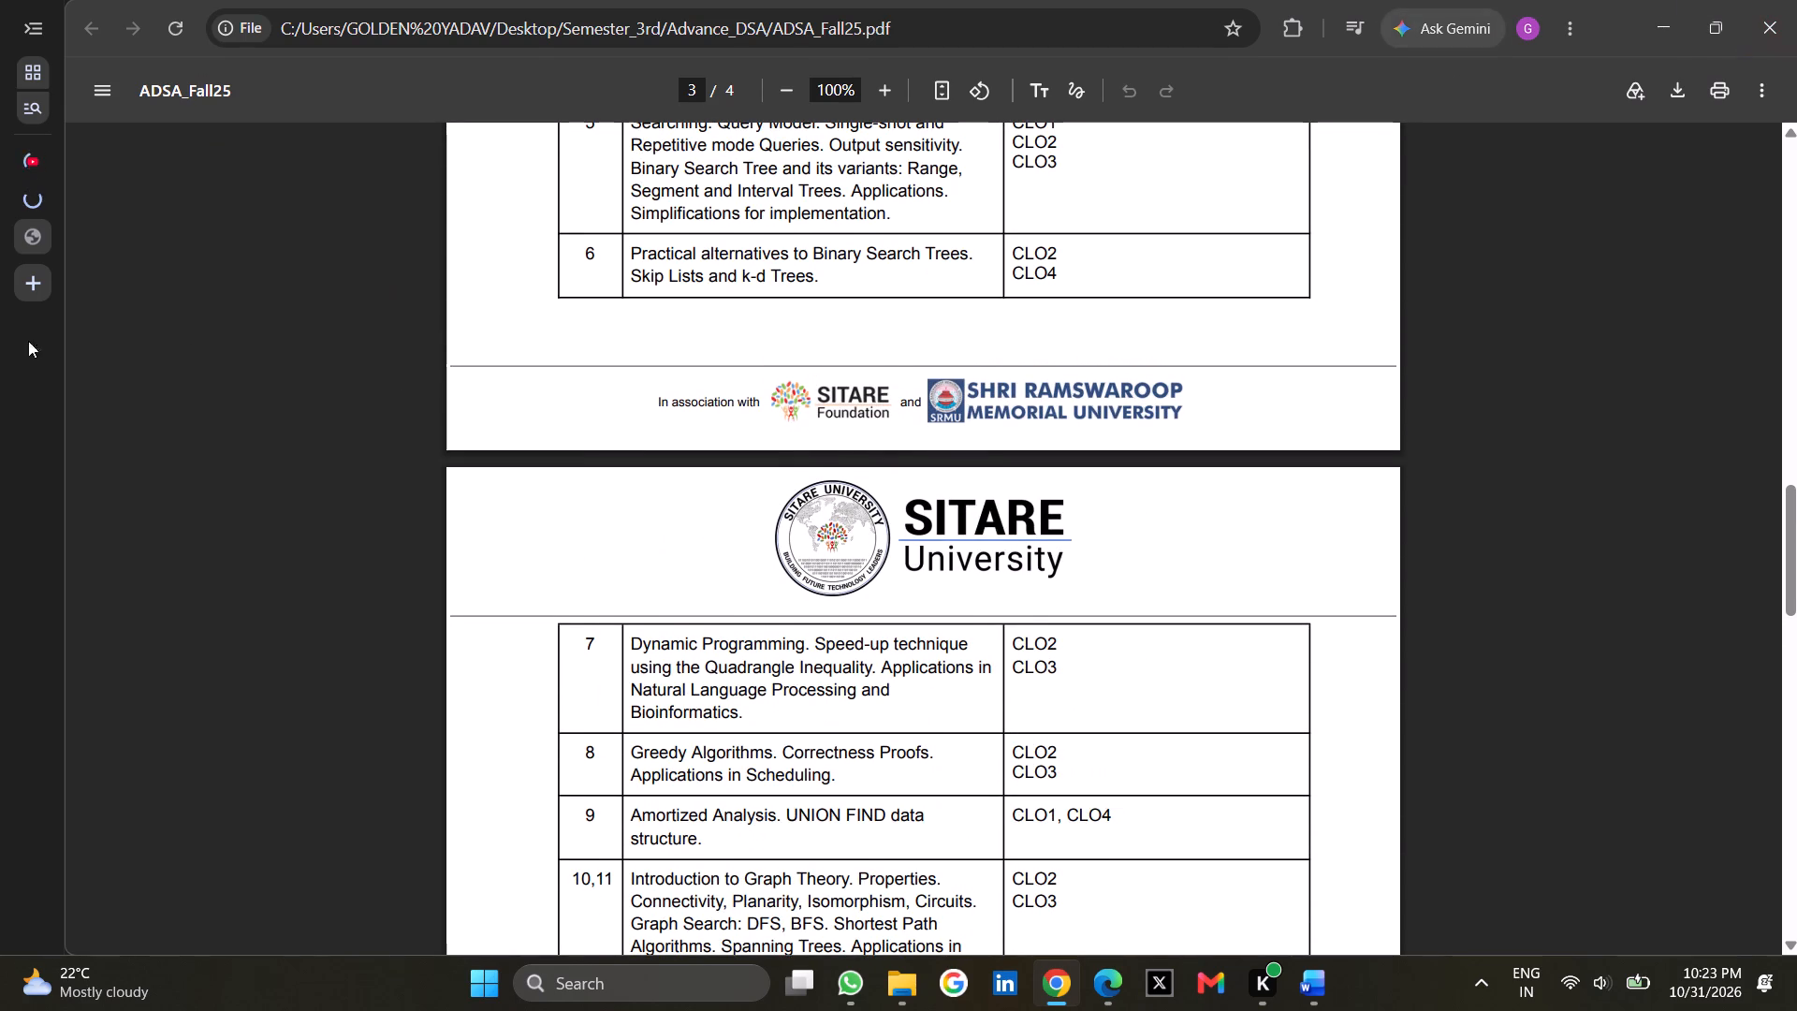
Close the still-loading Google Docs page and the ADSA_Fall25 PDF, keeping the YouTube page open.
click(33, 156)
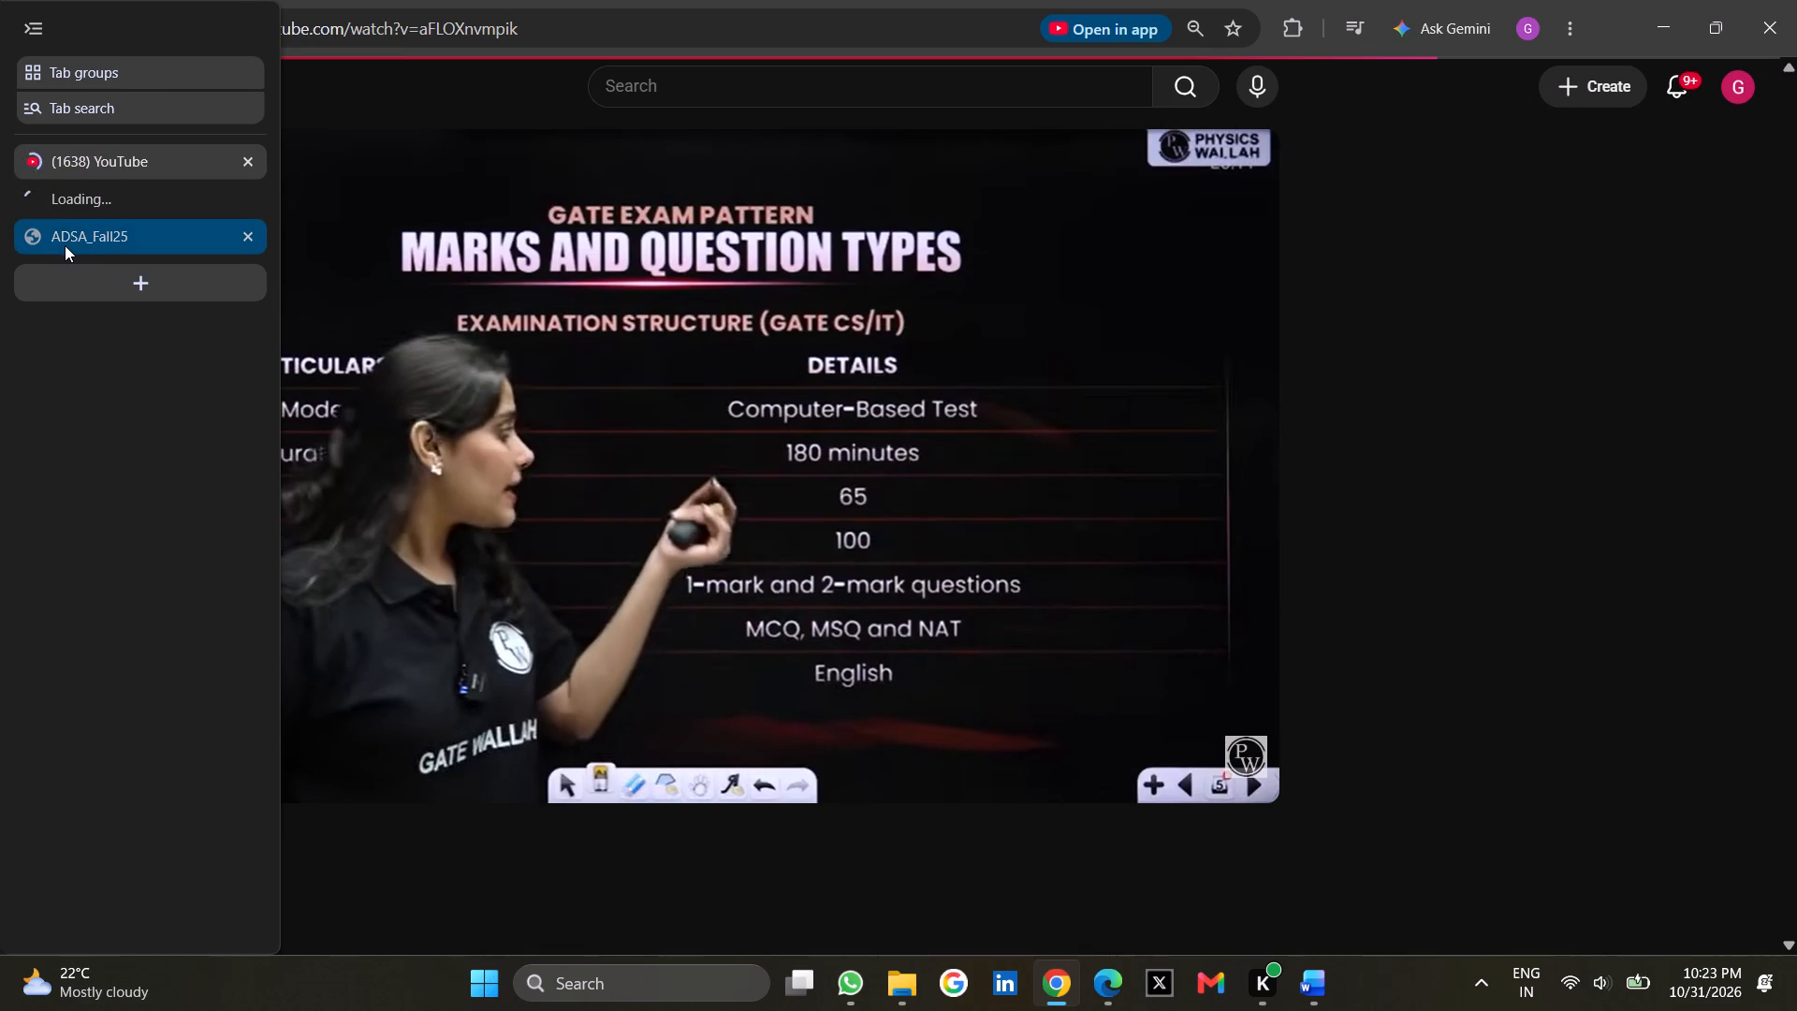
click(62, 198)
click(244, 202)
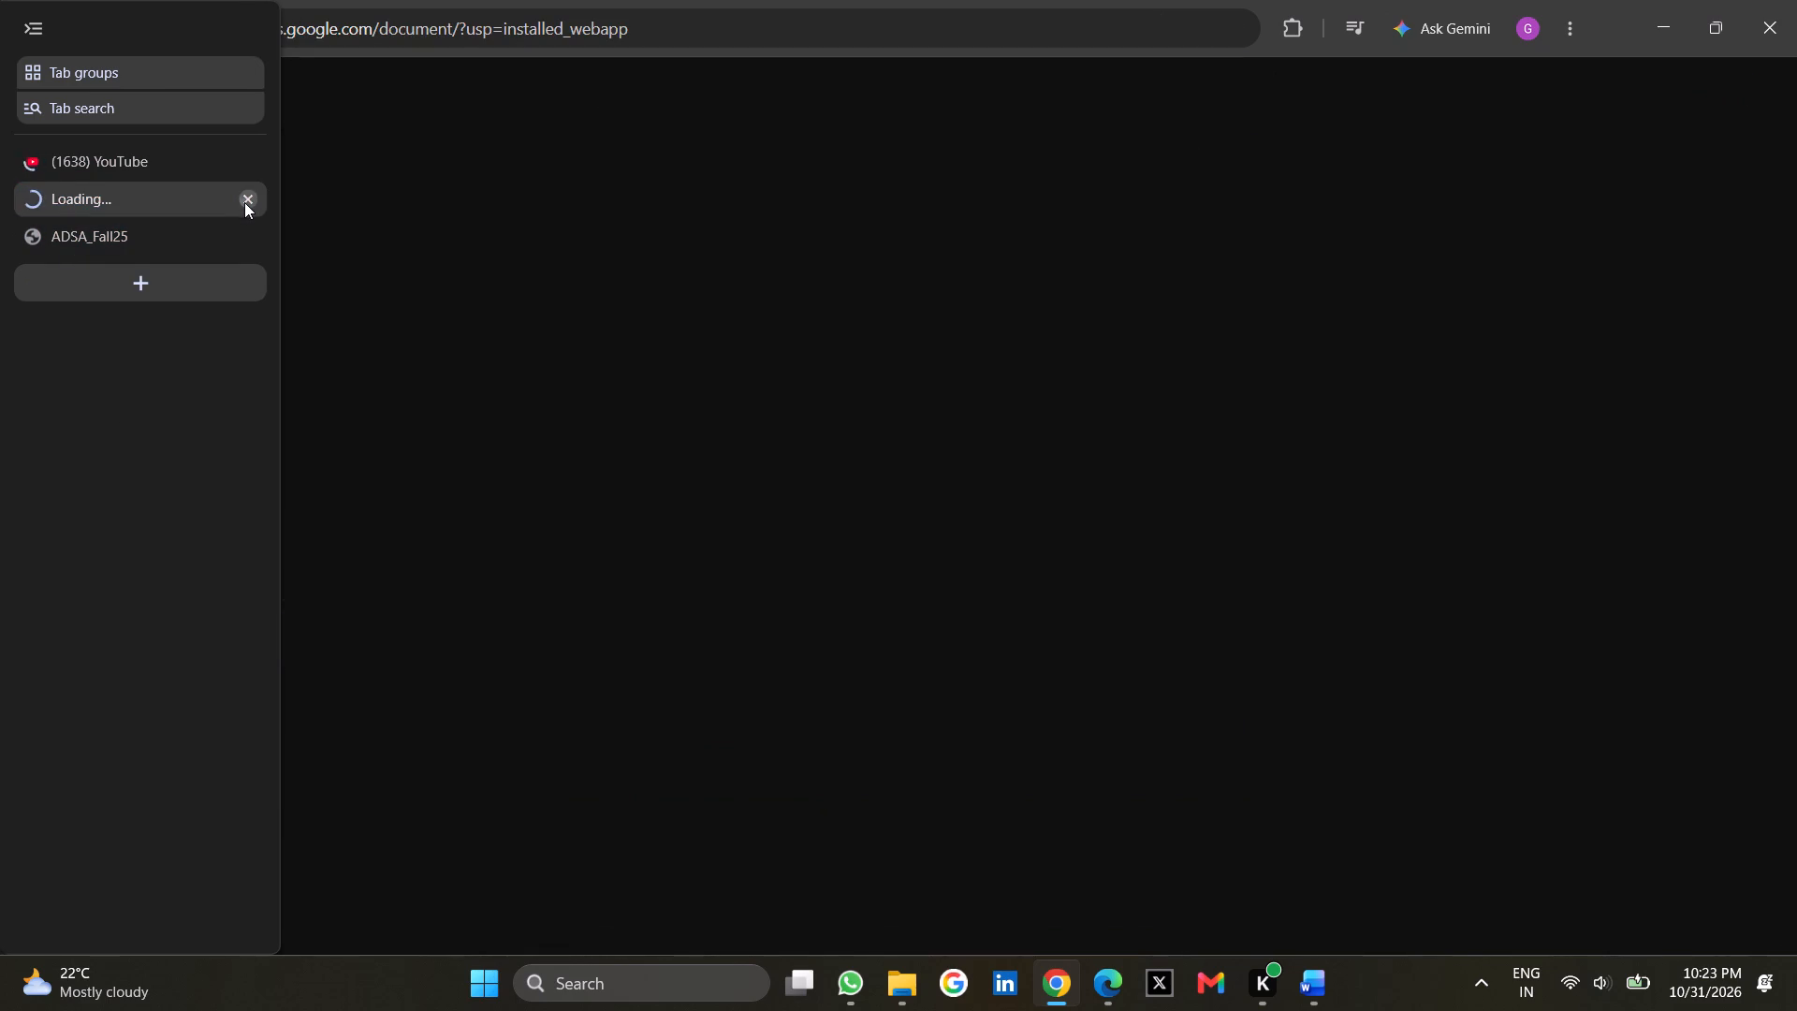
click(242, 198)
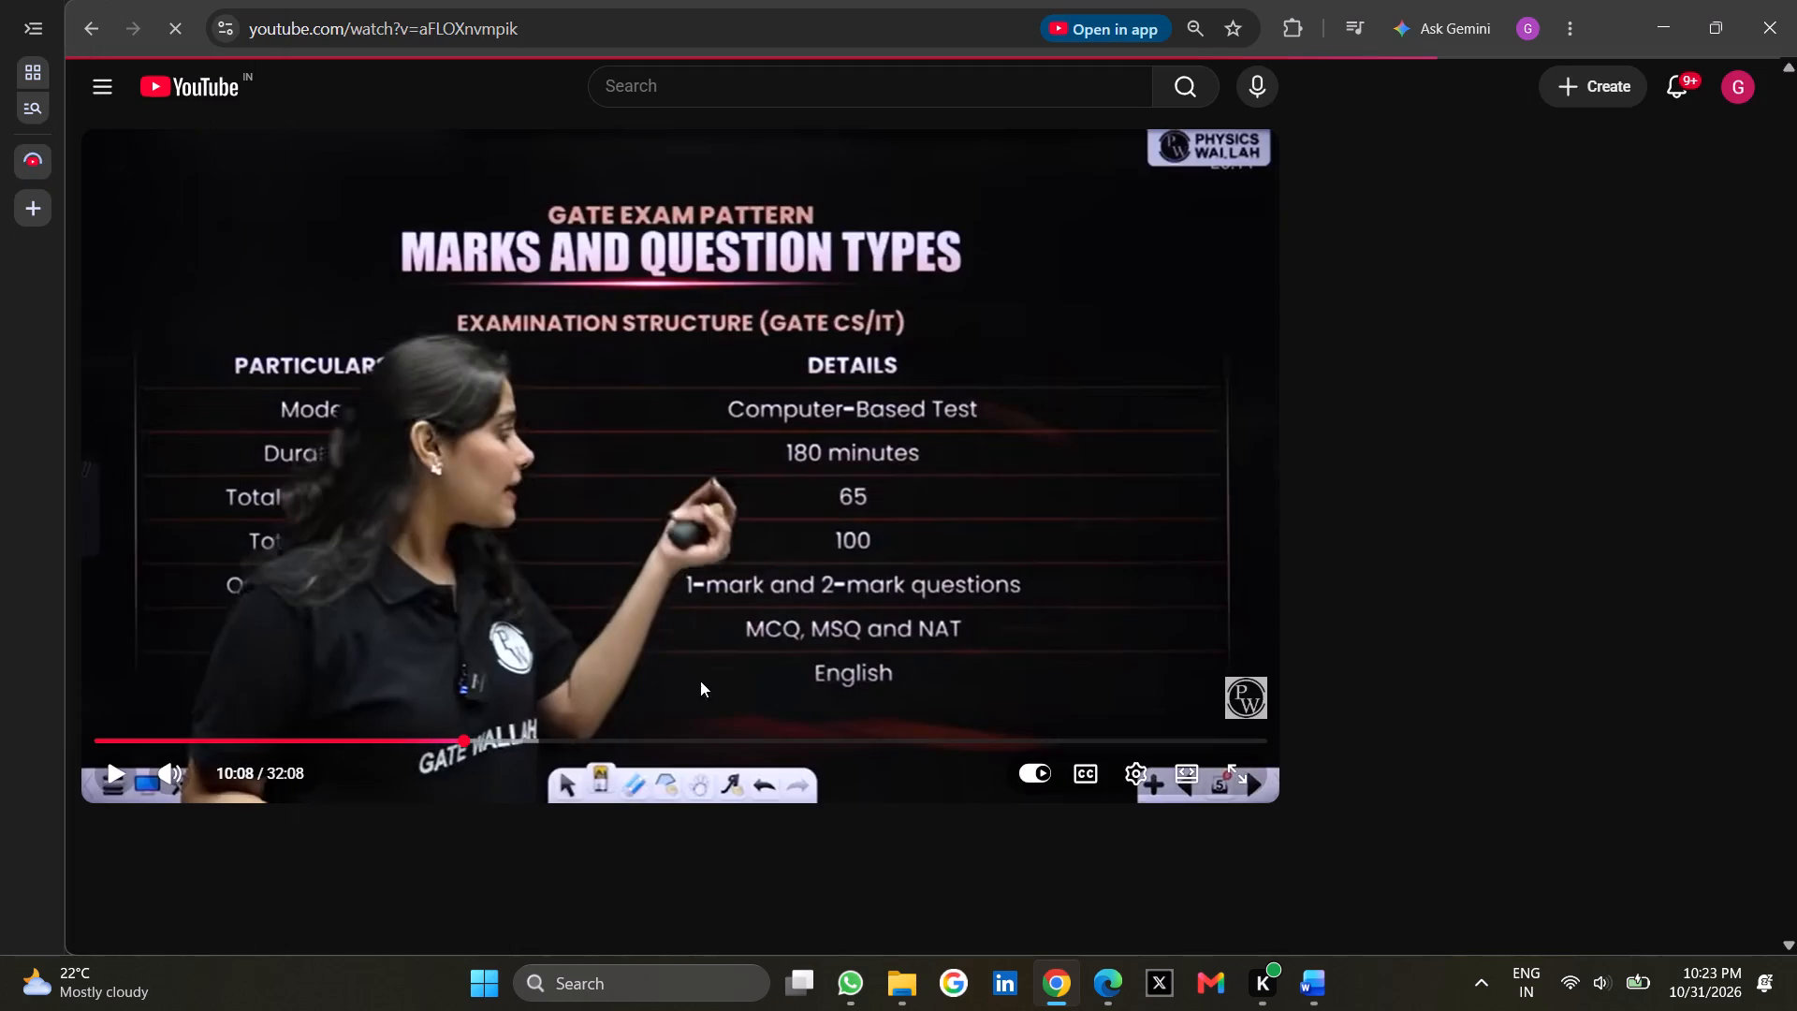
Return to File Explorer and open the Probability for Computer Science_Fall 2026 PDF from the Probabilty folder in Semester_3rd.
key(super+d)
key(alt+Tab)
key(alt+Tab)
key(alt+Tab)
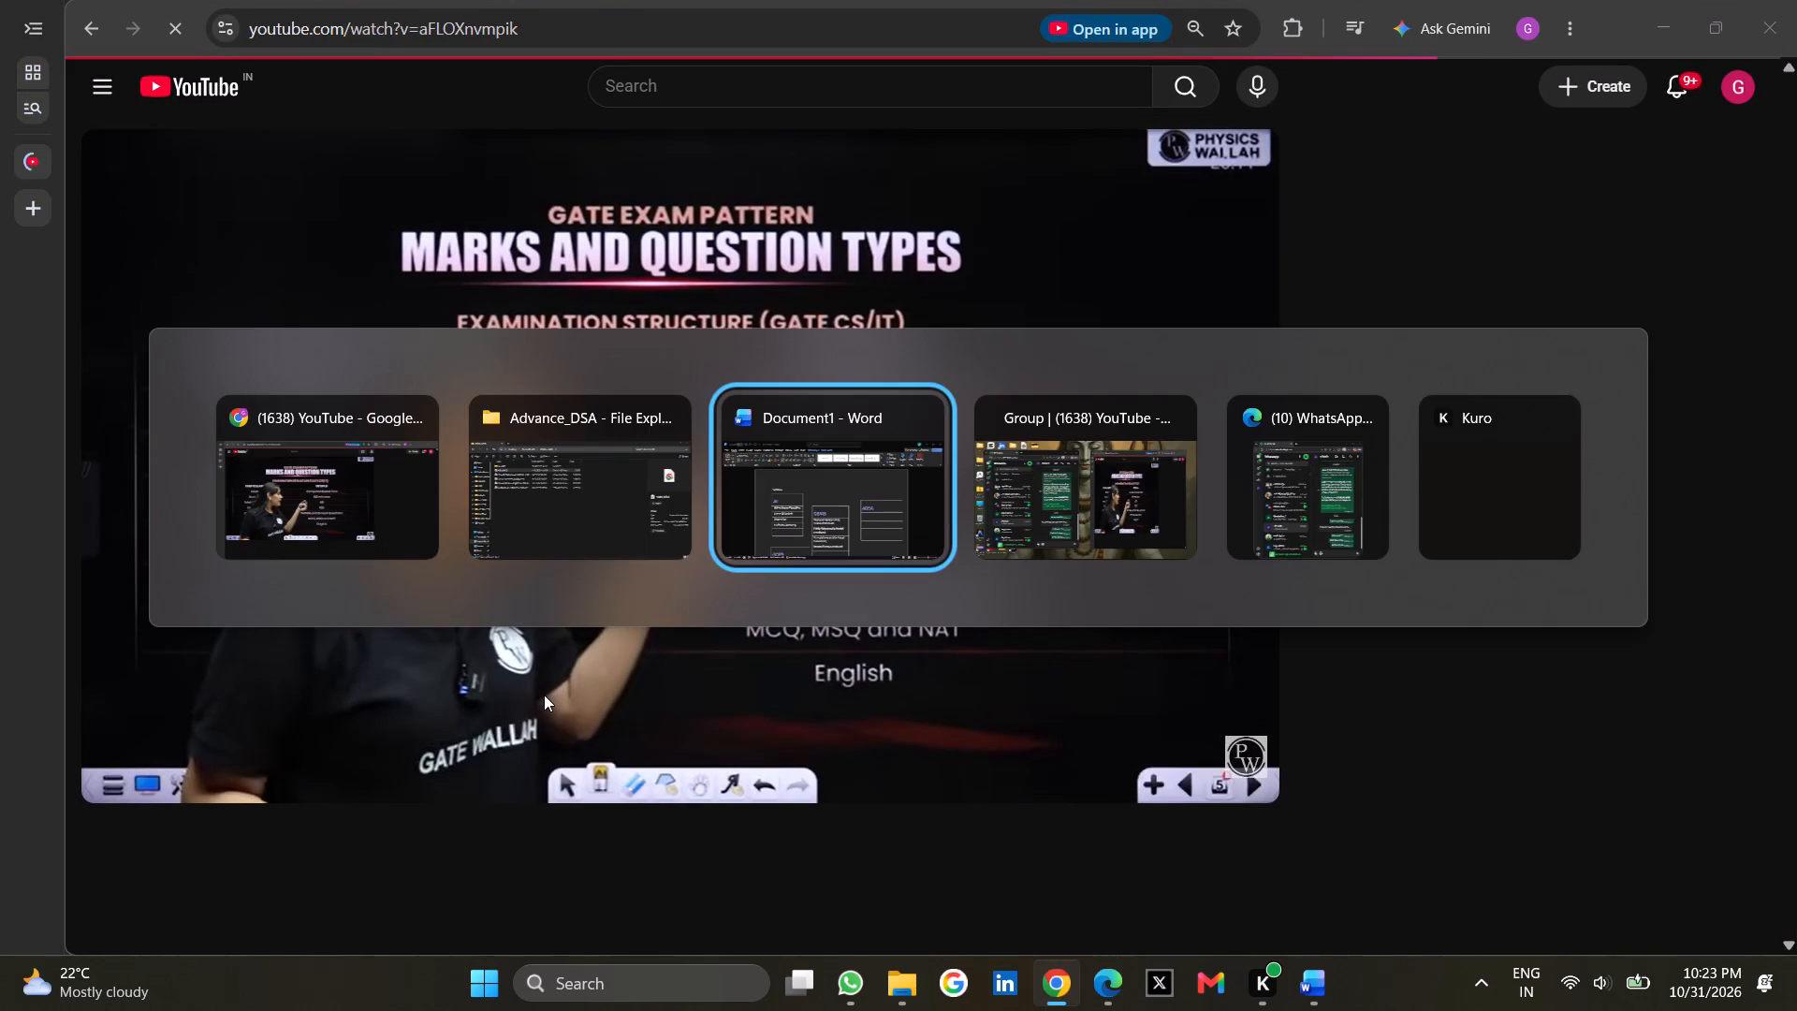
key(alt+Left)
click(37, 67)
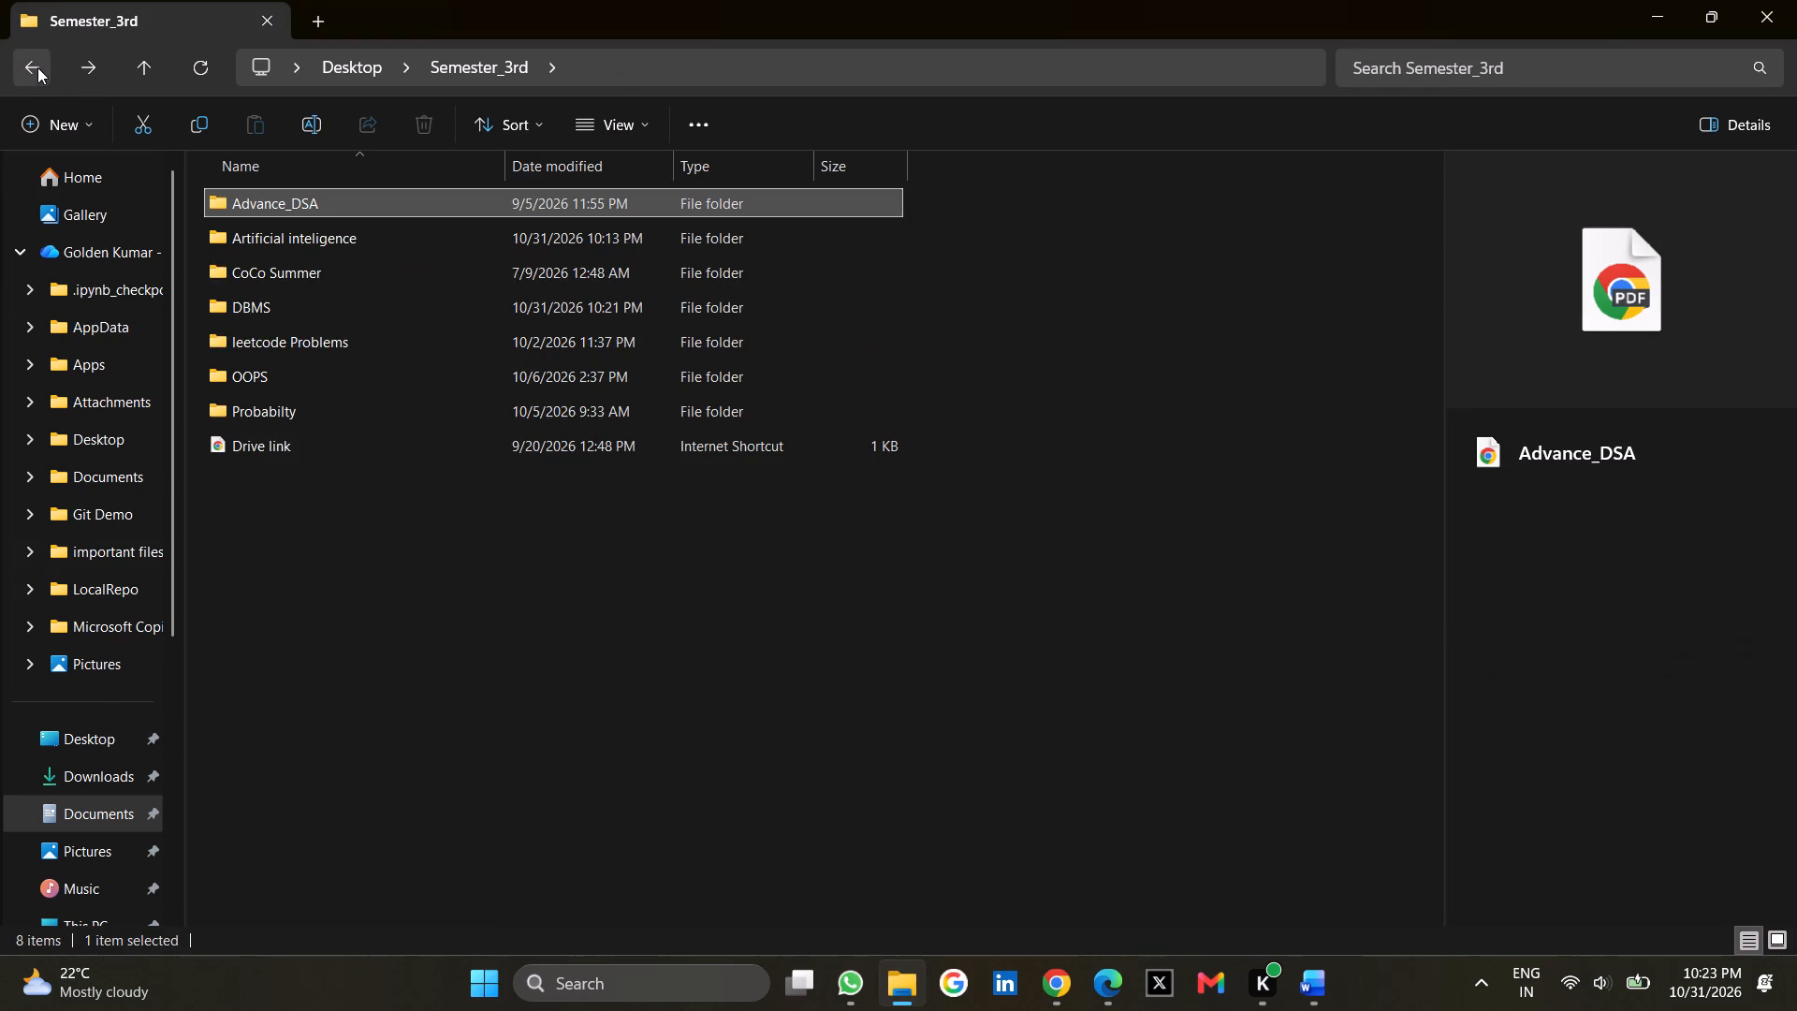
double_click(282, 406)
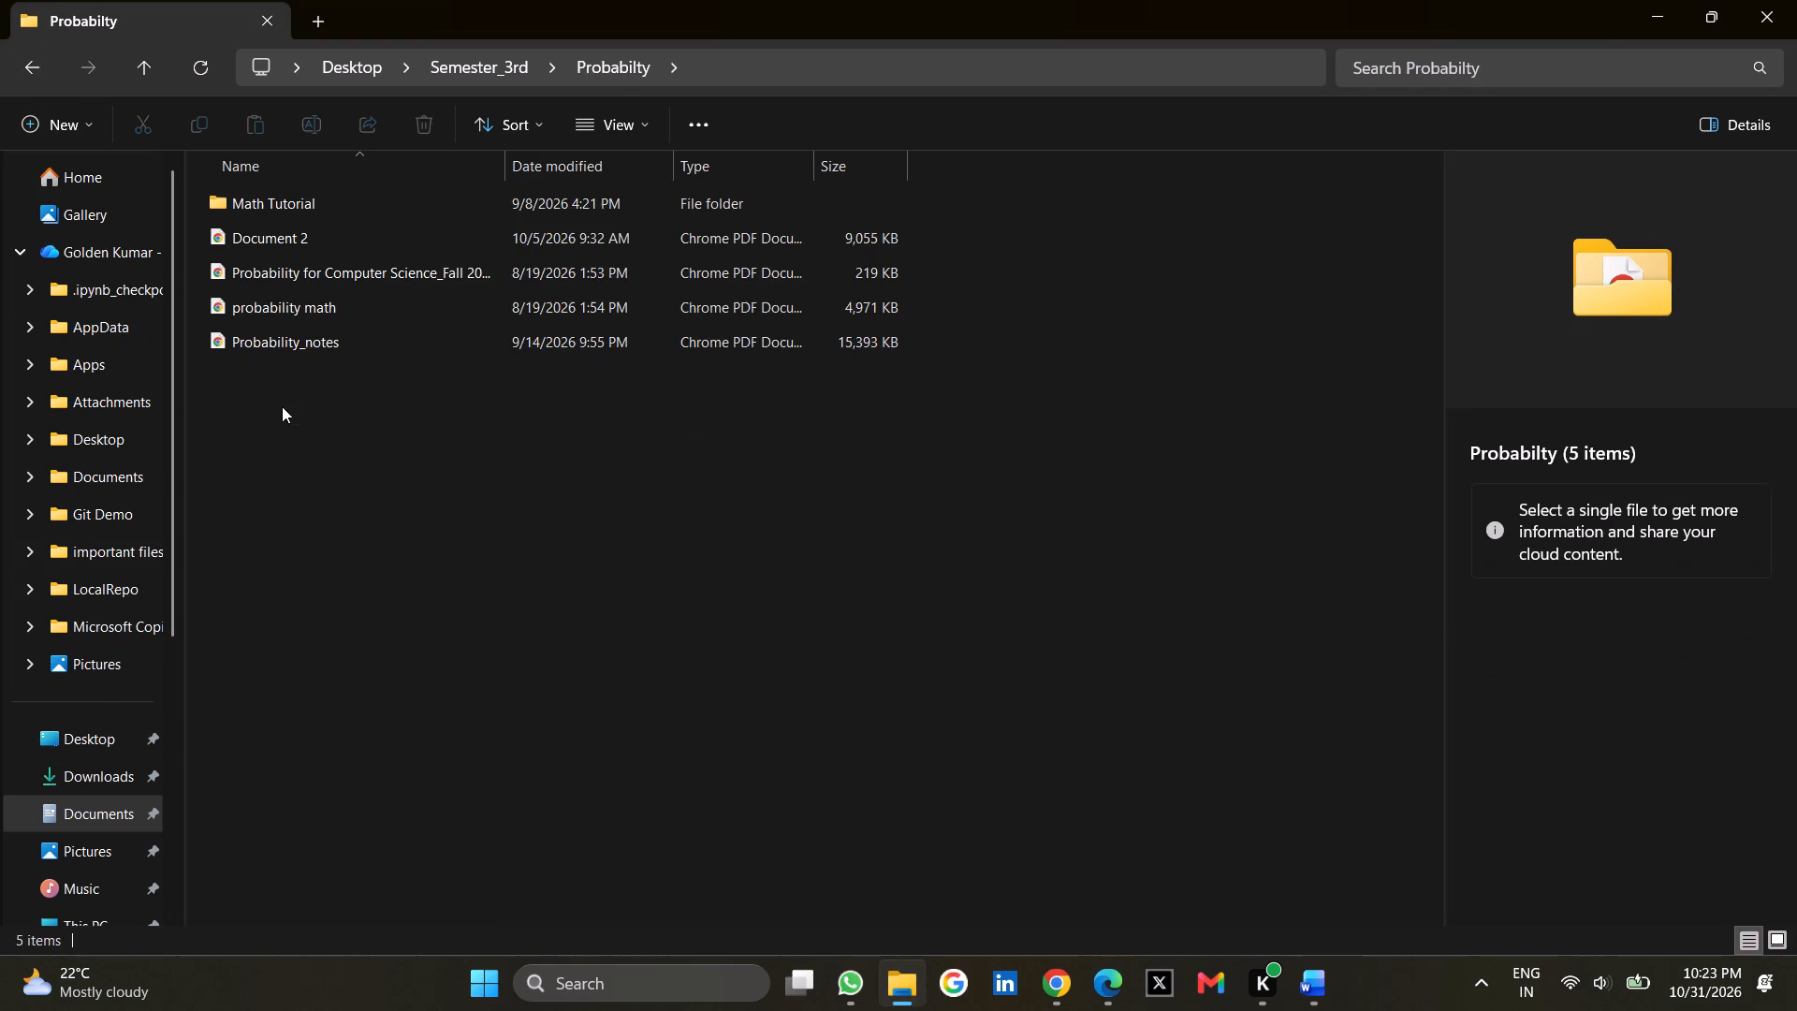
double_click(357, 262)
Copy the week 8 topic "Deterministic Finite Automata" from the weekly session plan into the first row under the Probability heading in Document1.
scroll(677, 487, down, 5)
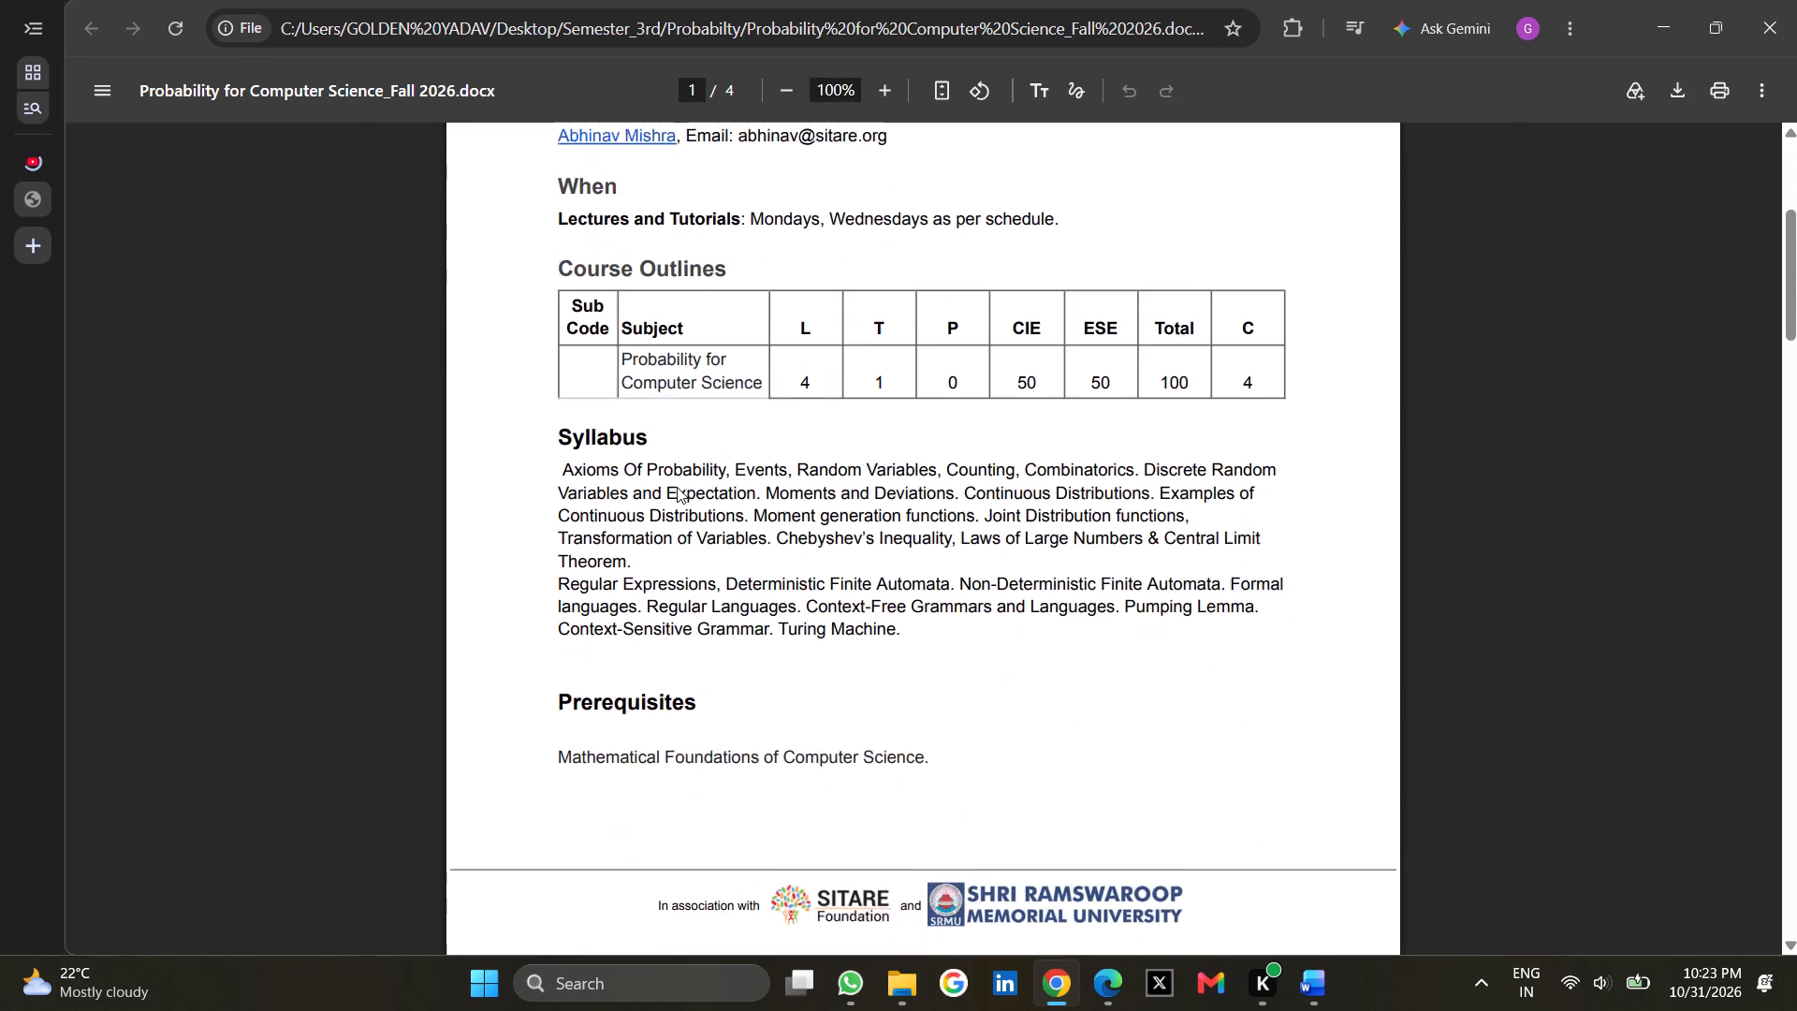
scroll(677, 487, down, 5)
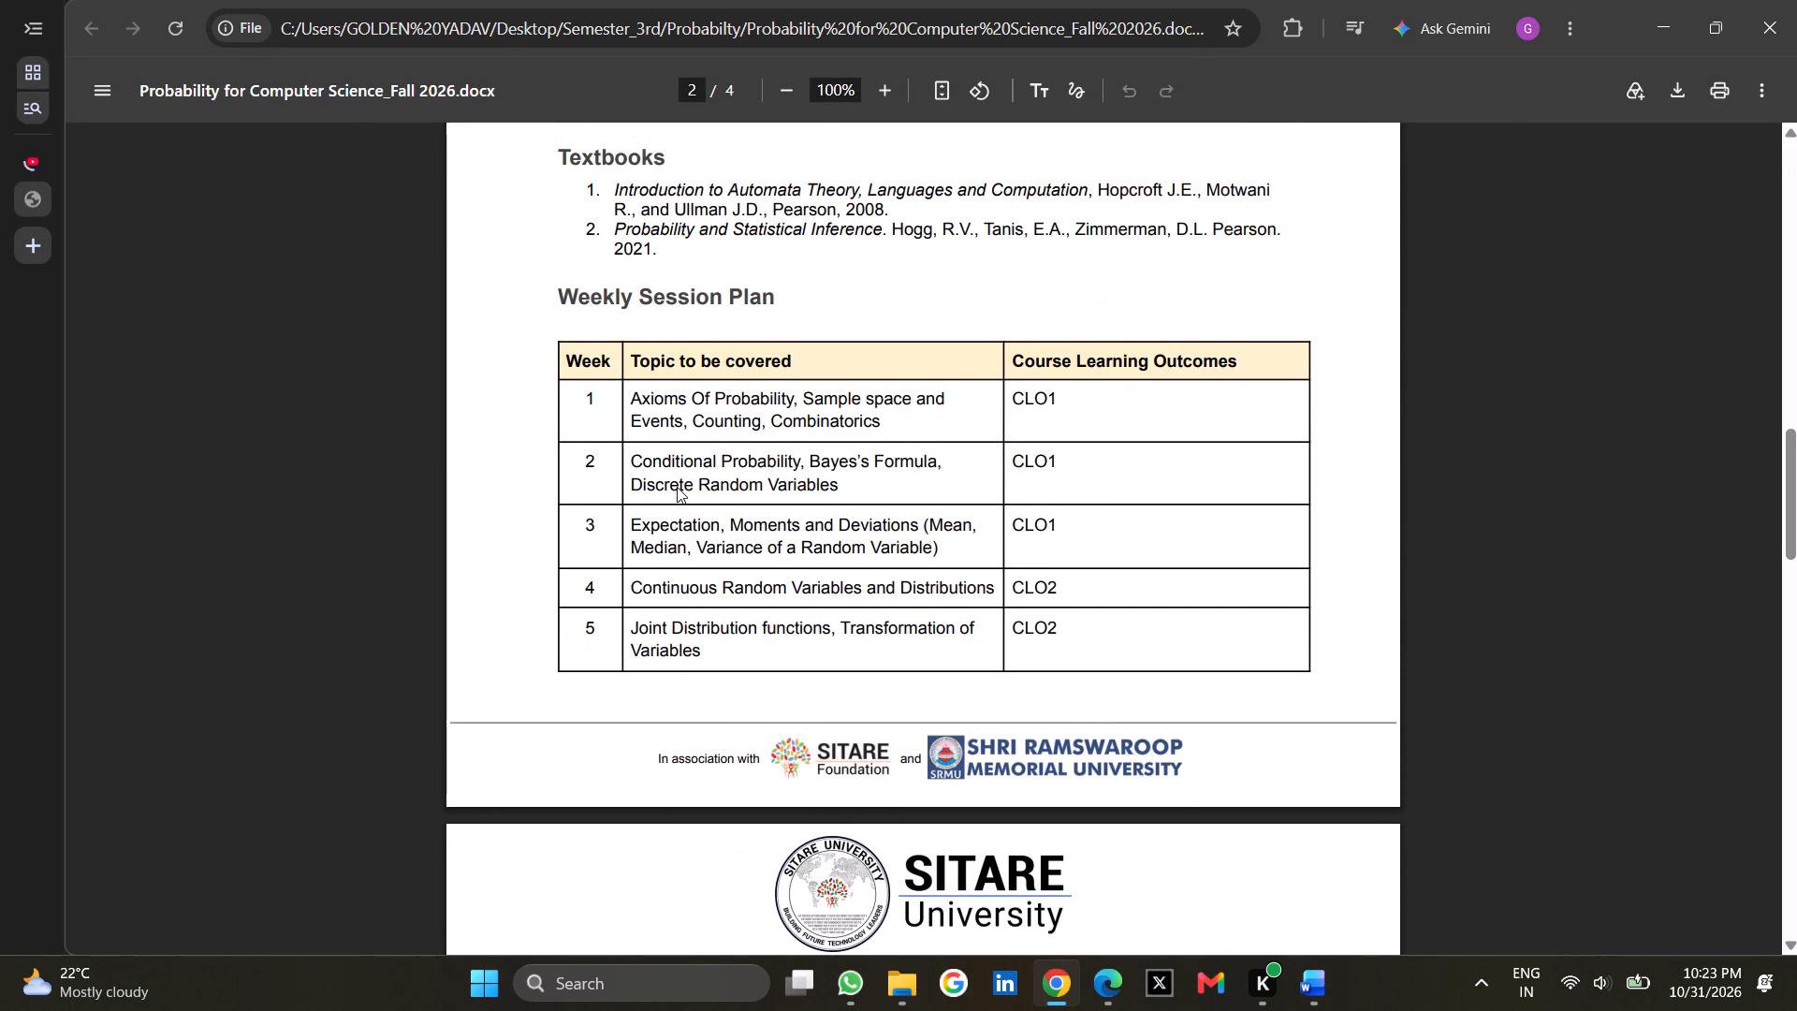
scroll(677, 487, down, 7)
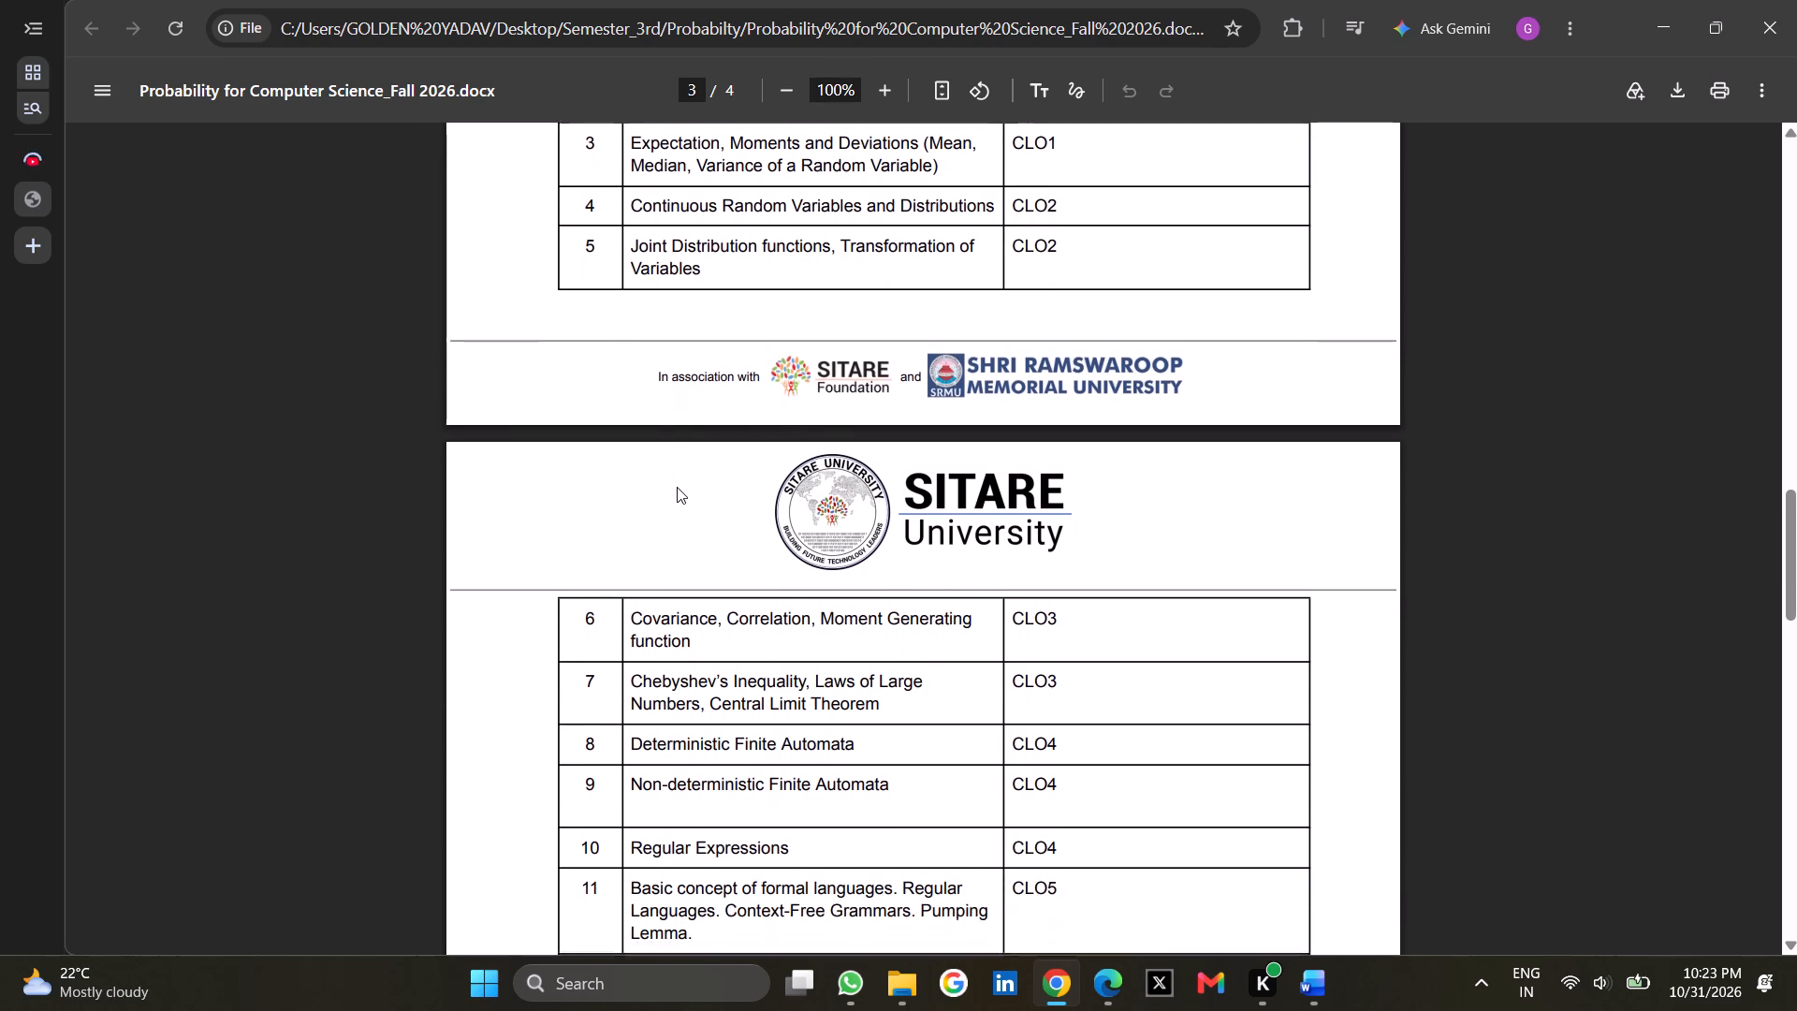
scroll(677, 487, down, 1)
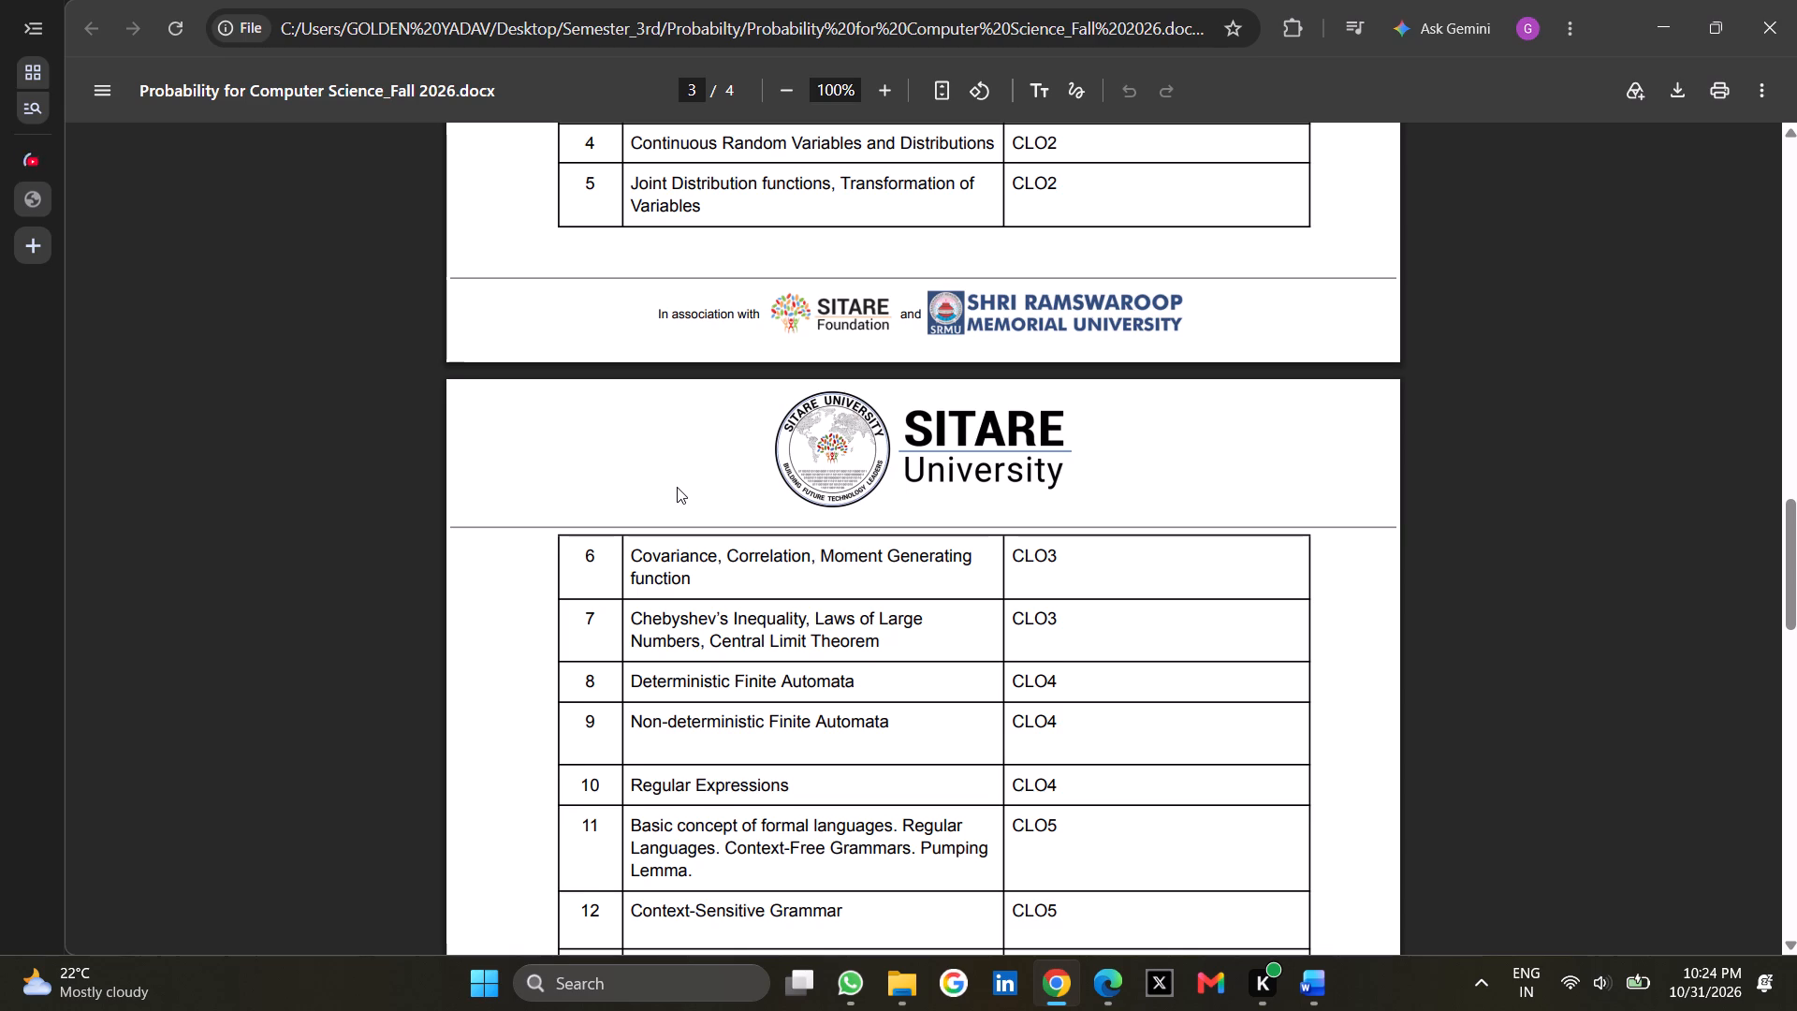
scroll(677, 487, down, 2)
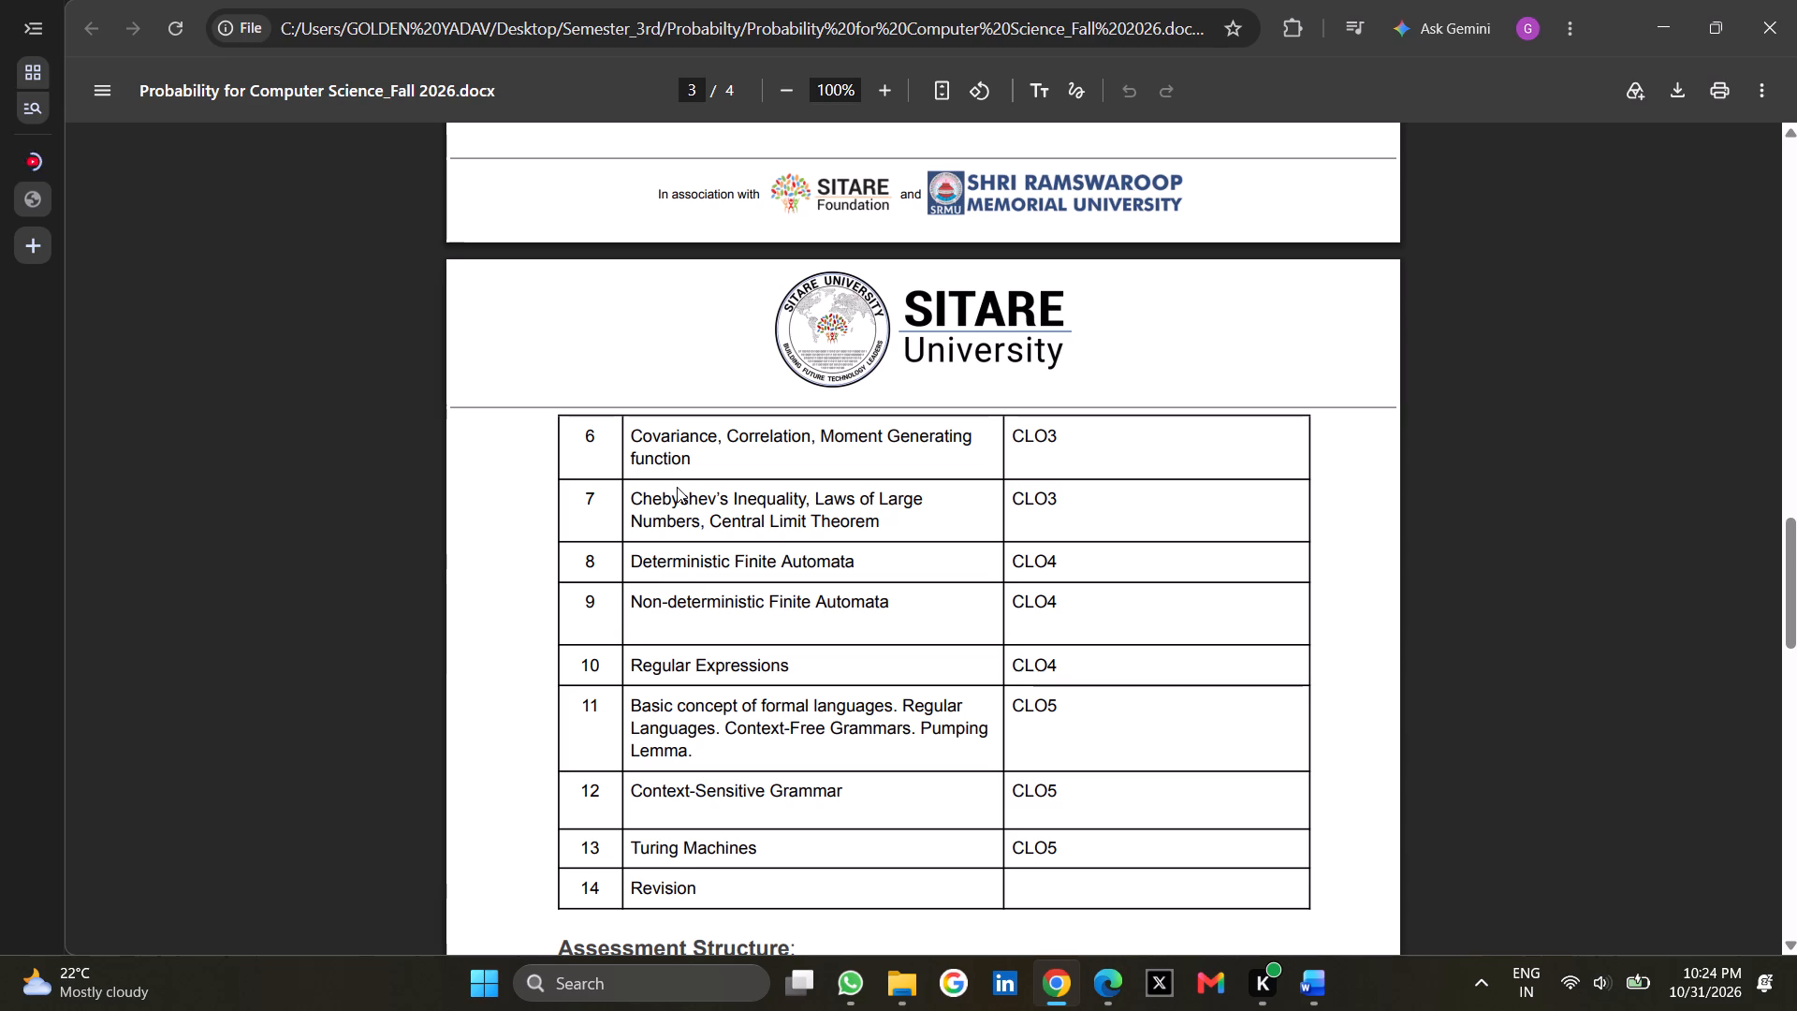
triple_click(717, 564)
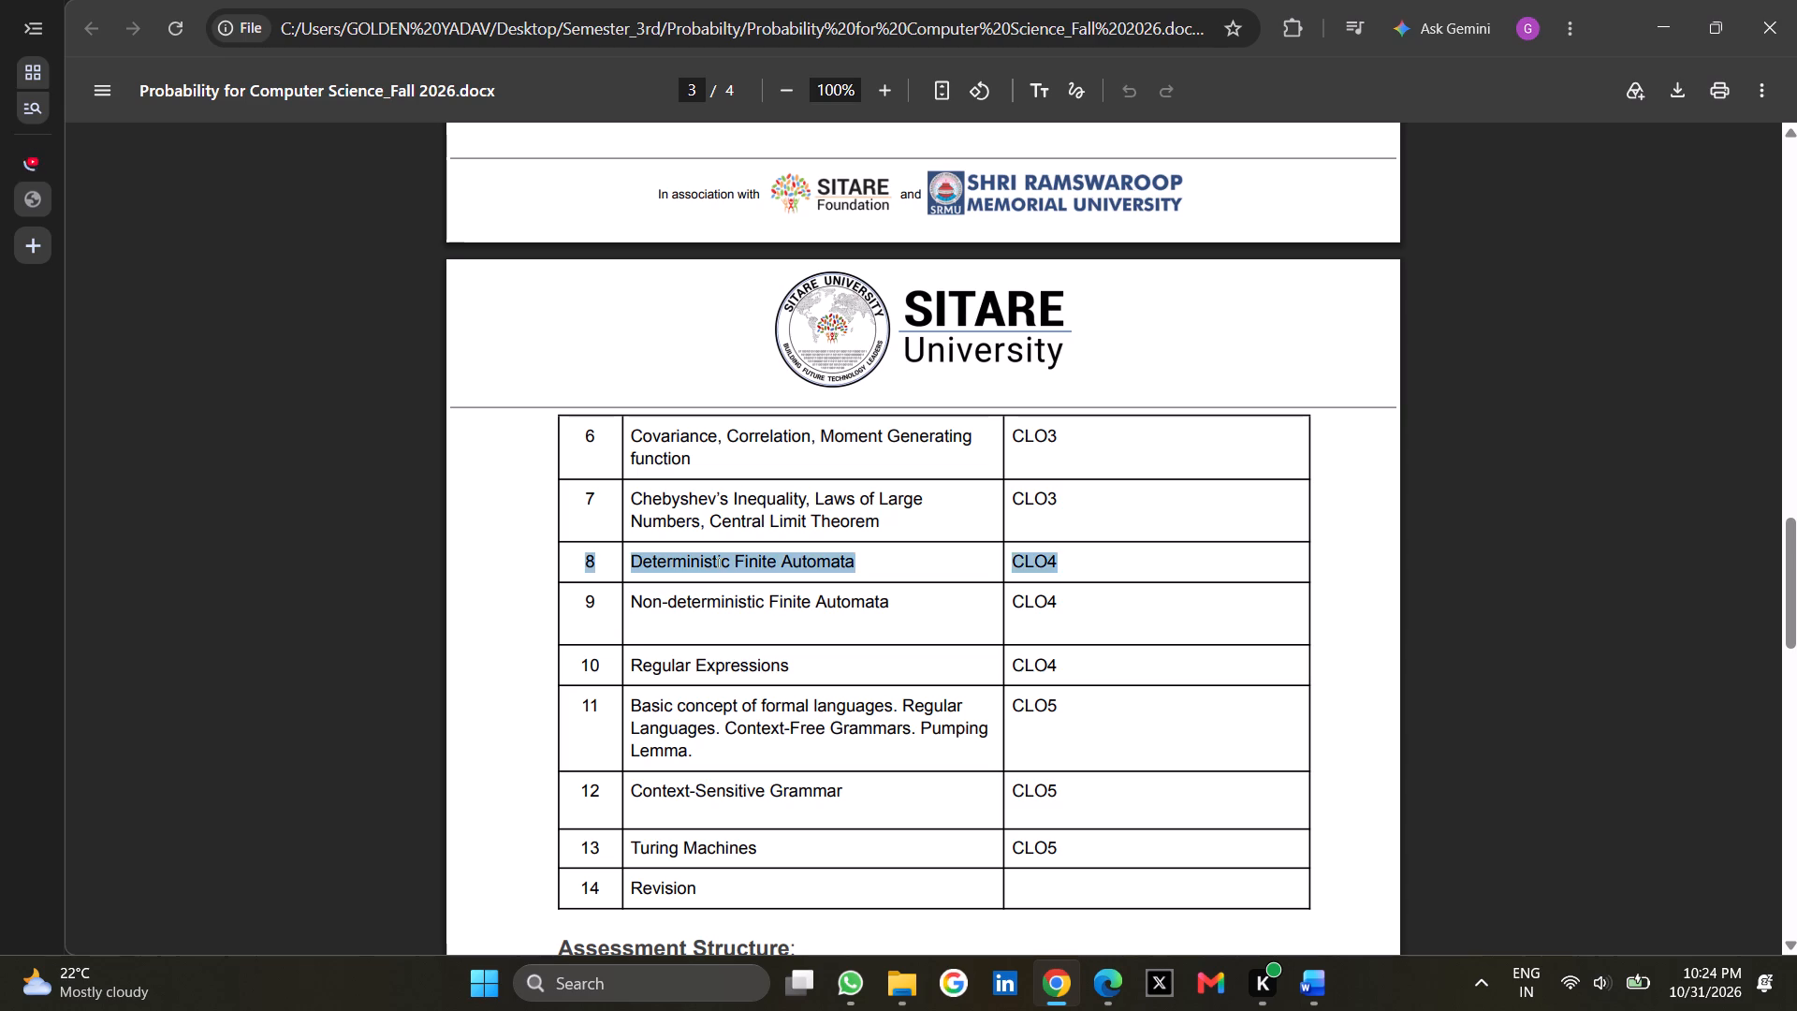
click(717, 564)
double_click(717, 564)
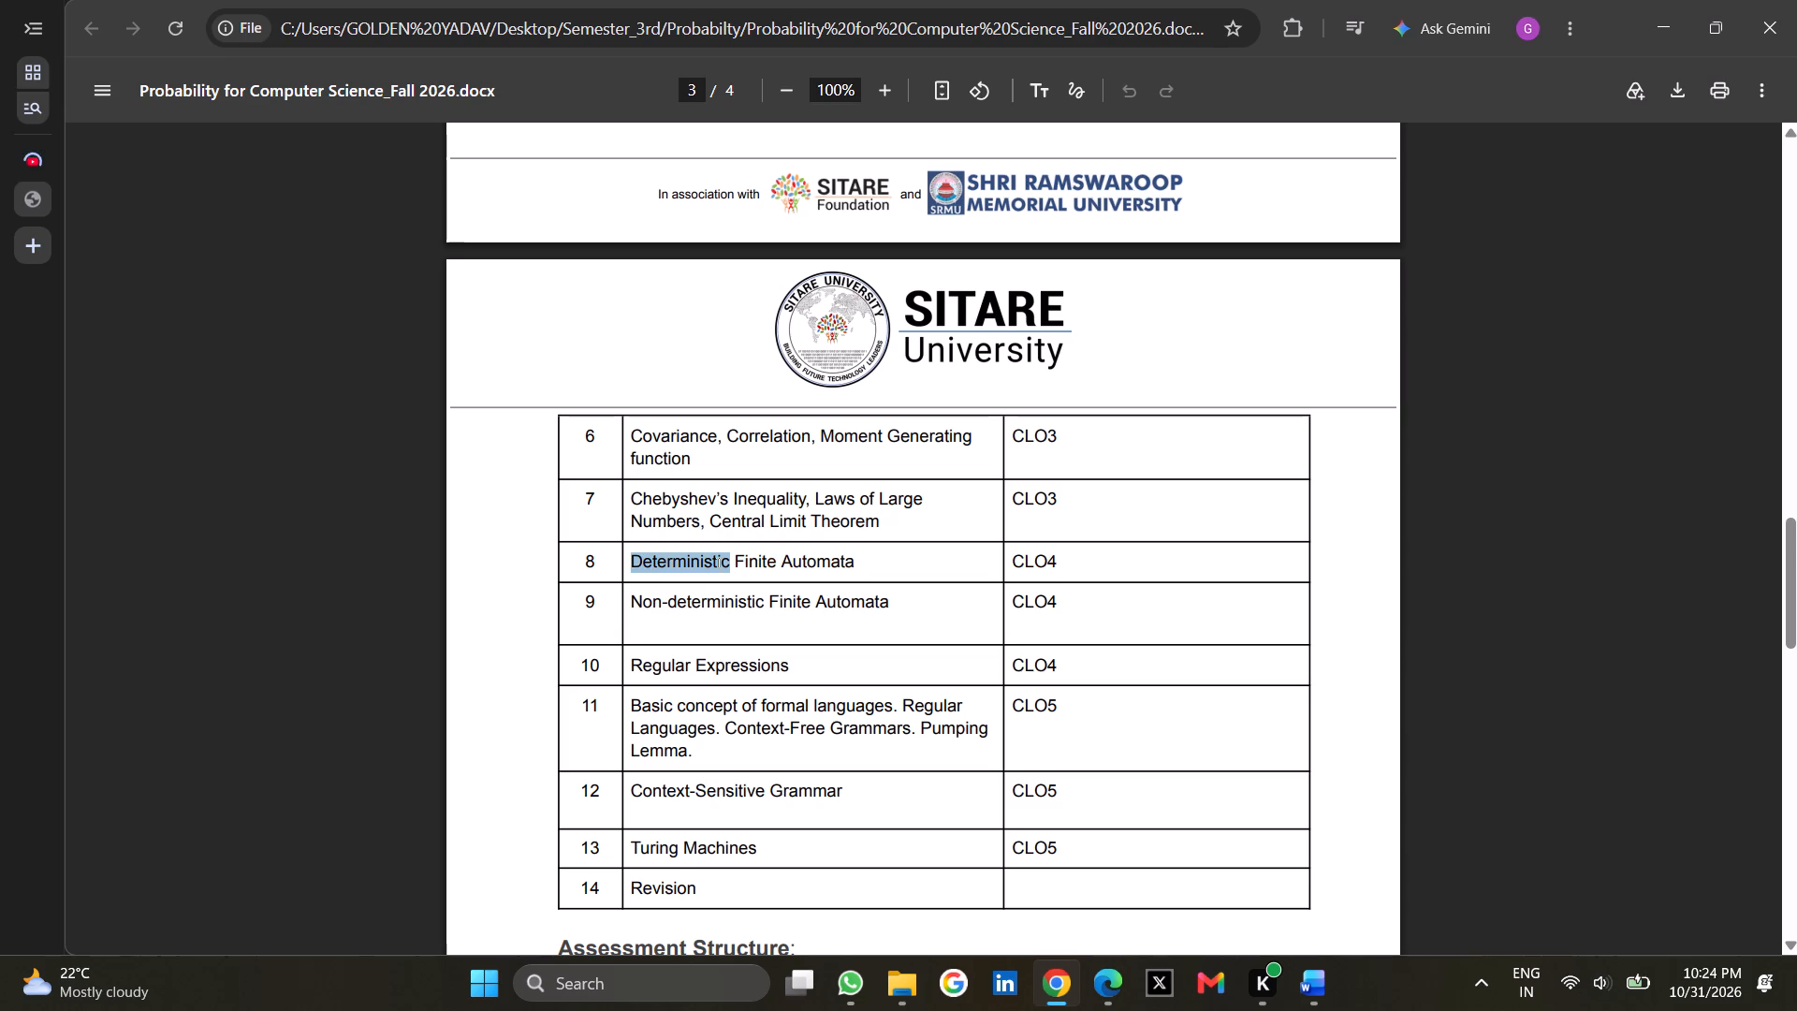
click(717, 564)
double_click(717, 564)
click(717, 564)
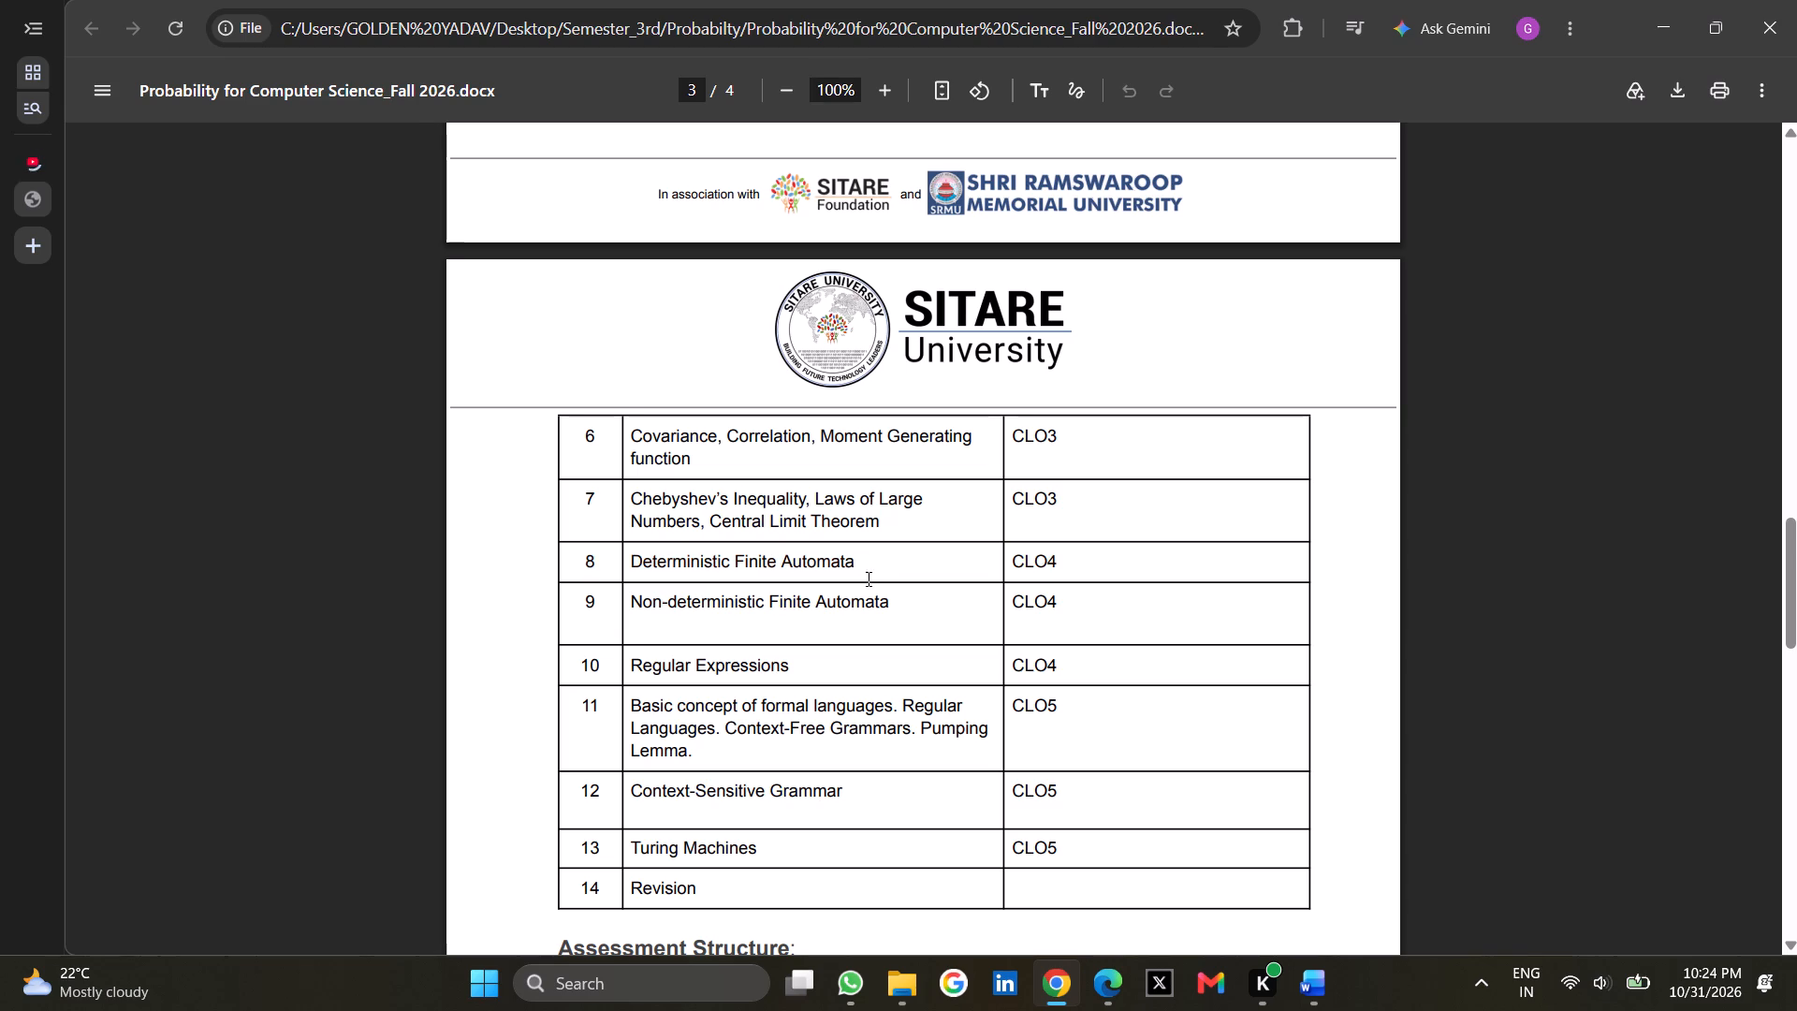
drag(865, 567, 641, 553)
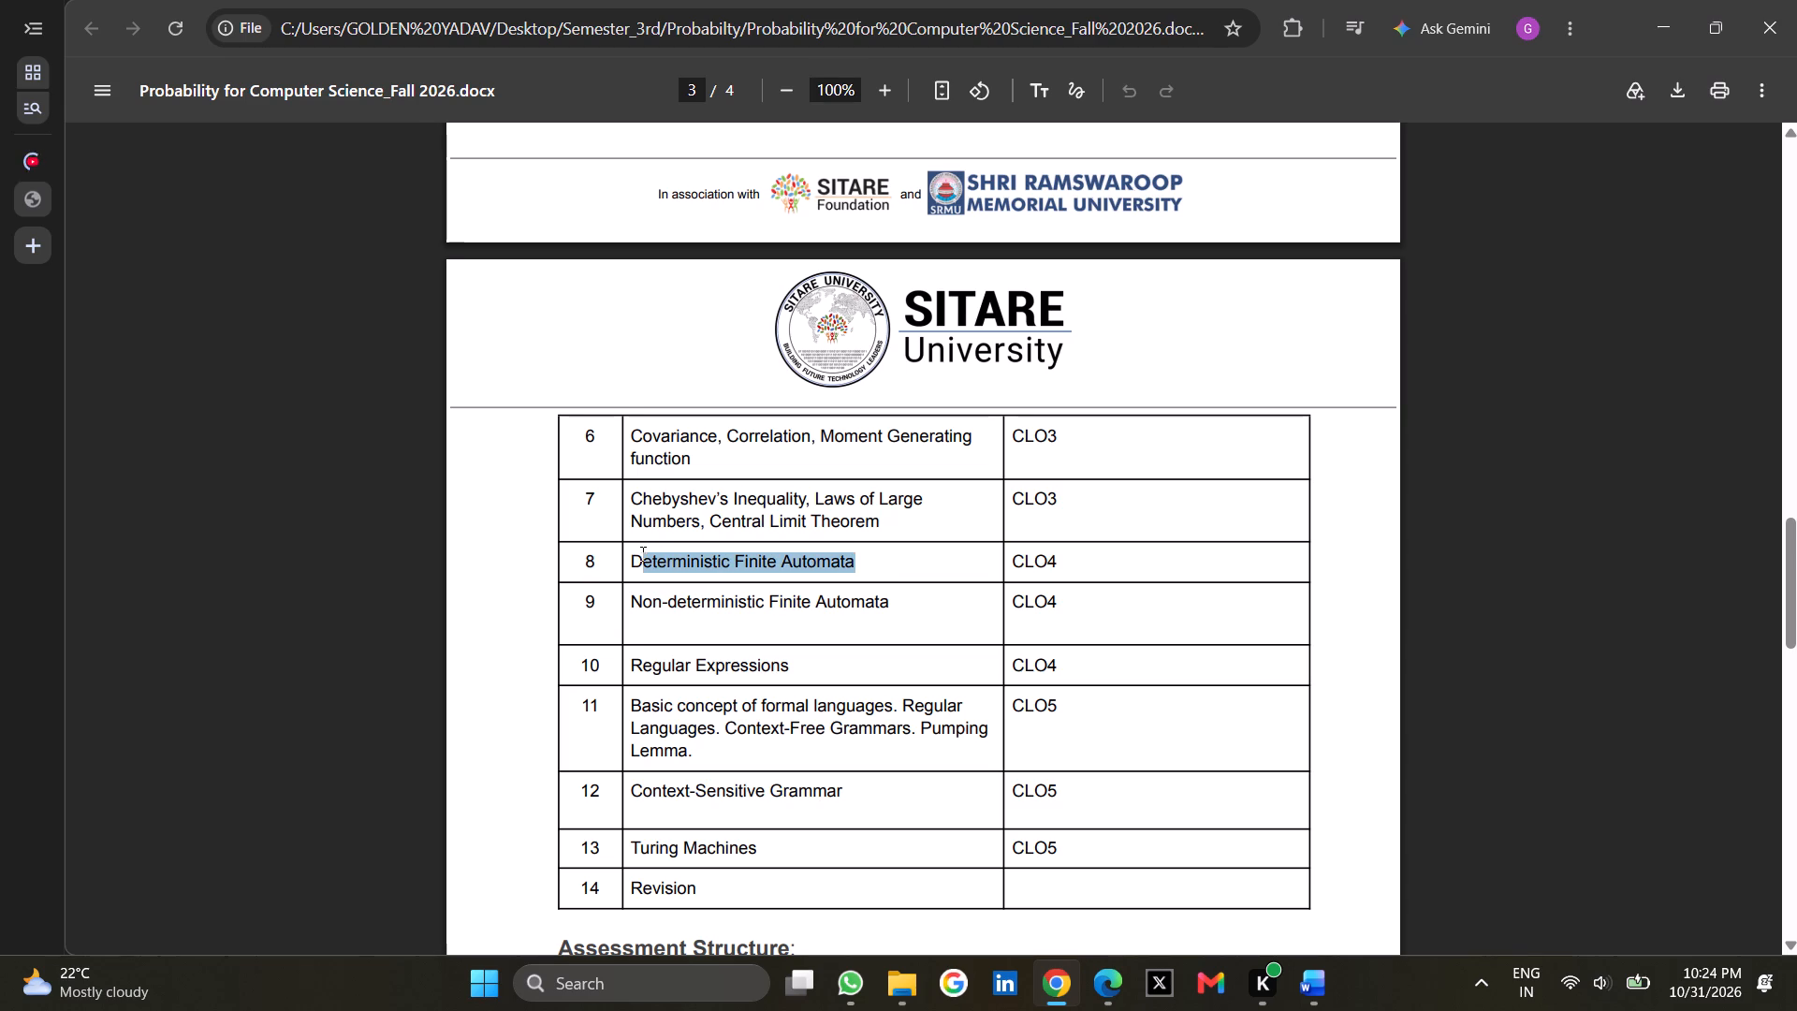
drag(641, 553, 634, 552)
key(ctrl+c)
key(alt+Tab)
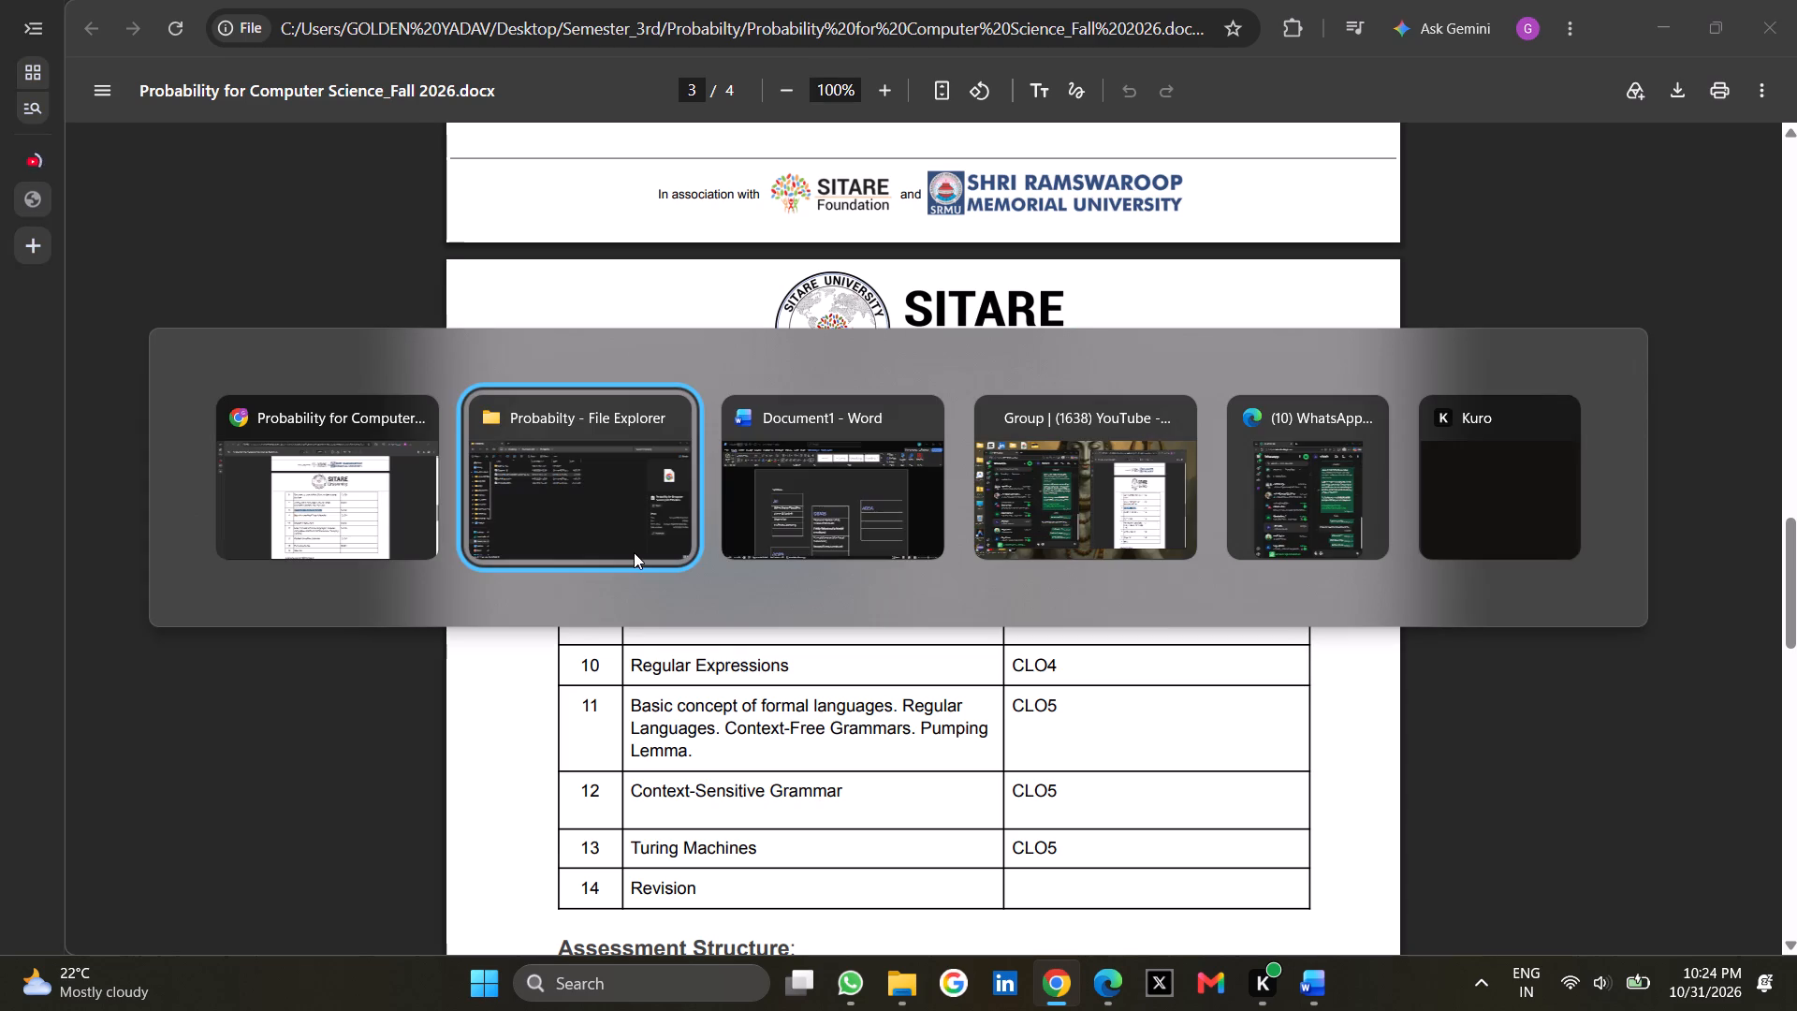
key(alt+Right)
scroll(634, 552, down, 3)
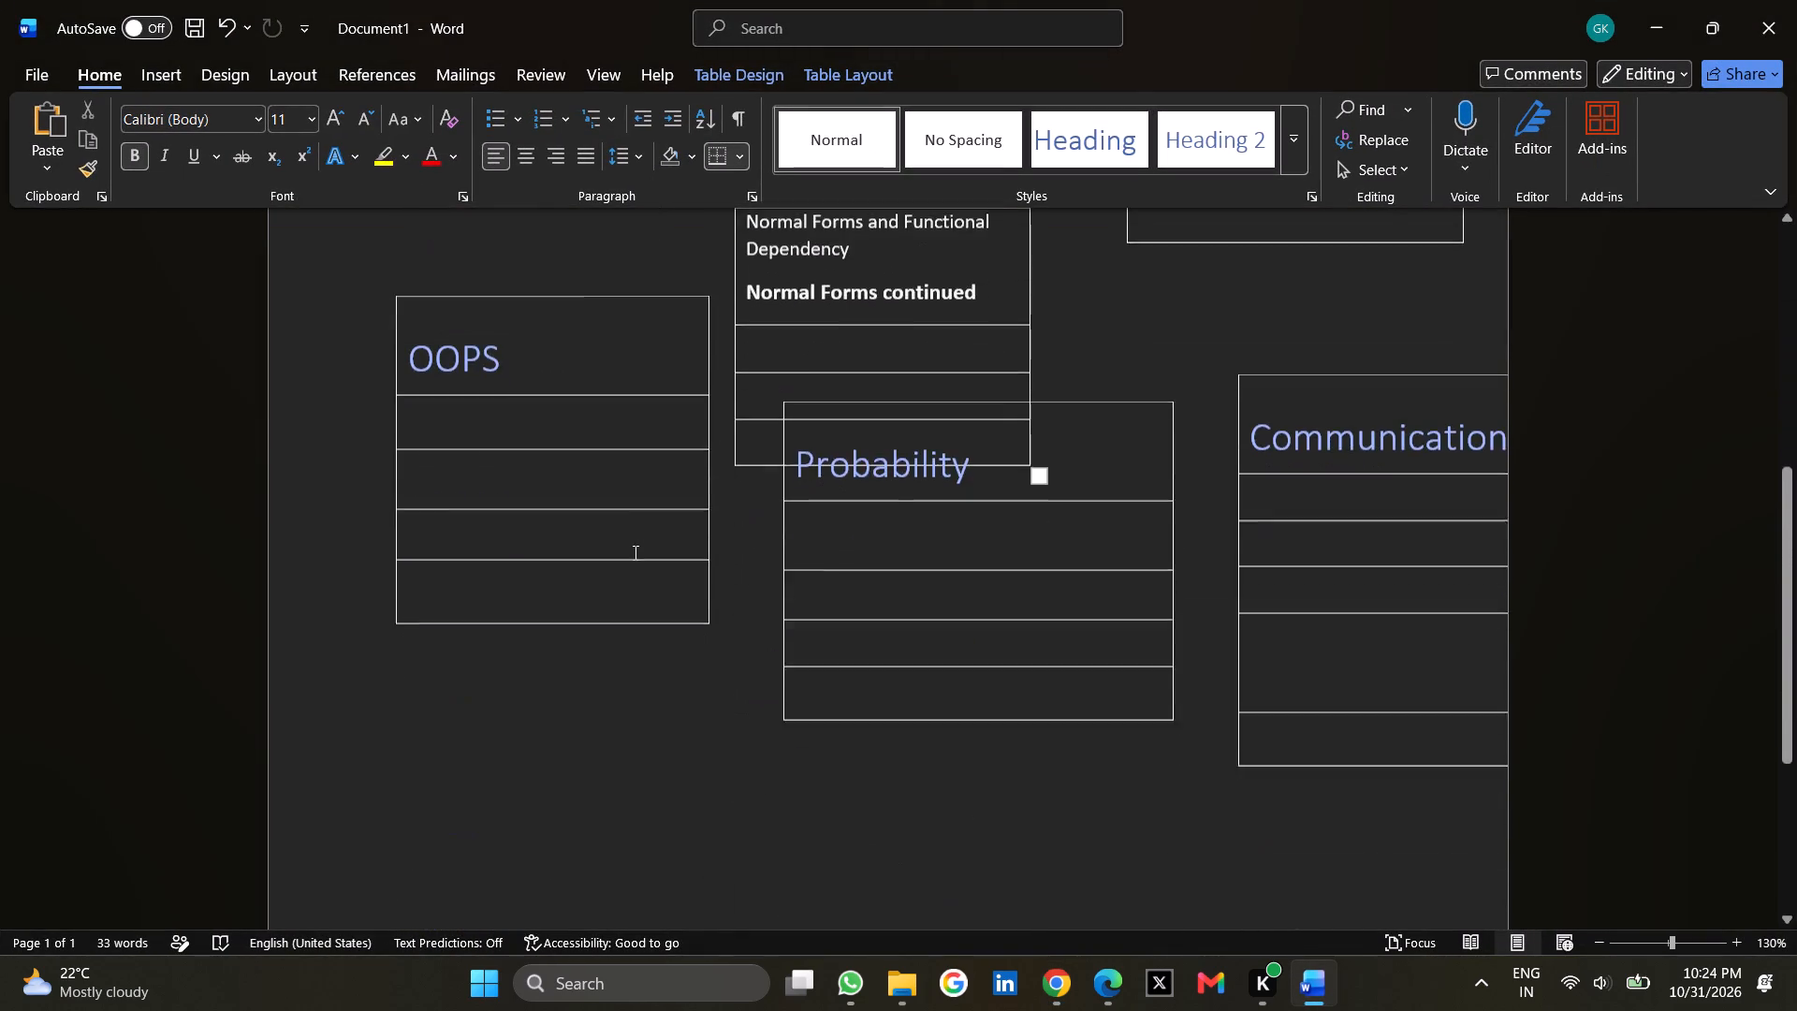
double_click(997, 513)
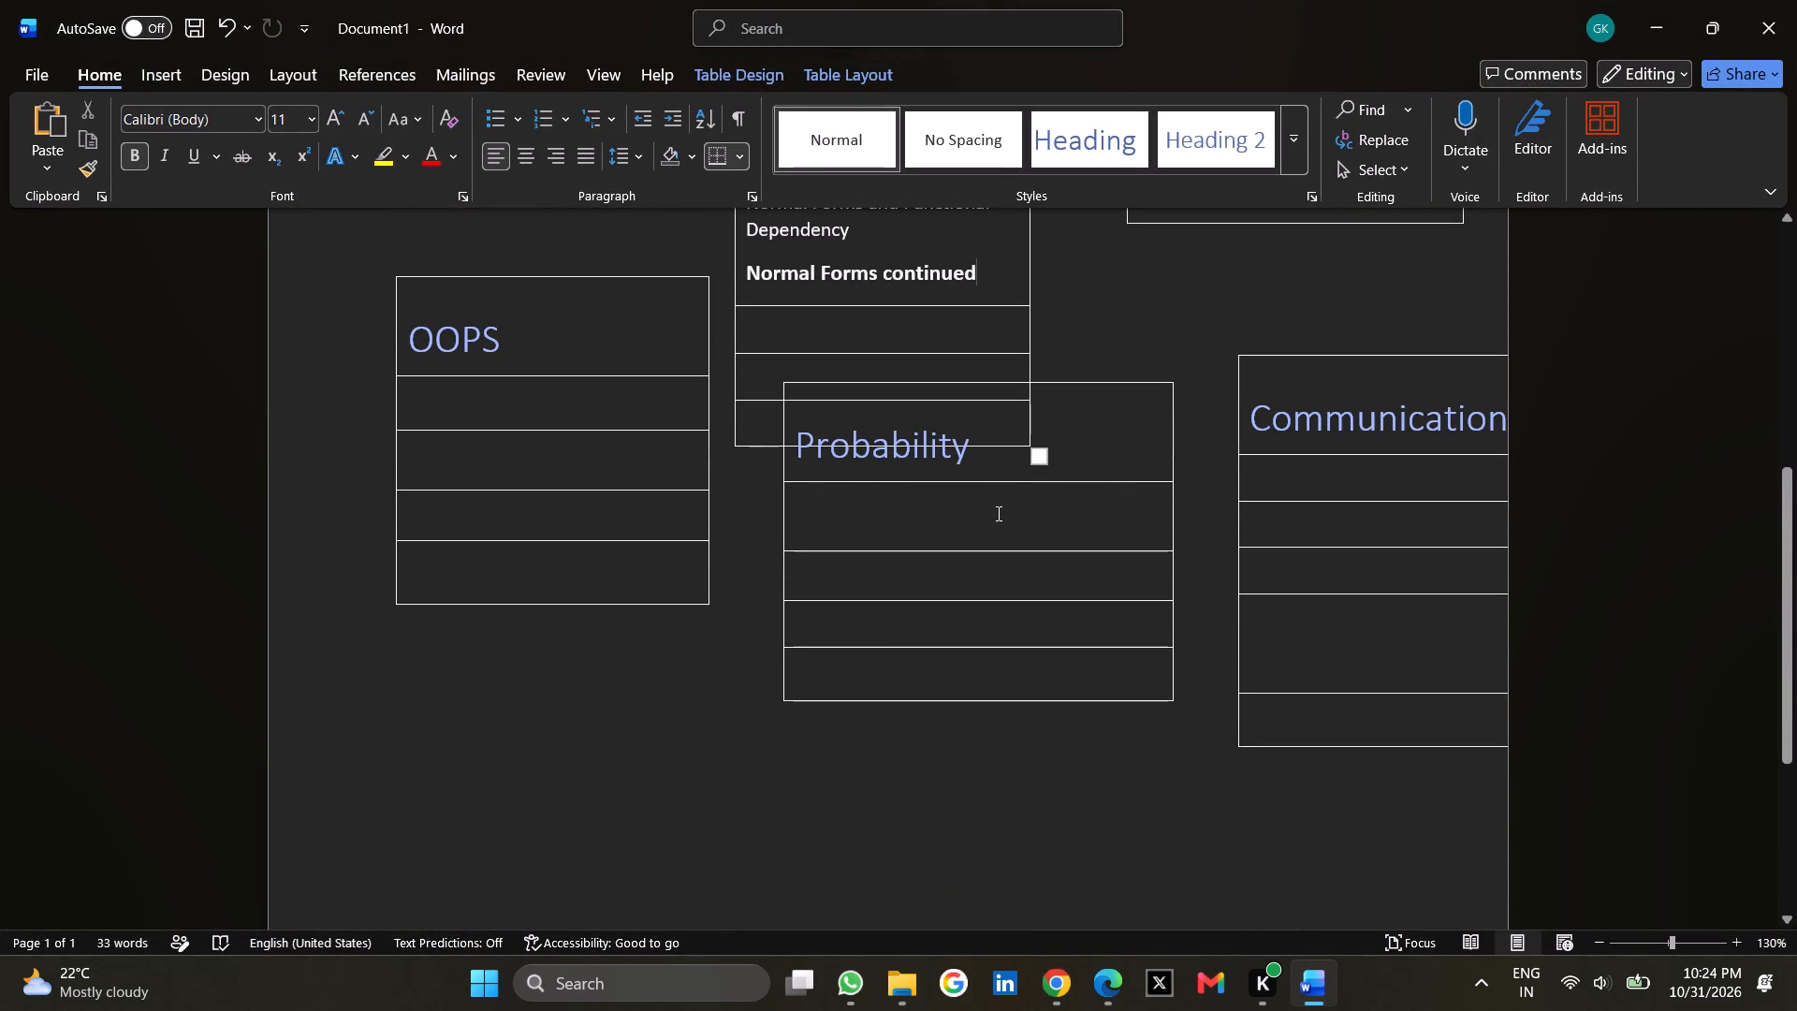
click(997, 513)
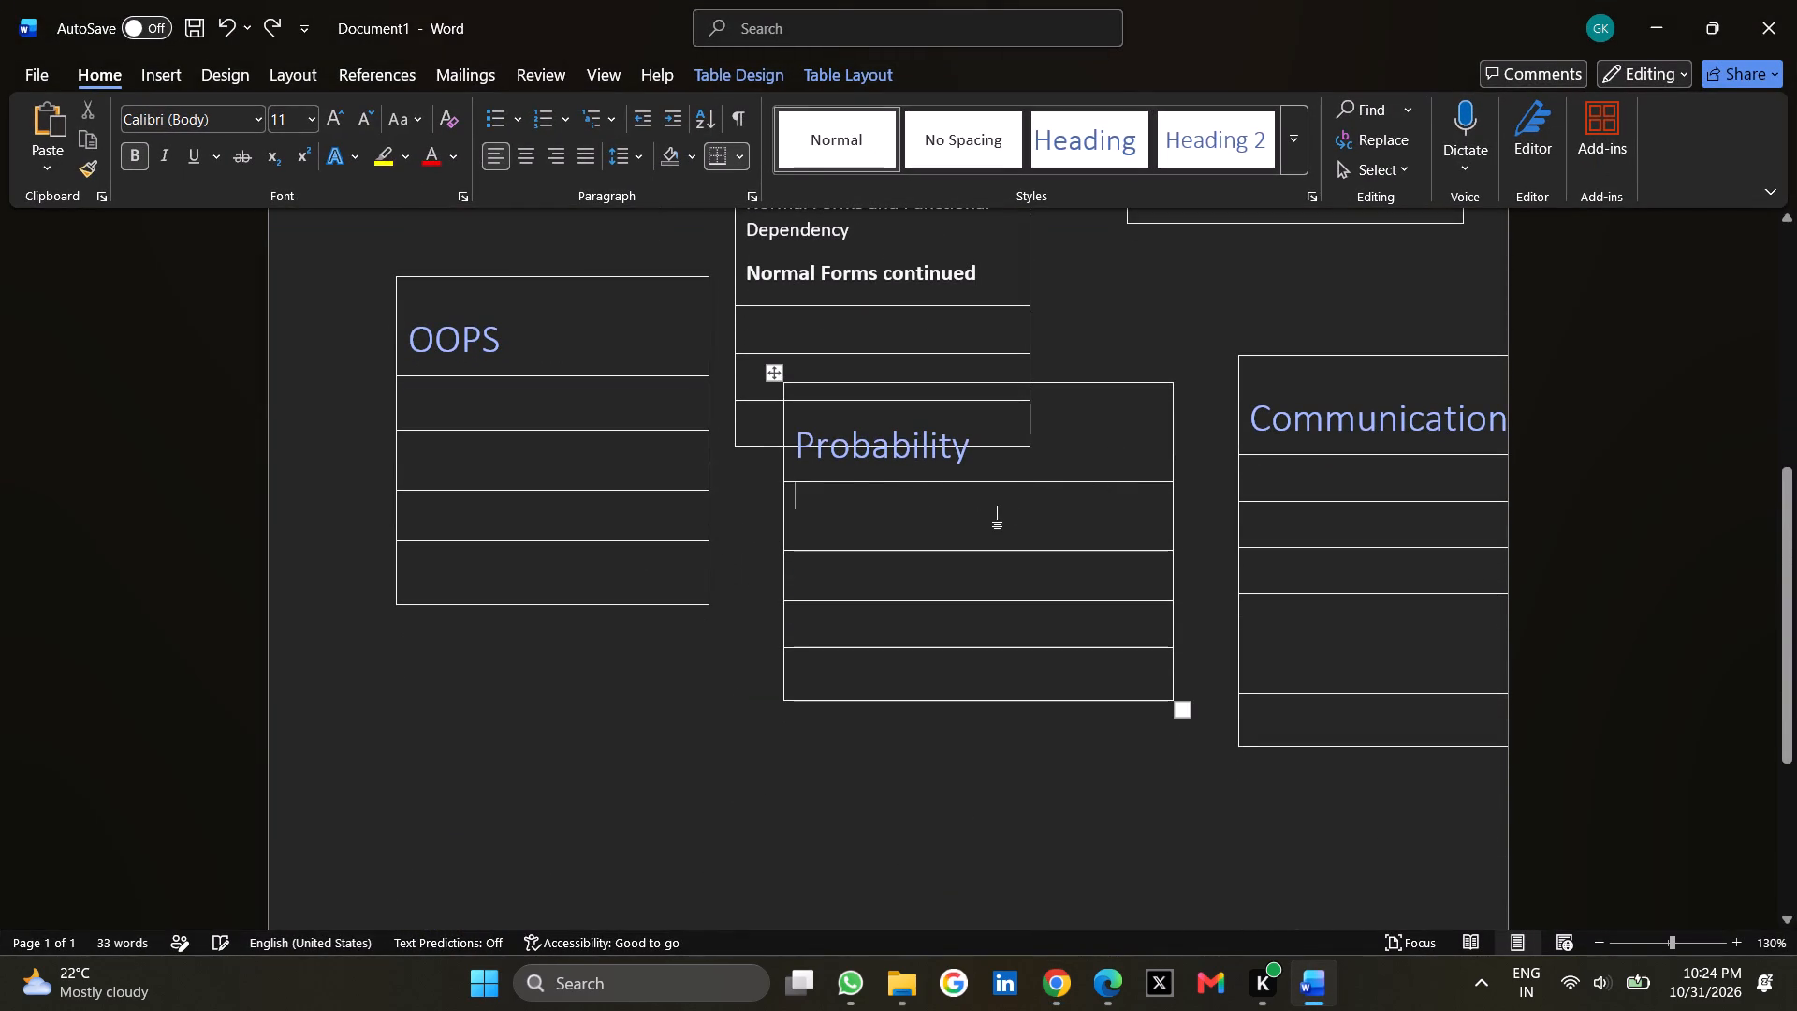
key(ctrl+v)
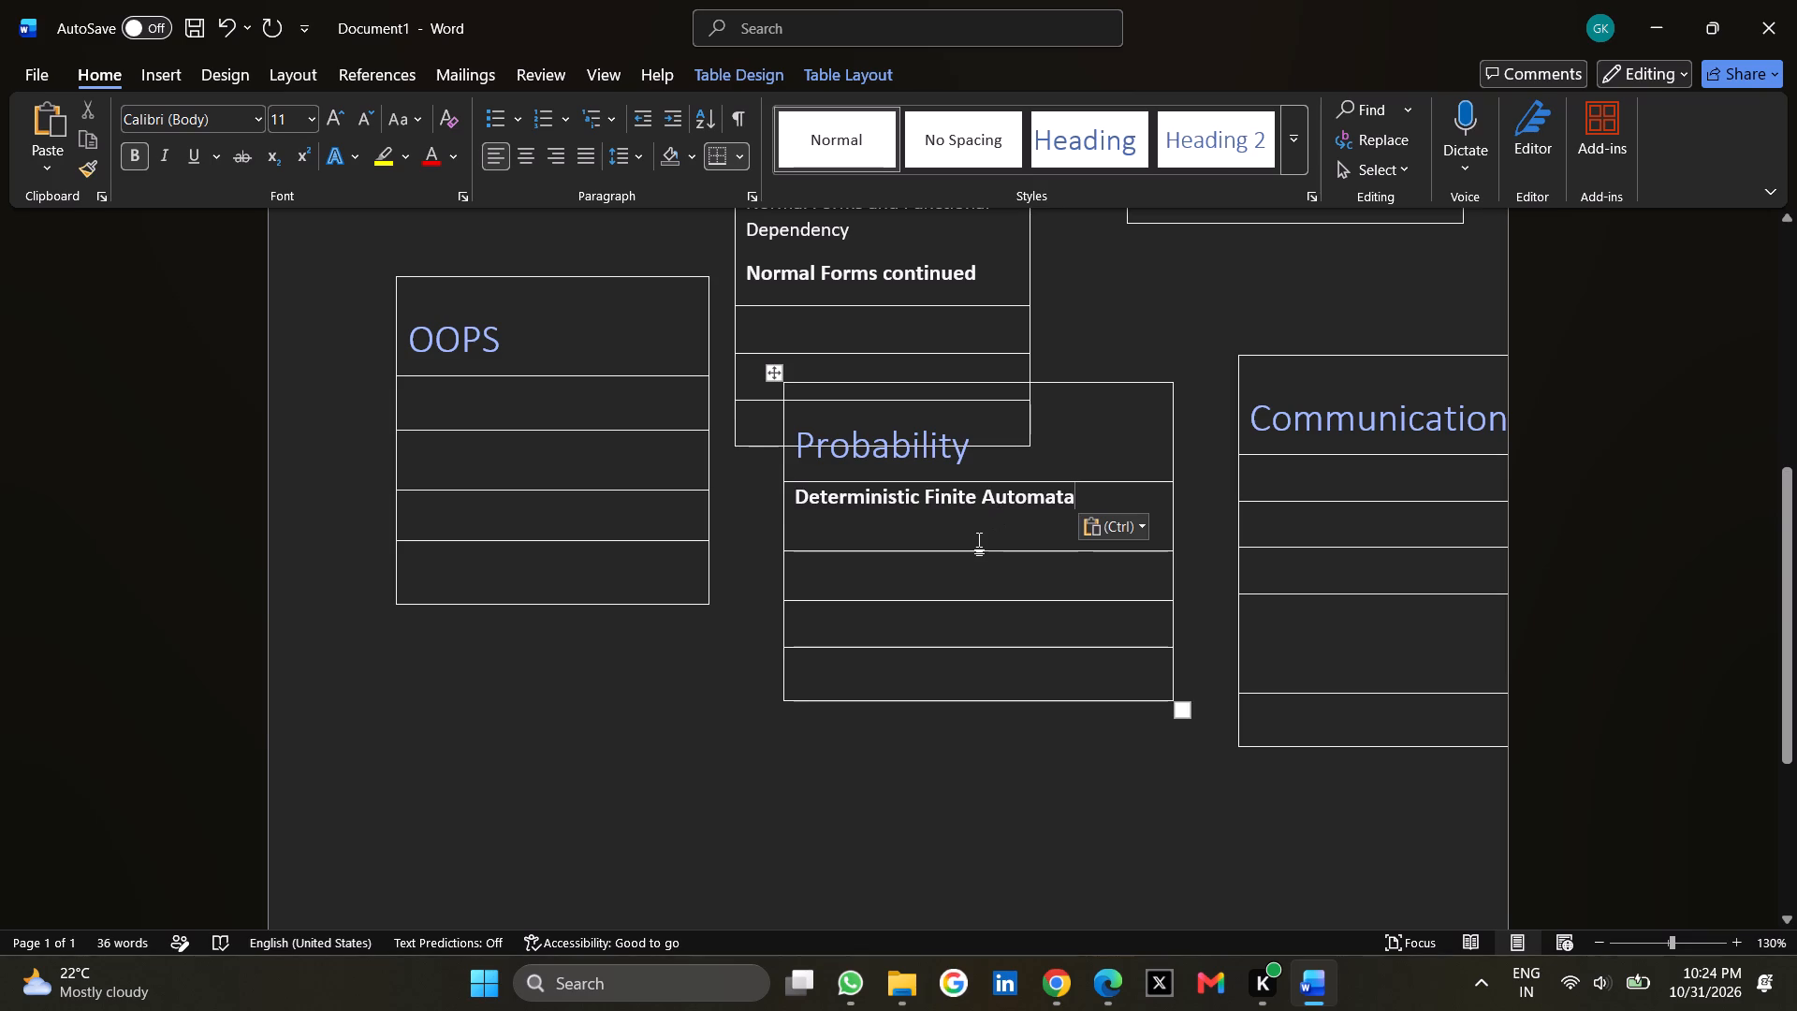
Copy the week 9 topic "Non-deterministic Finite Automata" from the PDF onto a new line below "Deterministic Finite Automata" in the Probability table.
key(alt+Tab)
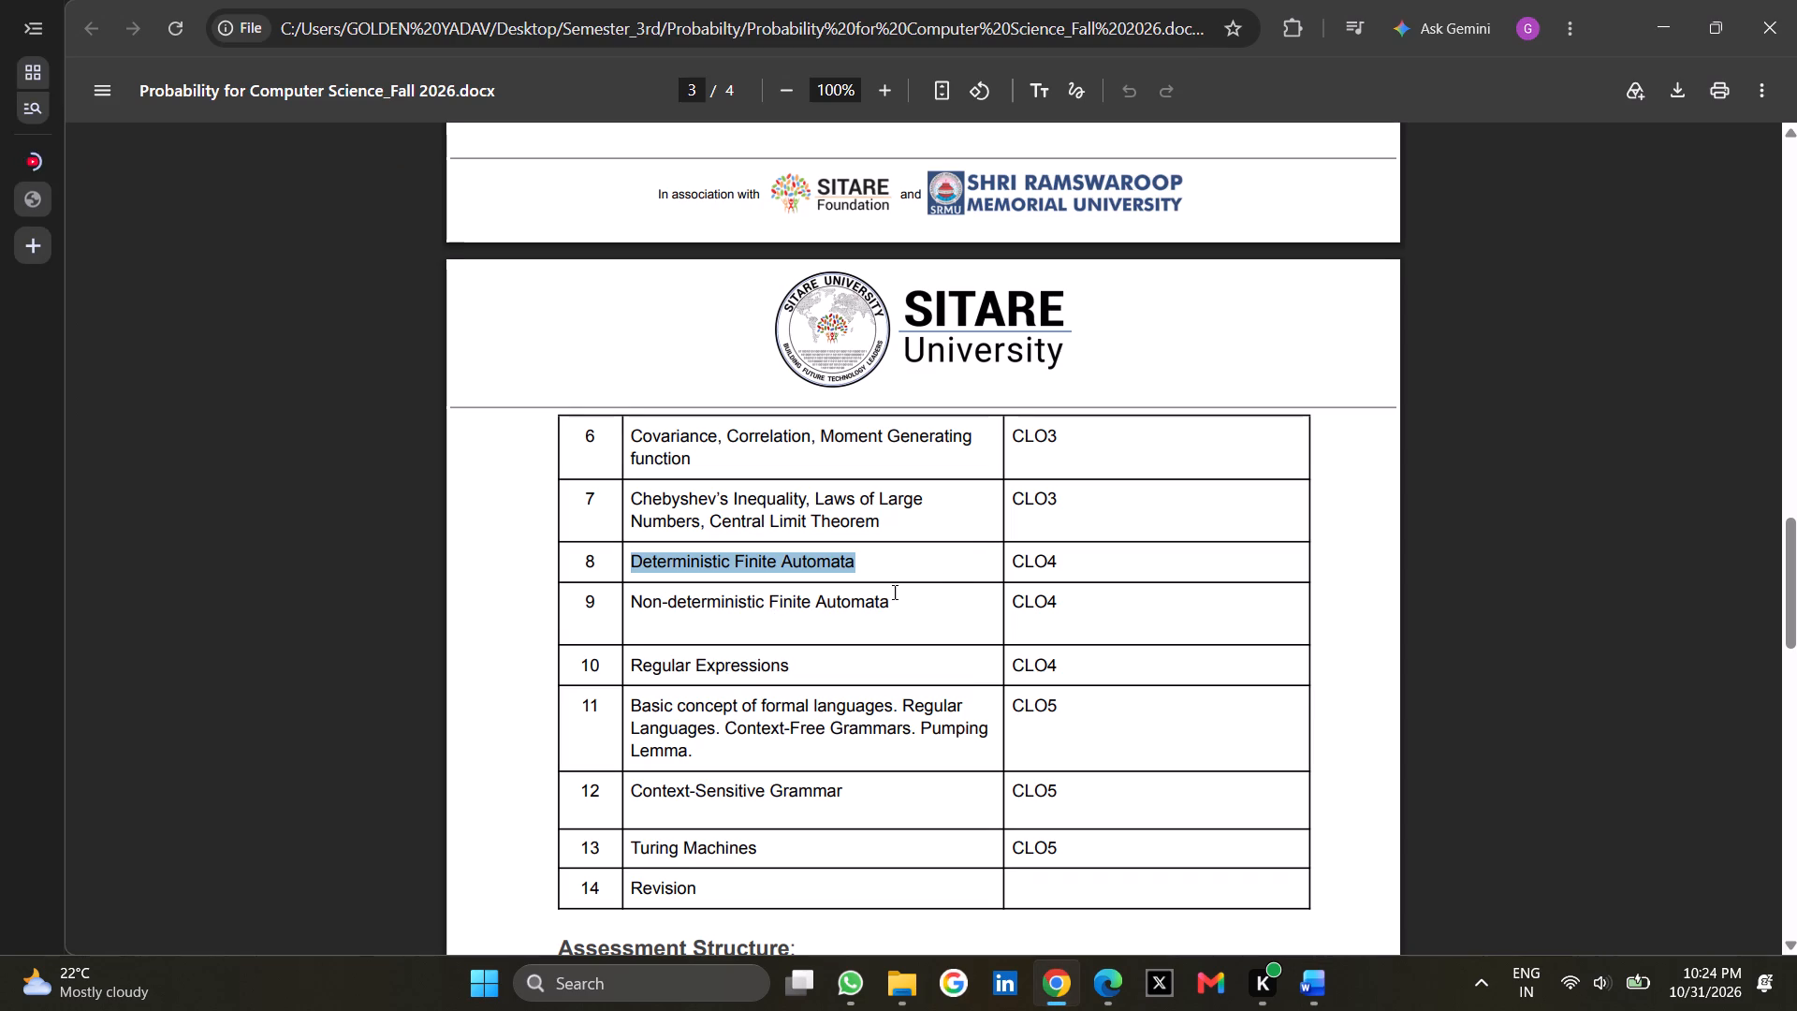
drag(905, 601, 635, 608)
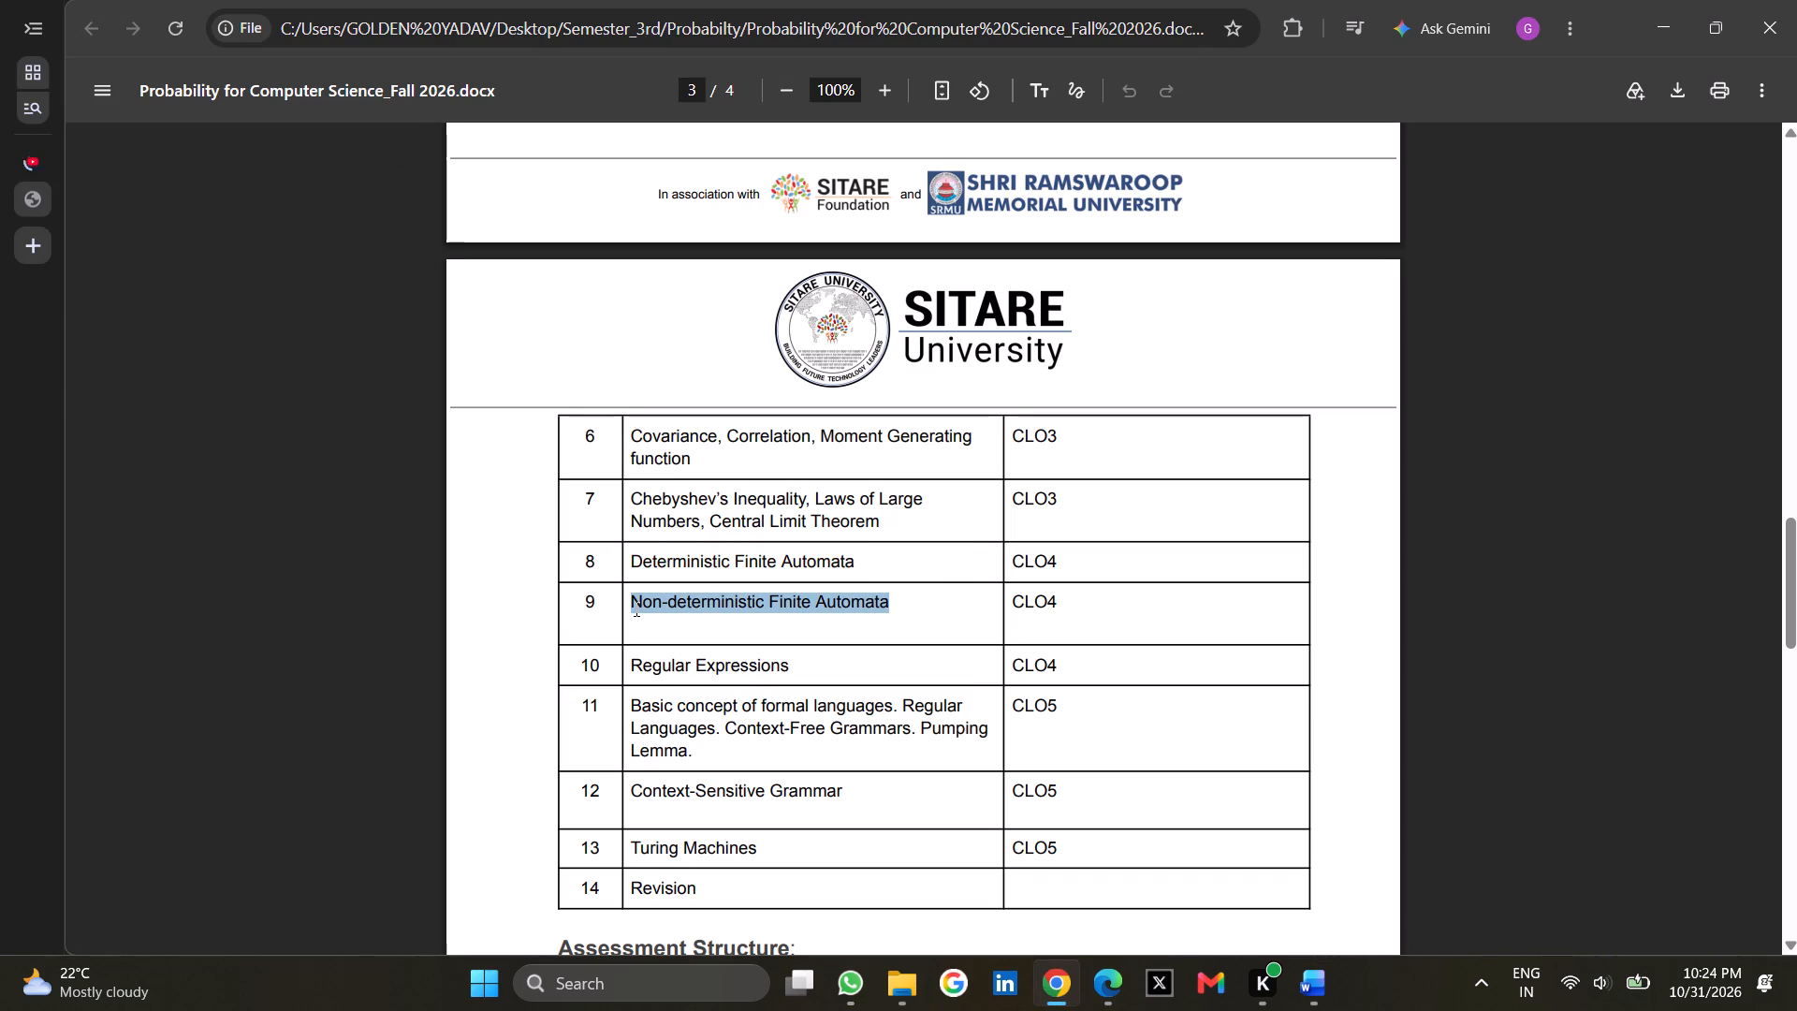
key(ctrl+c)
key(alt+Tab)
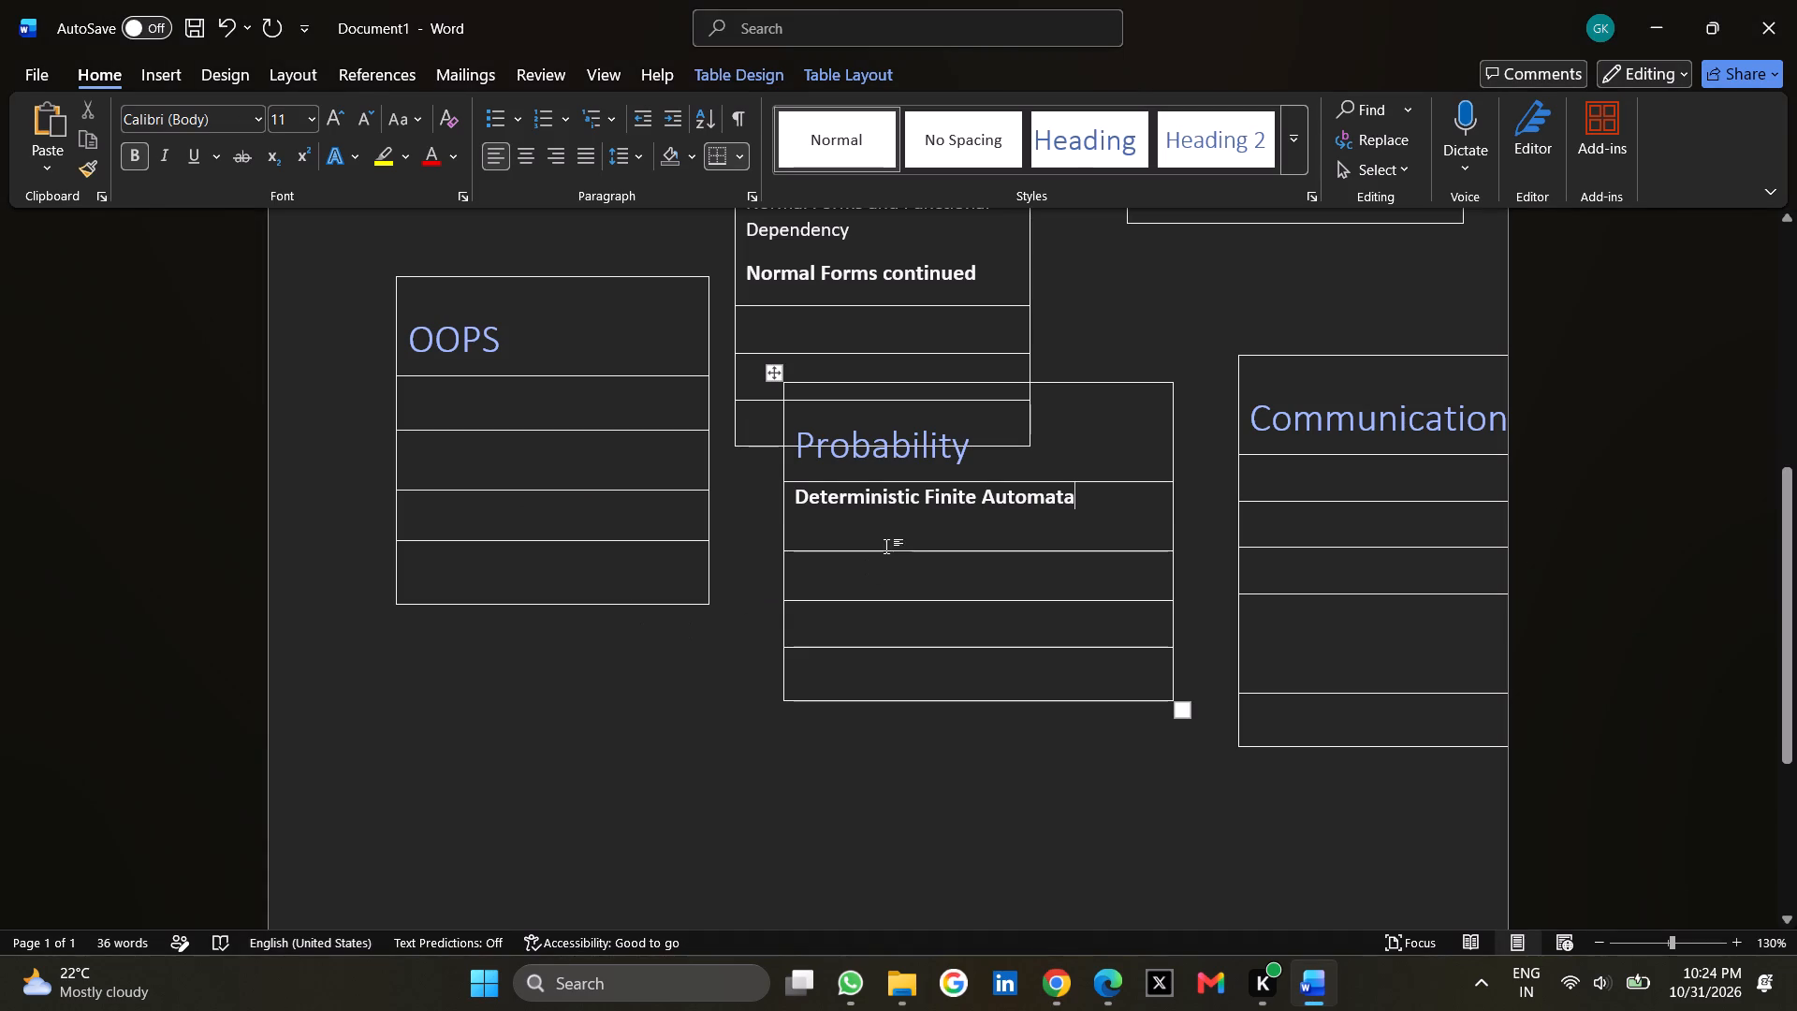
click(881, 538)
click(1112, 509)
key(Return)
key(ctrl+v)
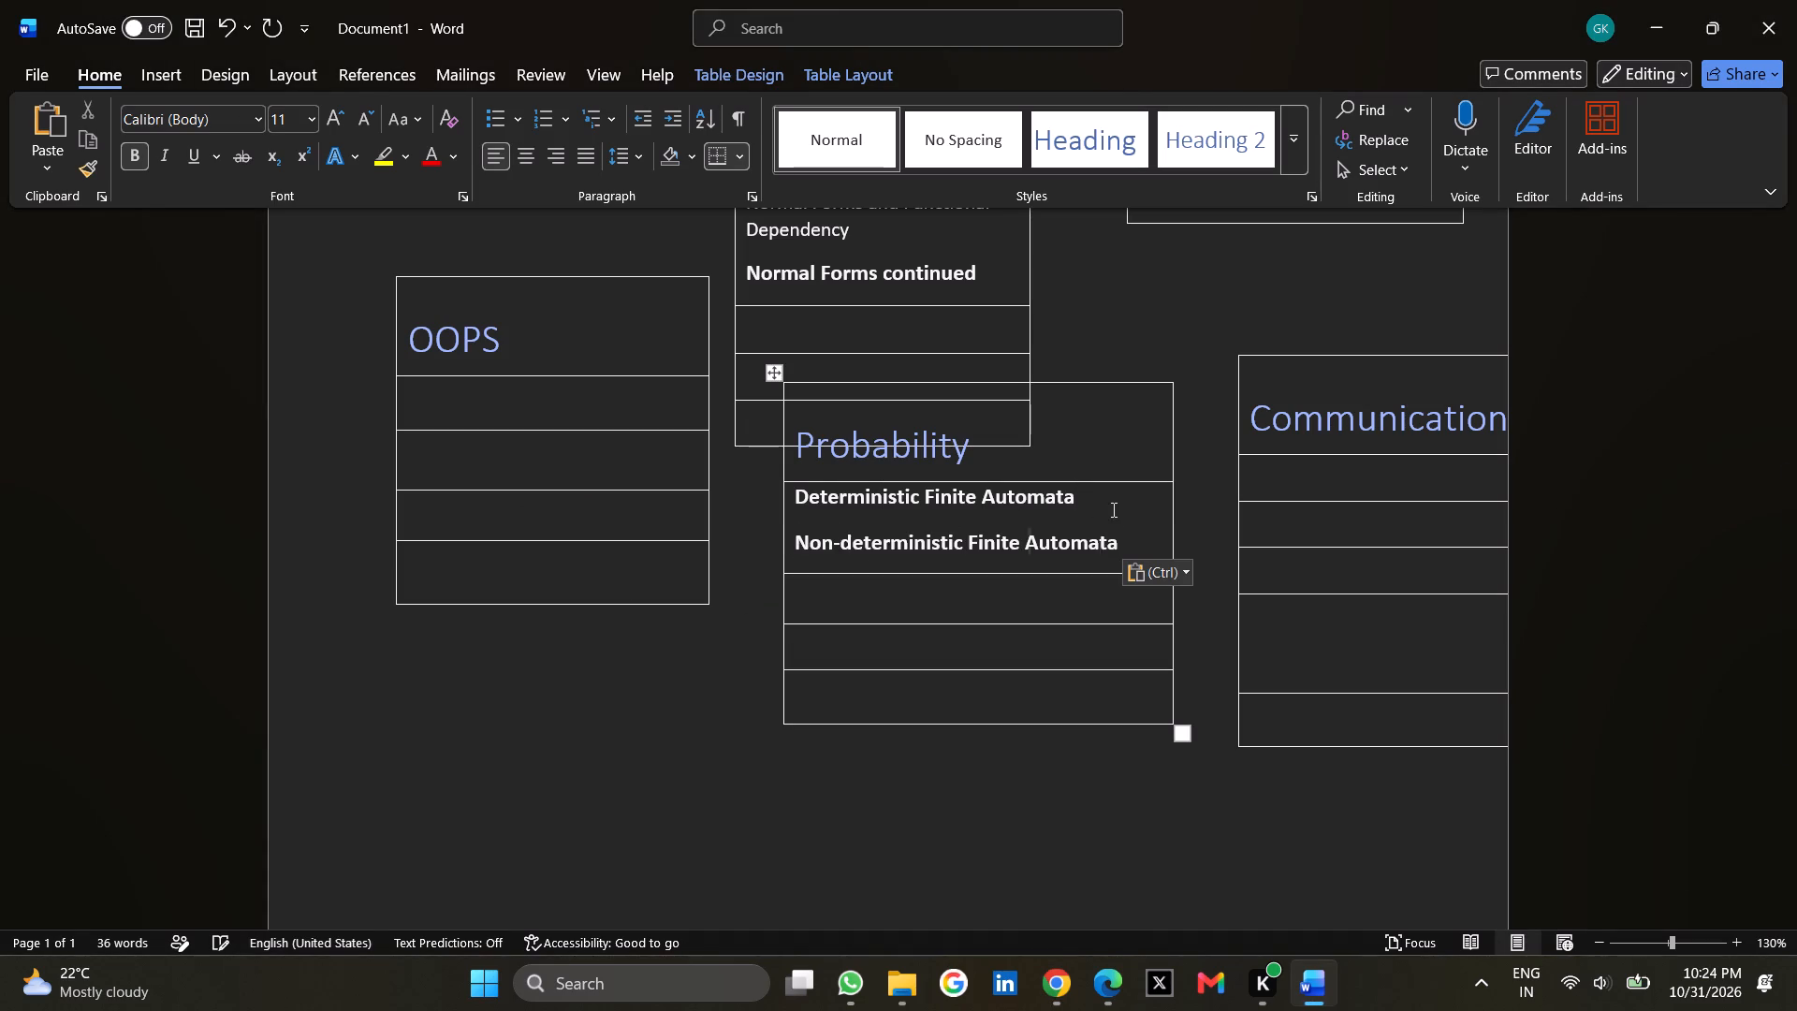
Copy the week 10 topic "Regular Expressions" from the PDF into the second row under the Probability heading in Document1.
key(alt+Tab)
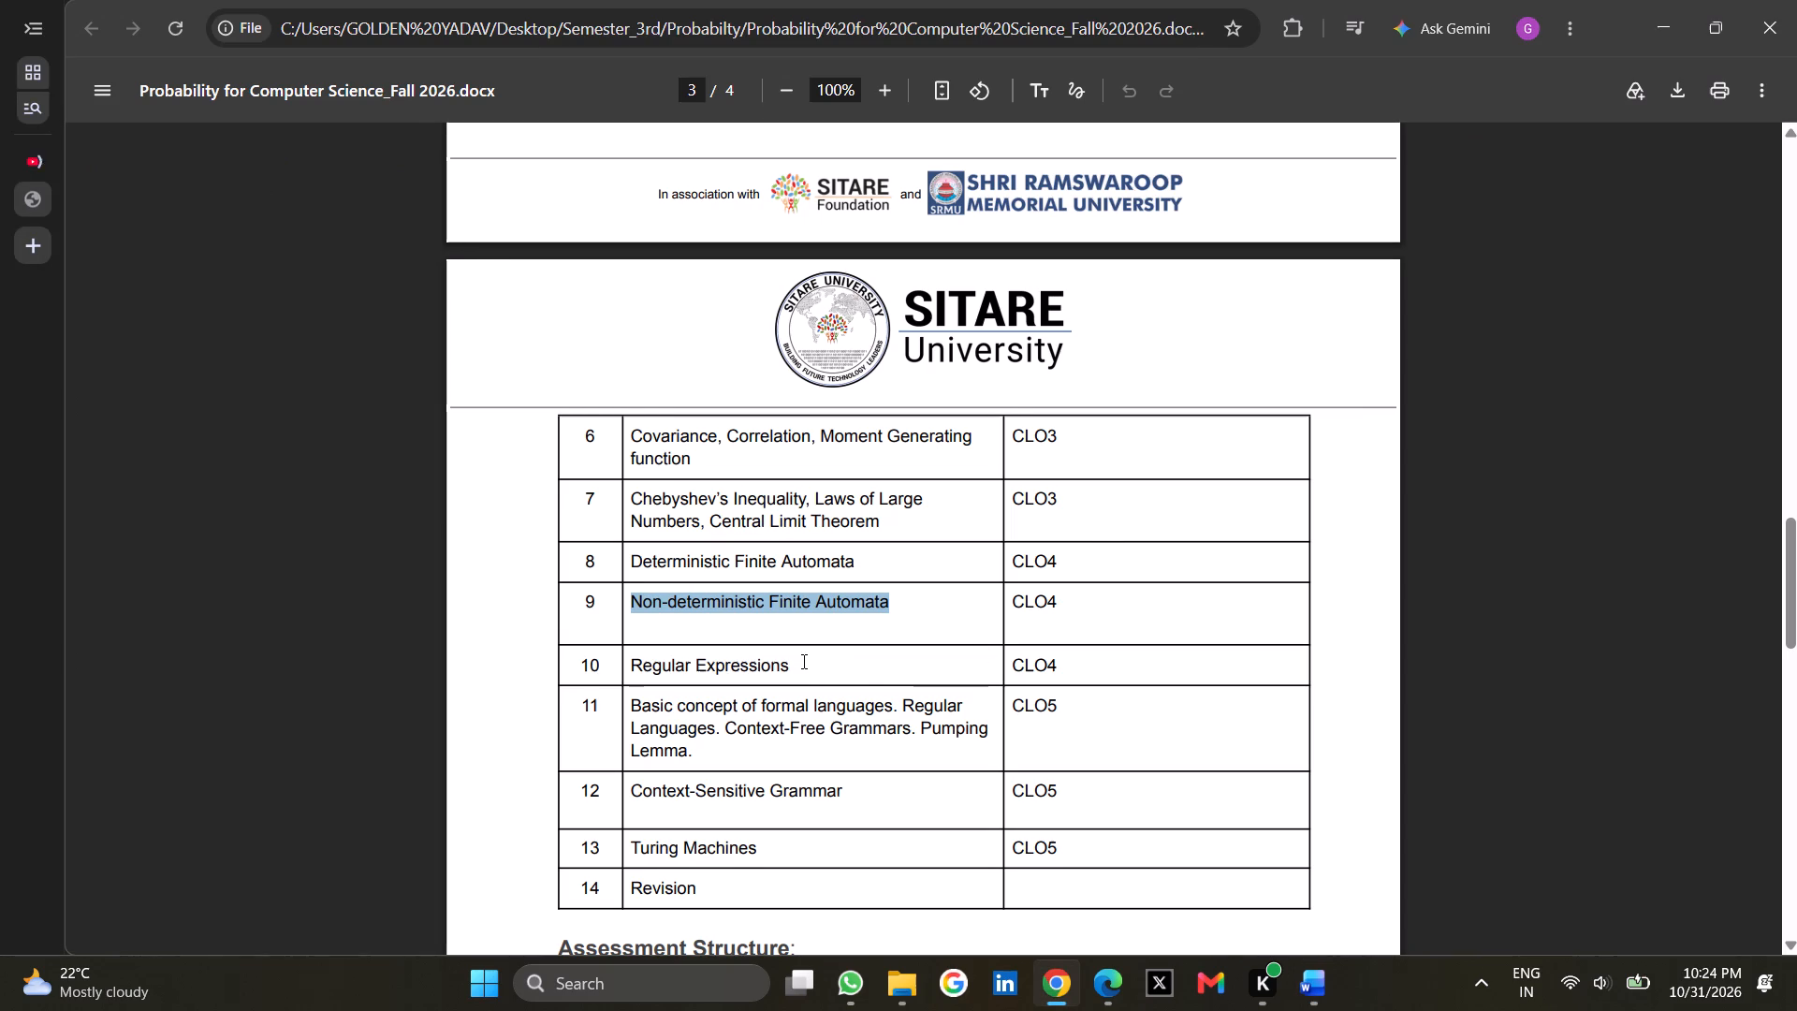
double_click(802, 661)
click(786, 662)
drag(786, 662, 653, 667)
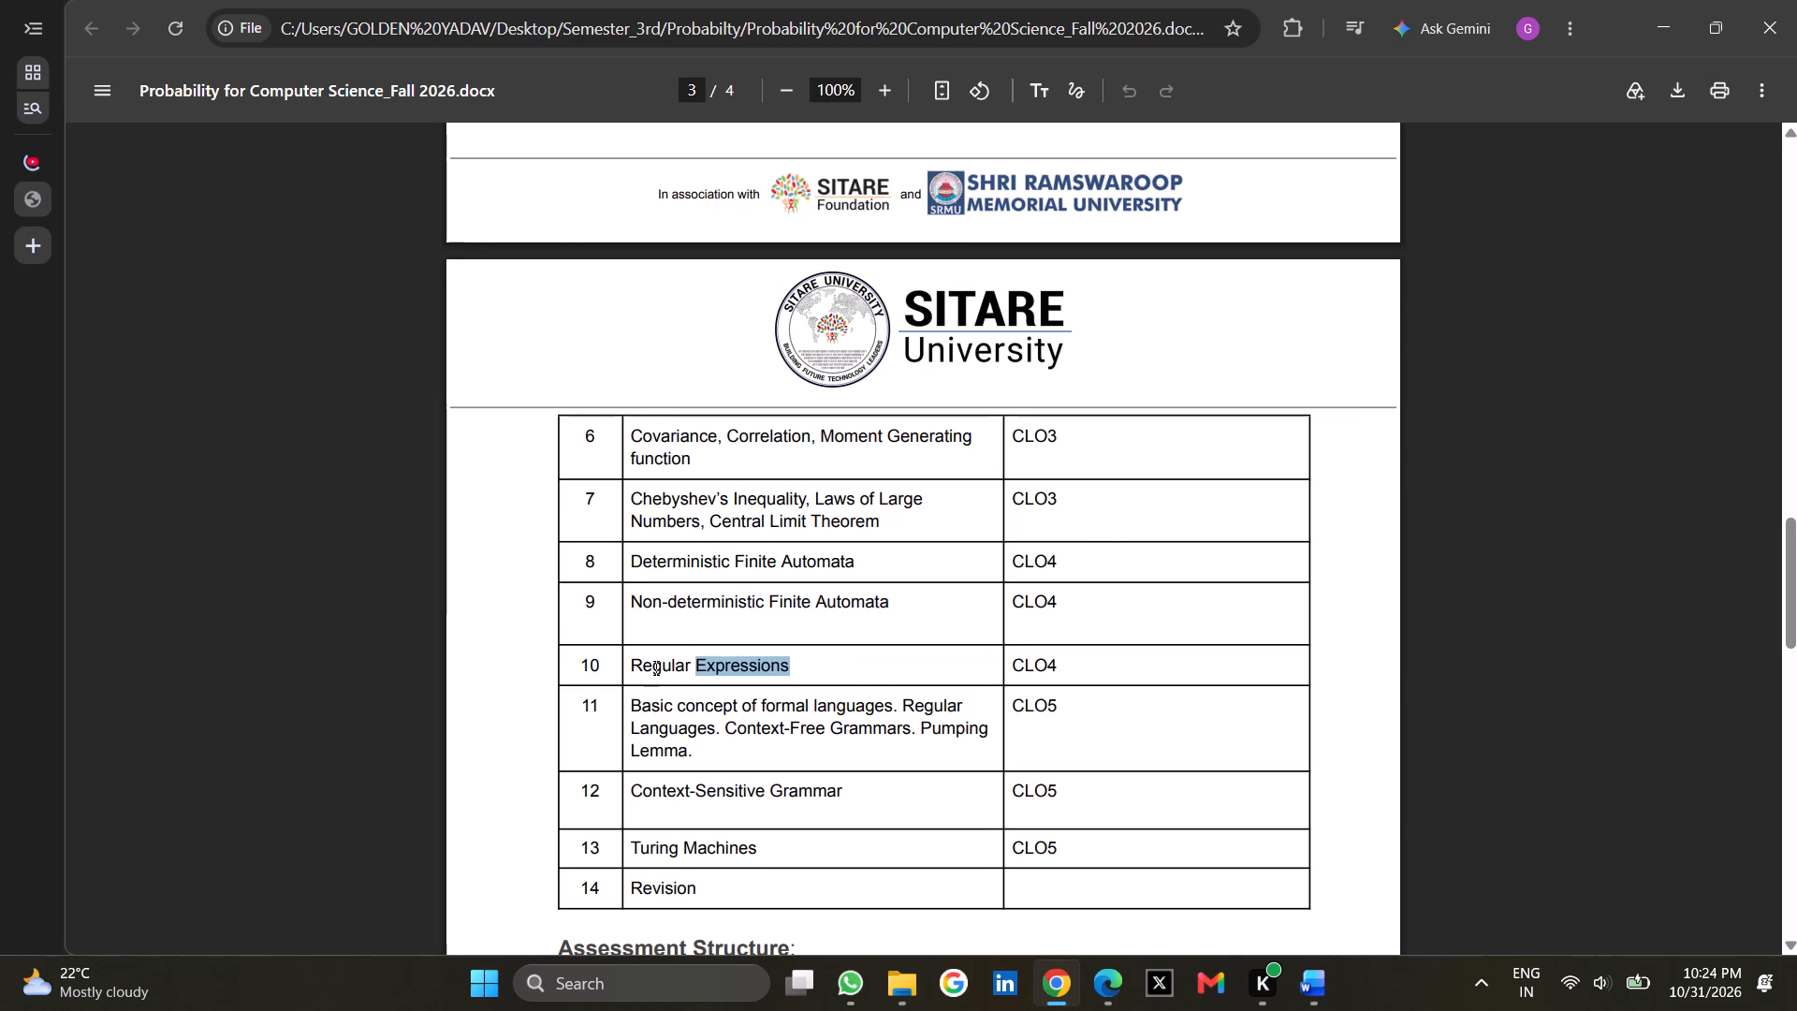
drag(653, 667, 639, 666)
click(828, 658)
drag(795, 665, 701, 670)
drag(701, 670, 634, 672)
key(ctrl+c)
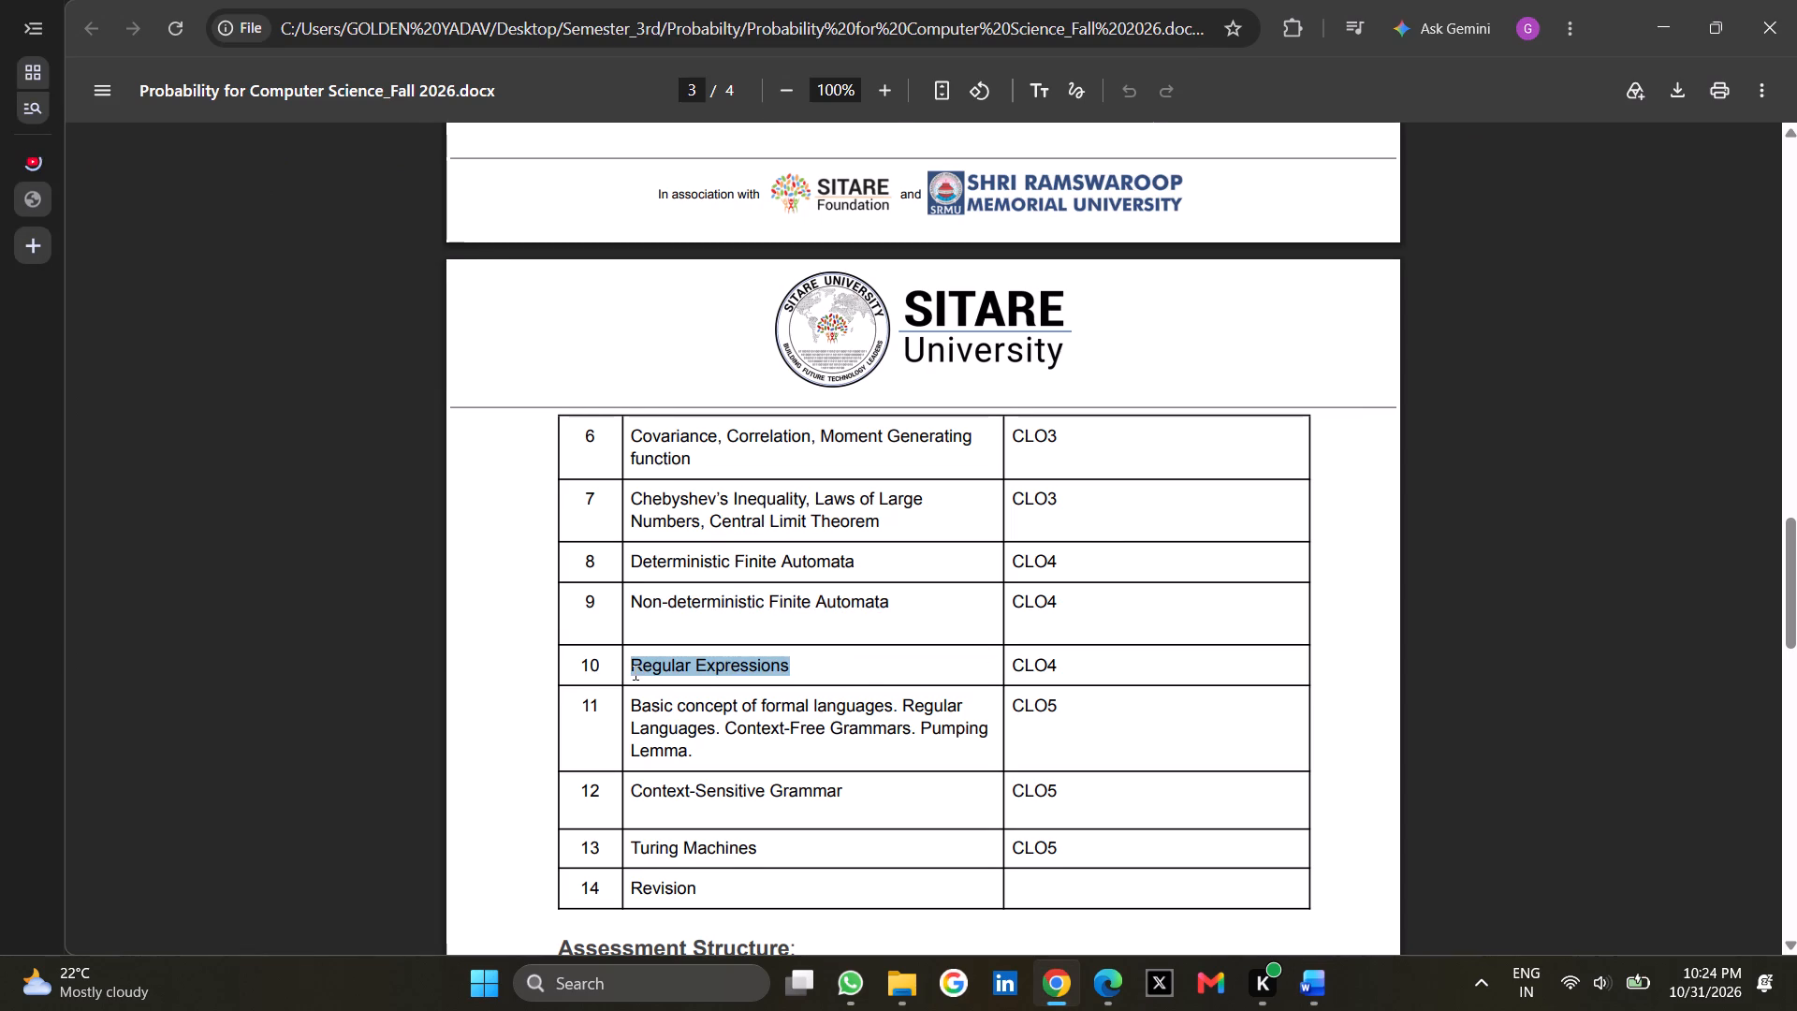
key(alt+Tab)
click(862, 588)
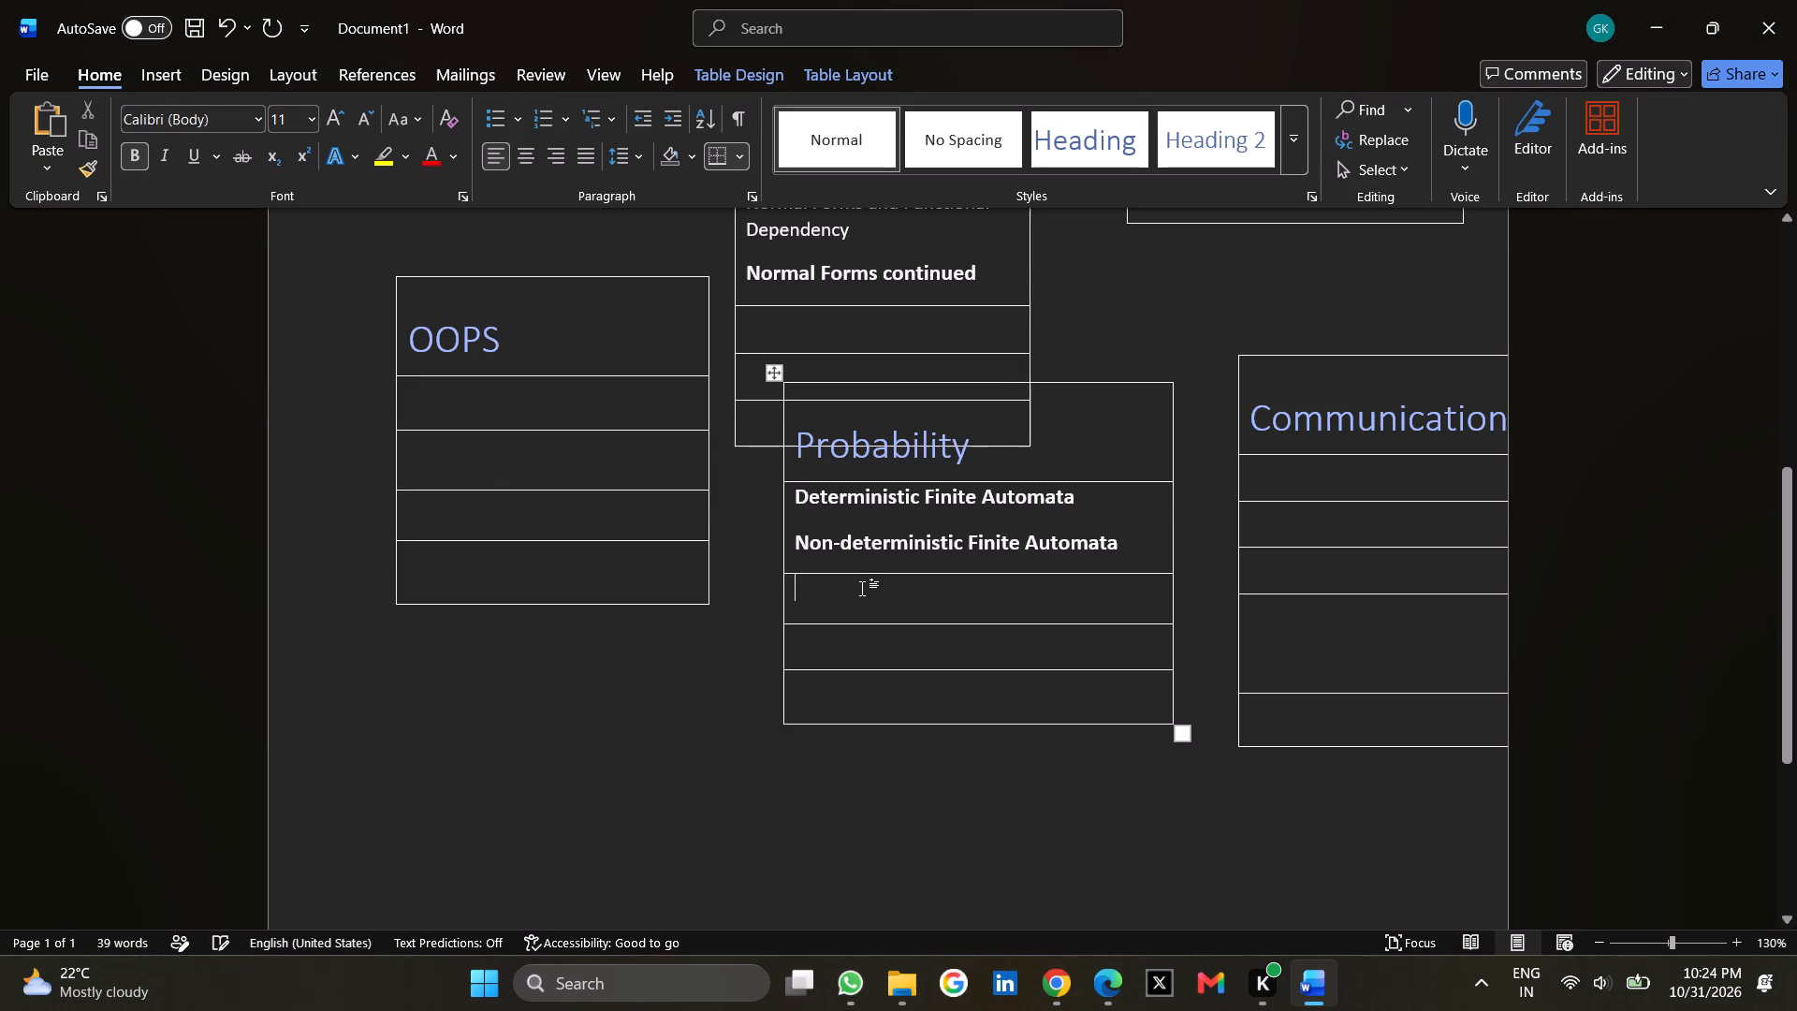
key(ctrl+v)
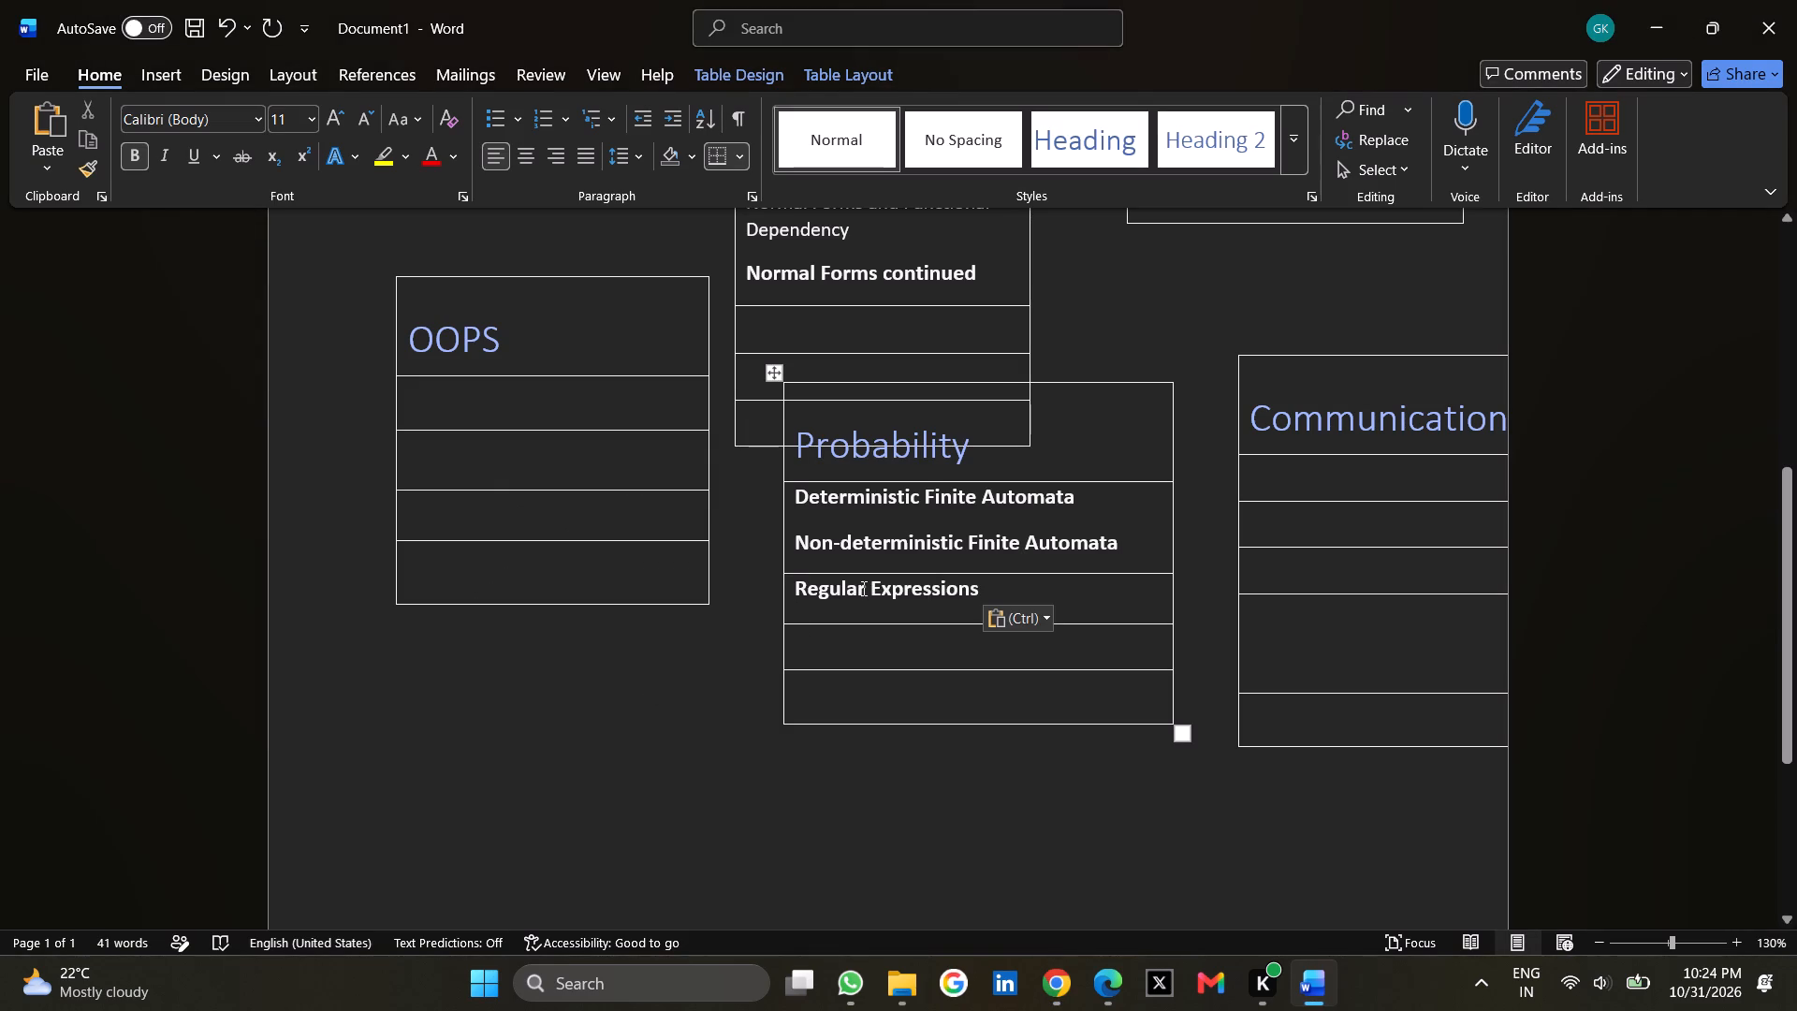
Copy the full week 11 topic, from "Basic concept of formal languages" to "Pumping Lemma.", into the third row under the Probability heading.
key(alt+Tab)
key(alt+Tab)
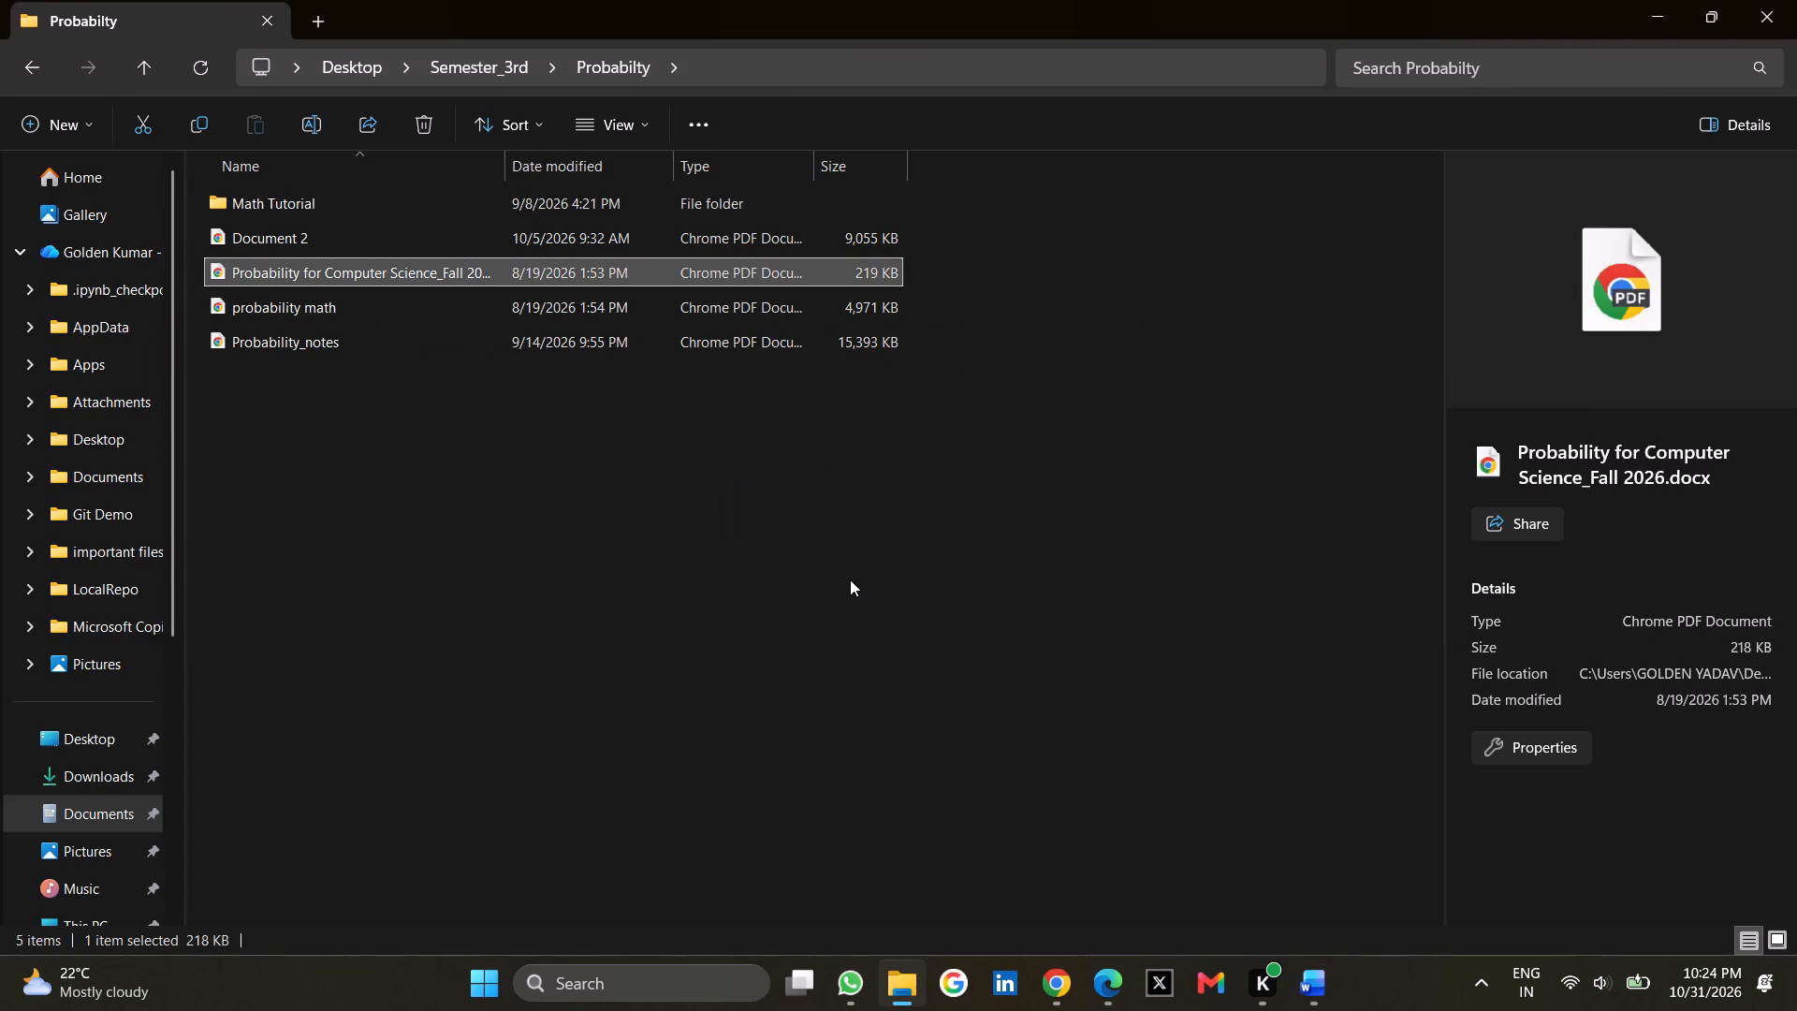
key(alt+Tab)
key(alt+Tab)
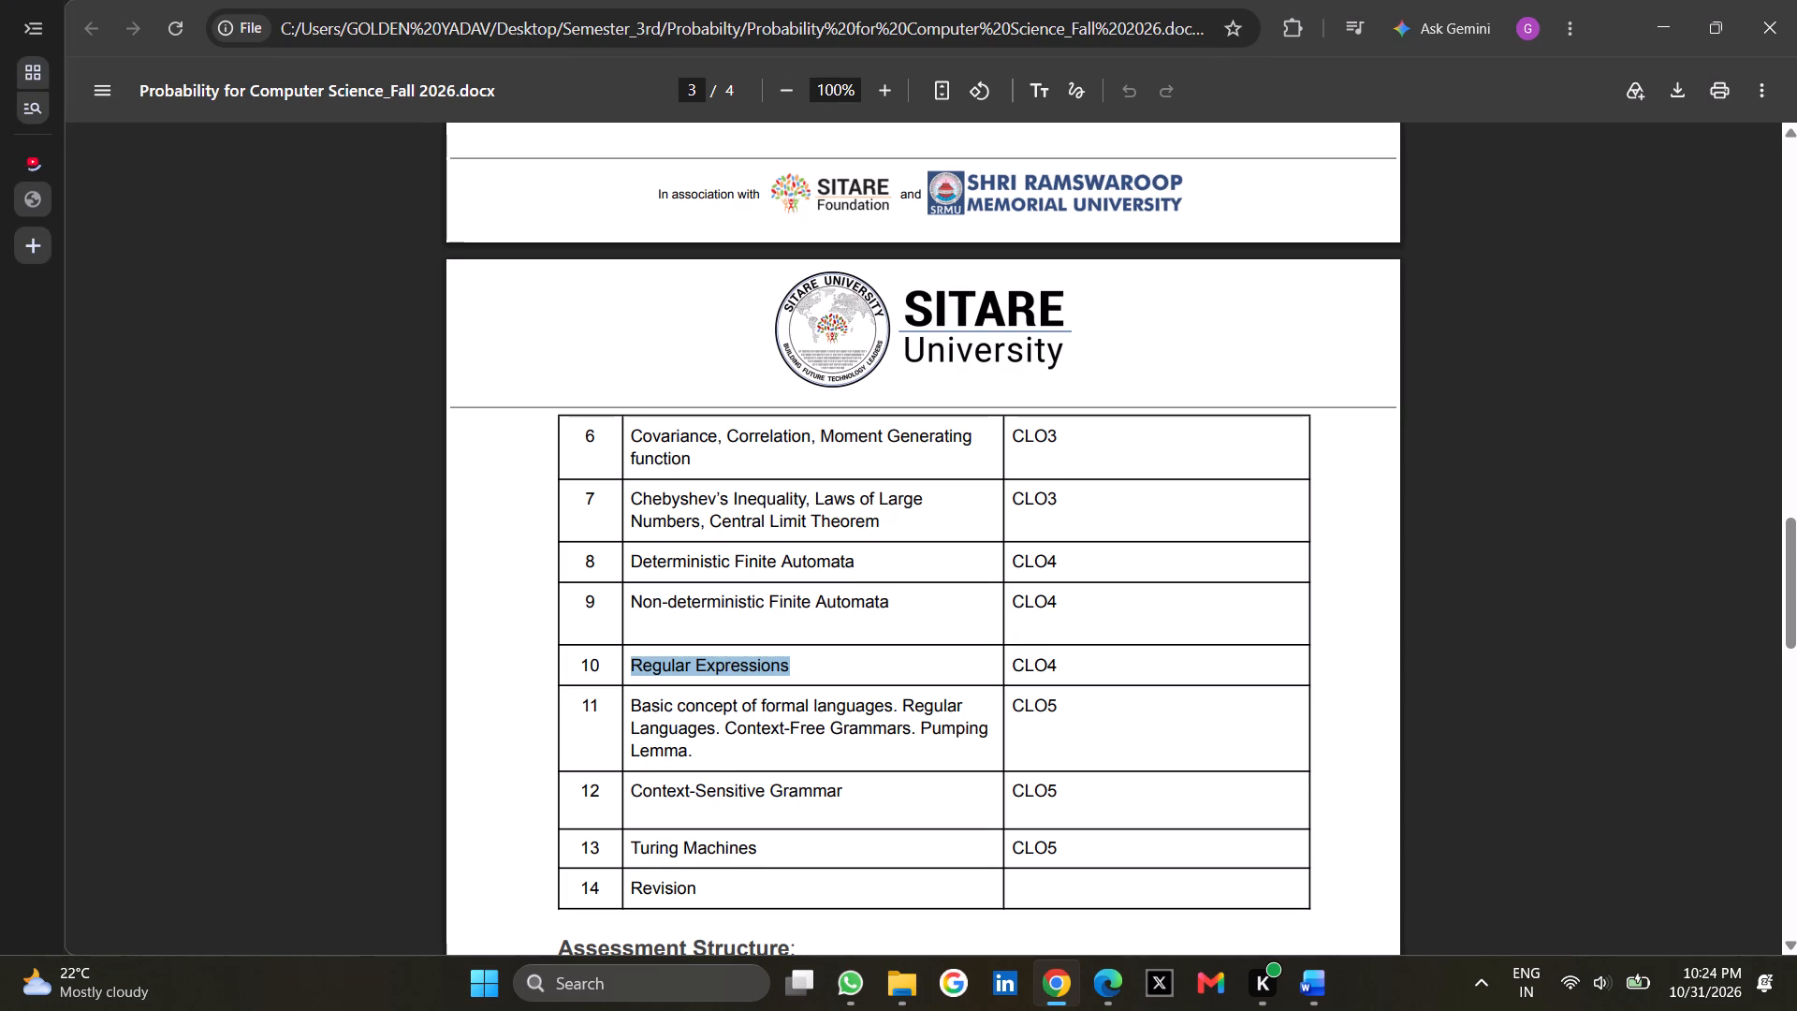
drag(692, 760, 680, 755)
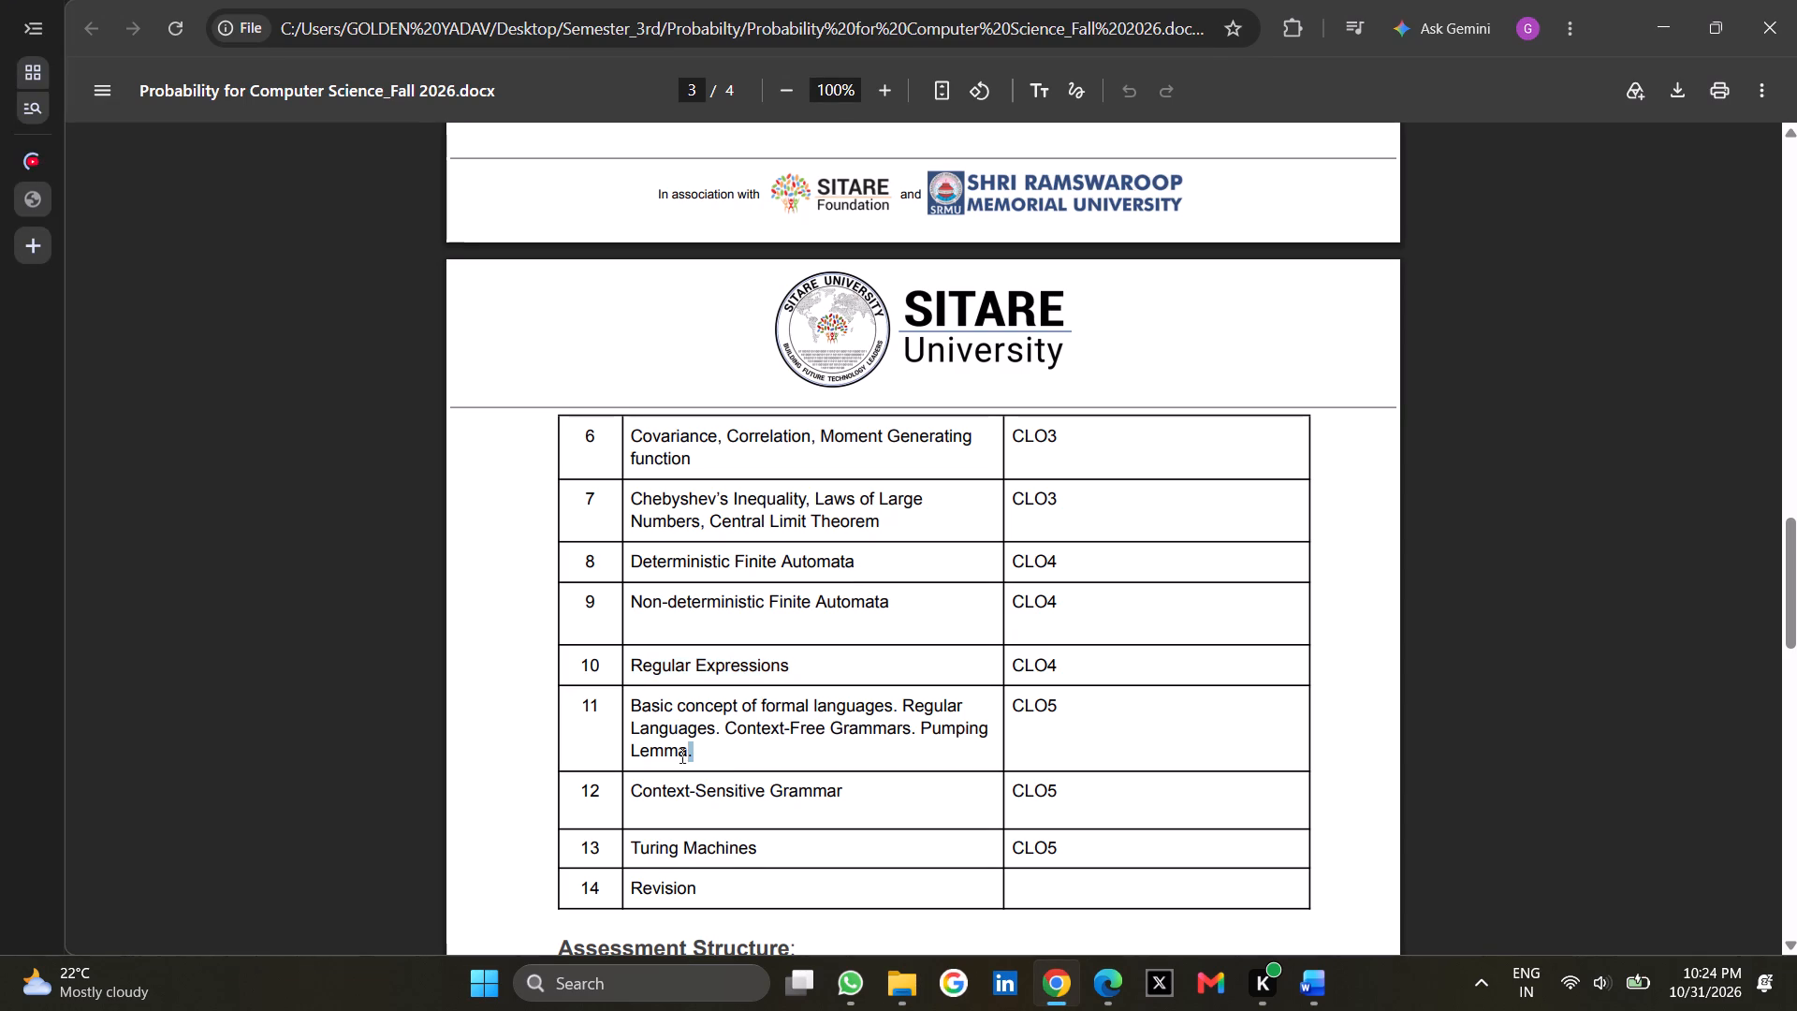
drag(680, 755, 627, 710)
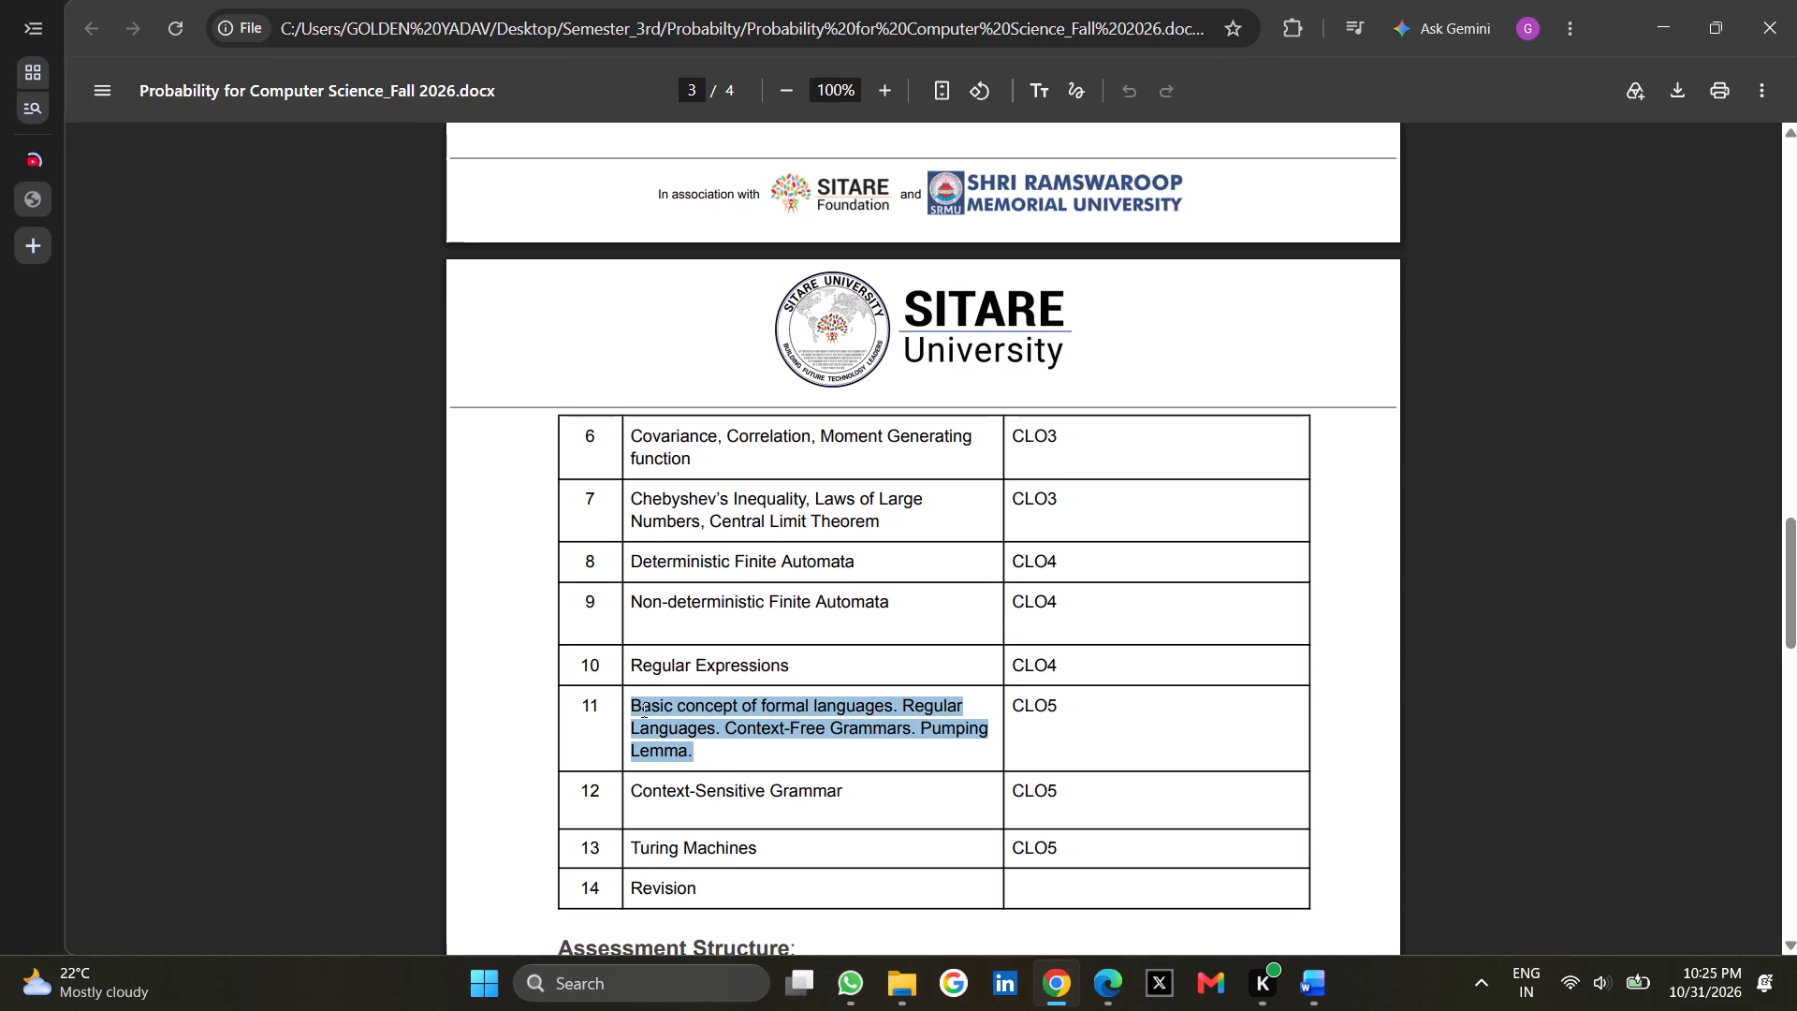
key(ctrl+c)
key(alt+Tab)
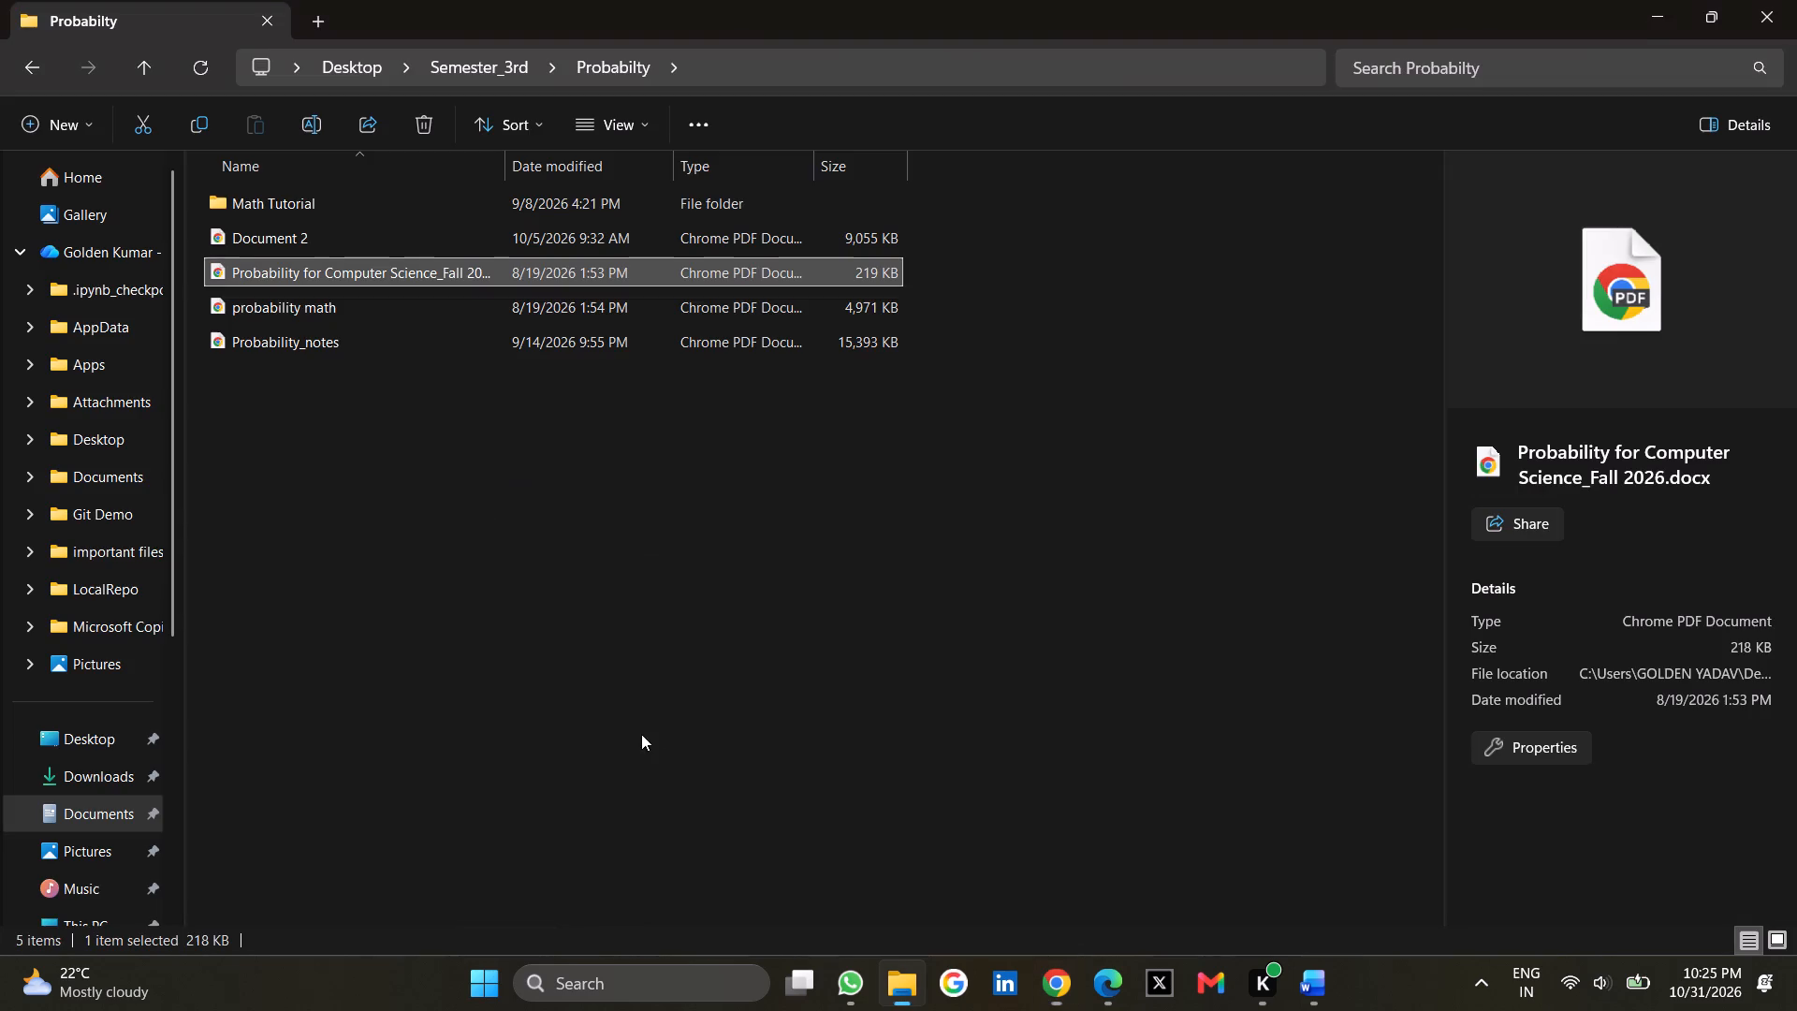
key(alt+Tab)
key(alt+Tab)
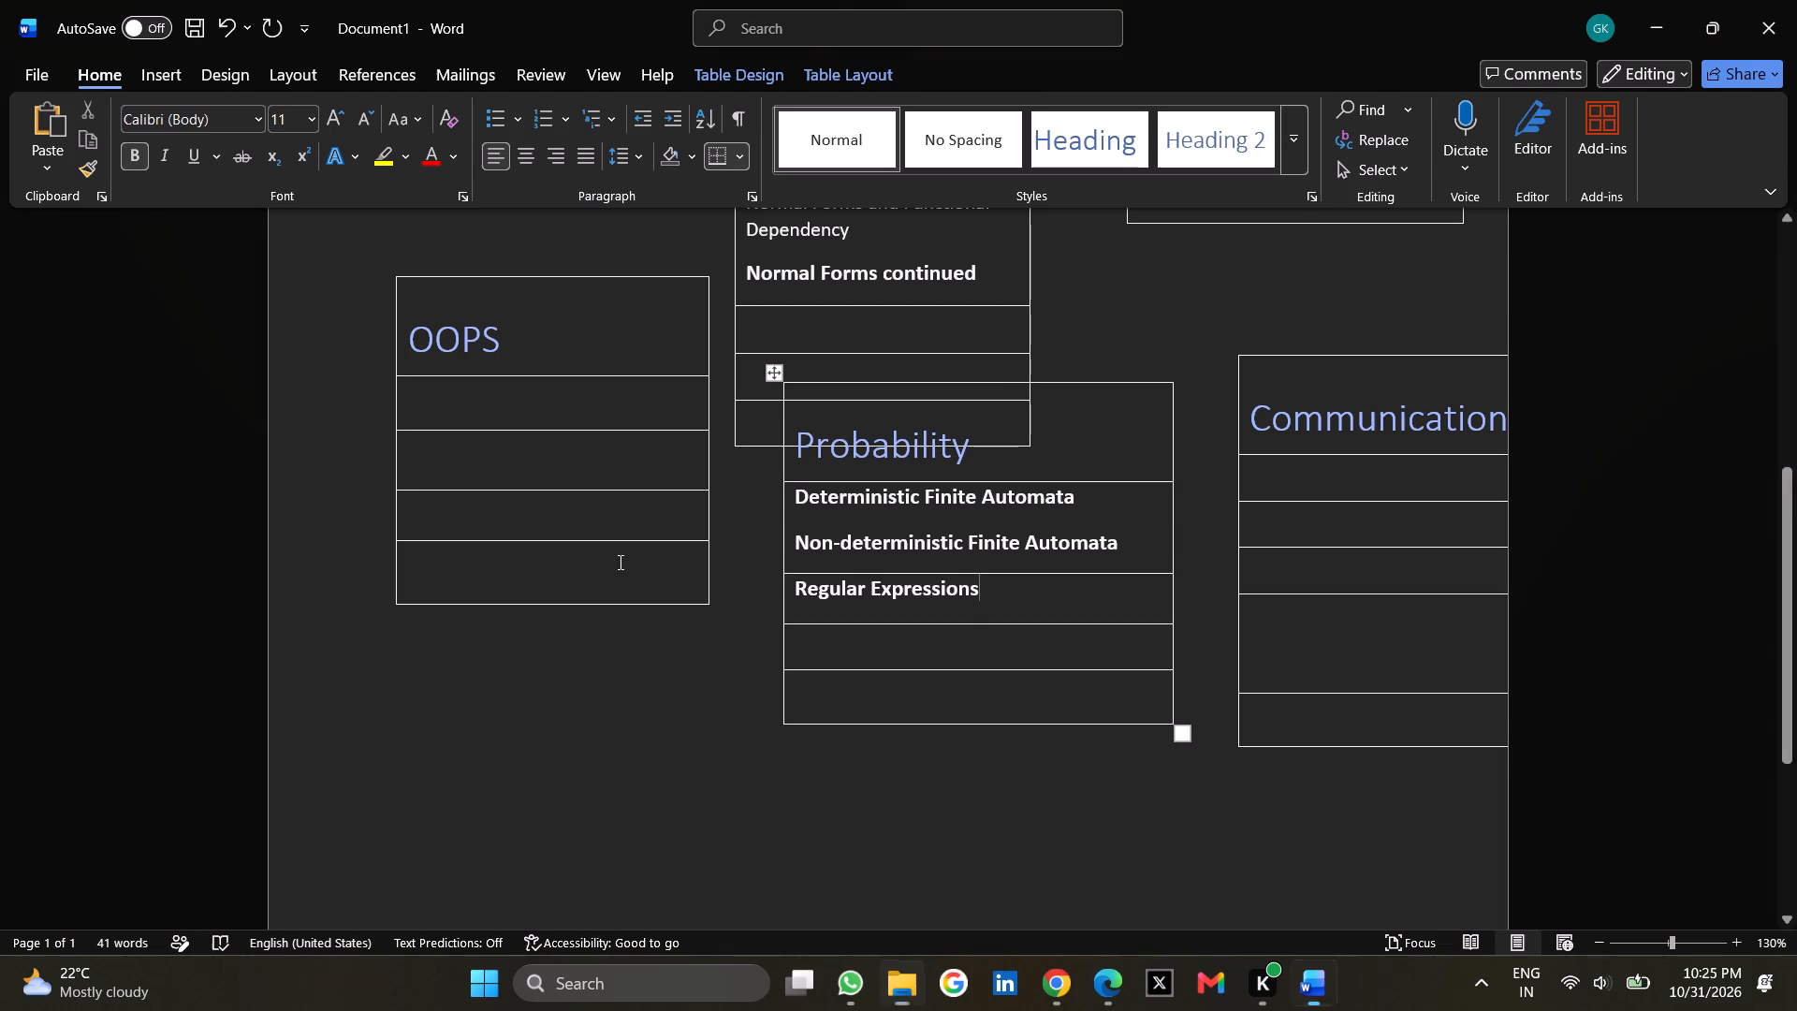
click(828, 643)
key(ctrl+v)
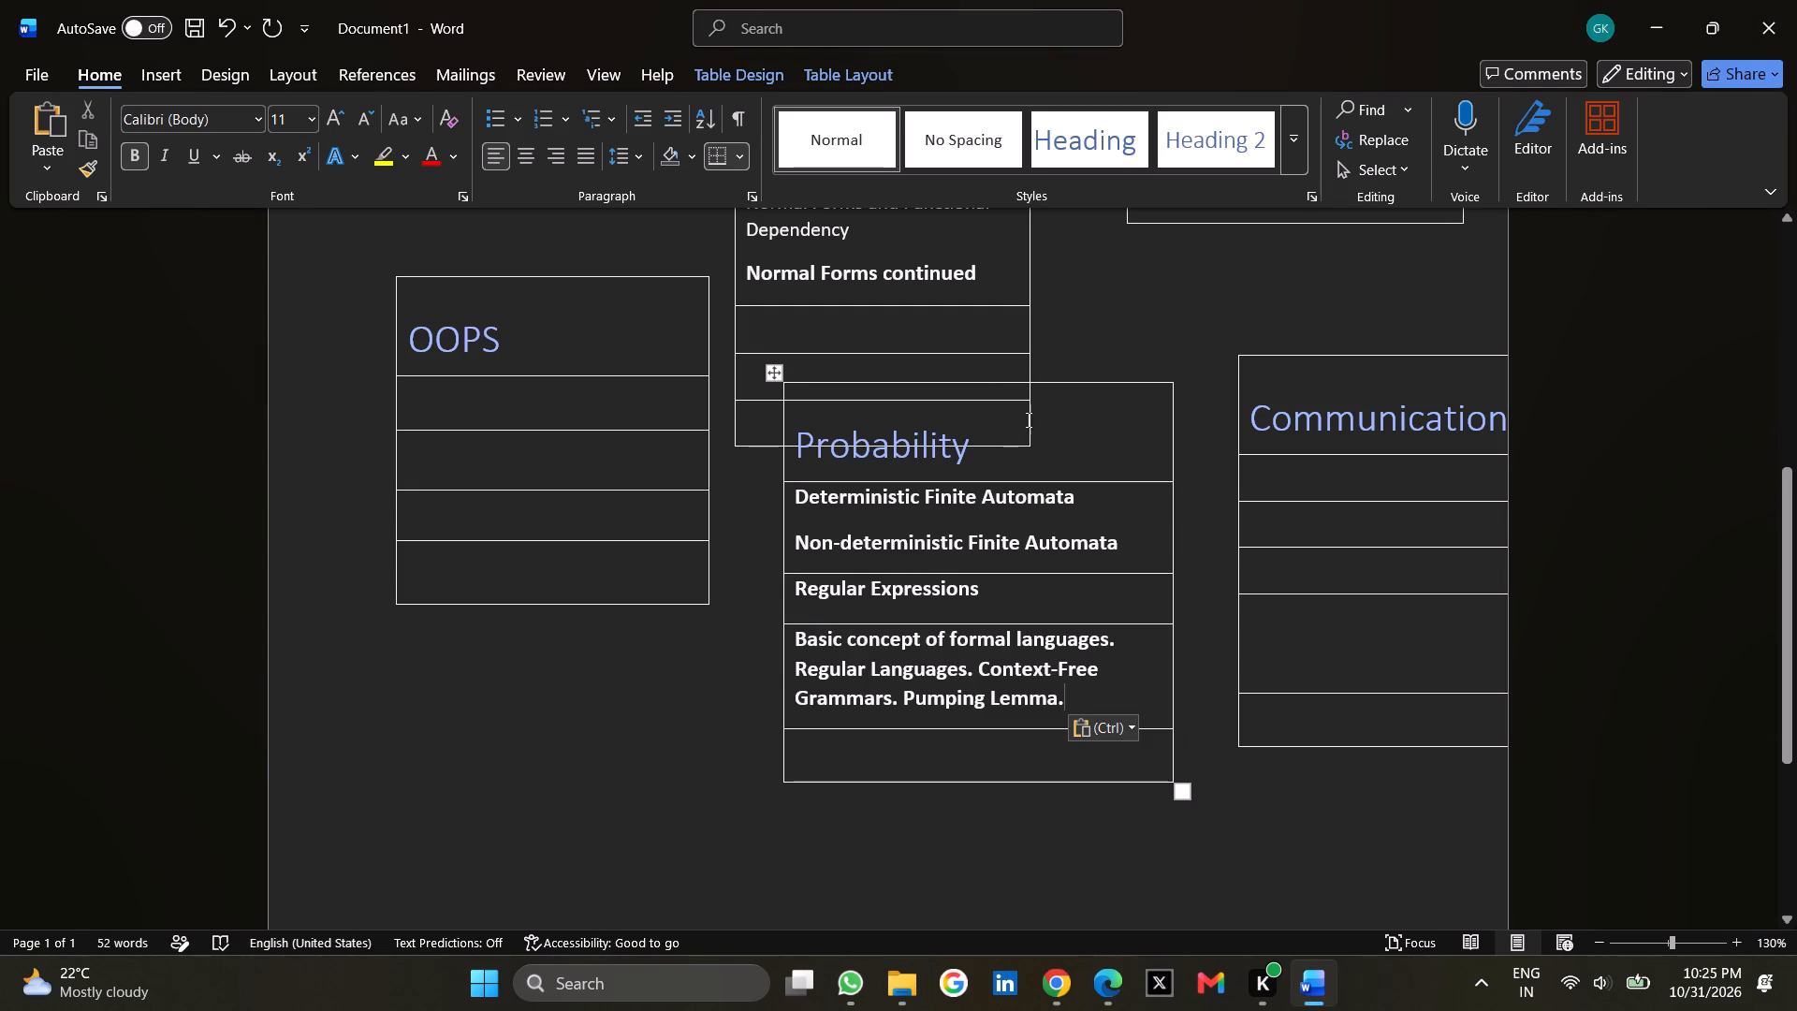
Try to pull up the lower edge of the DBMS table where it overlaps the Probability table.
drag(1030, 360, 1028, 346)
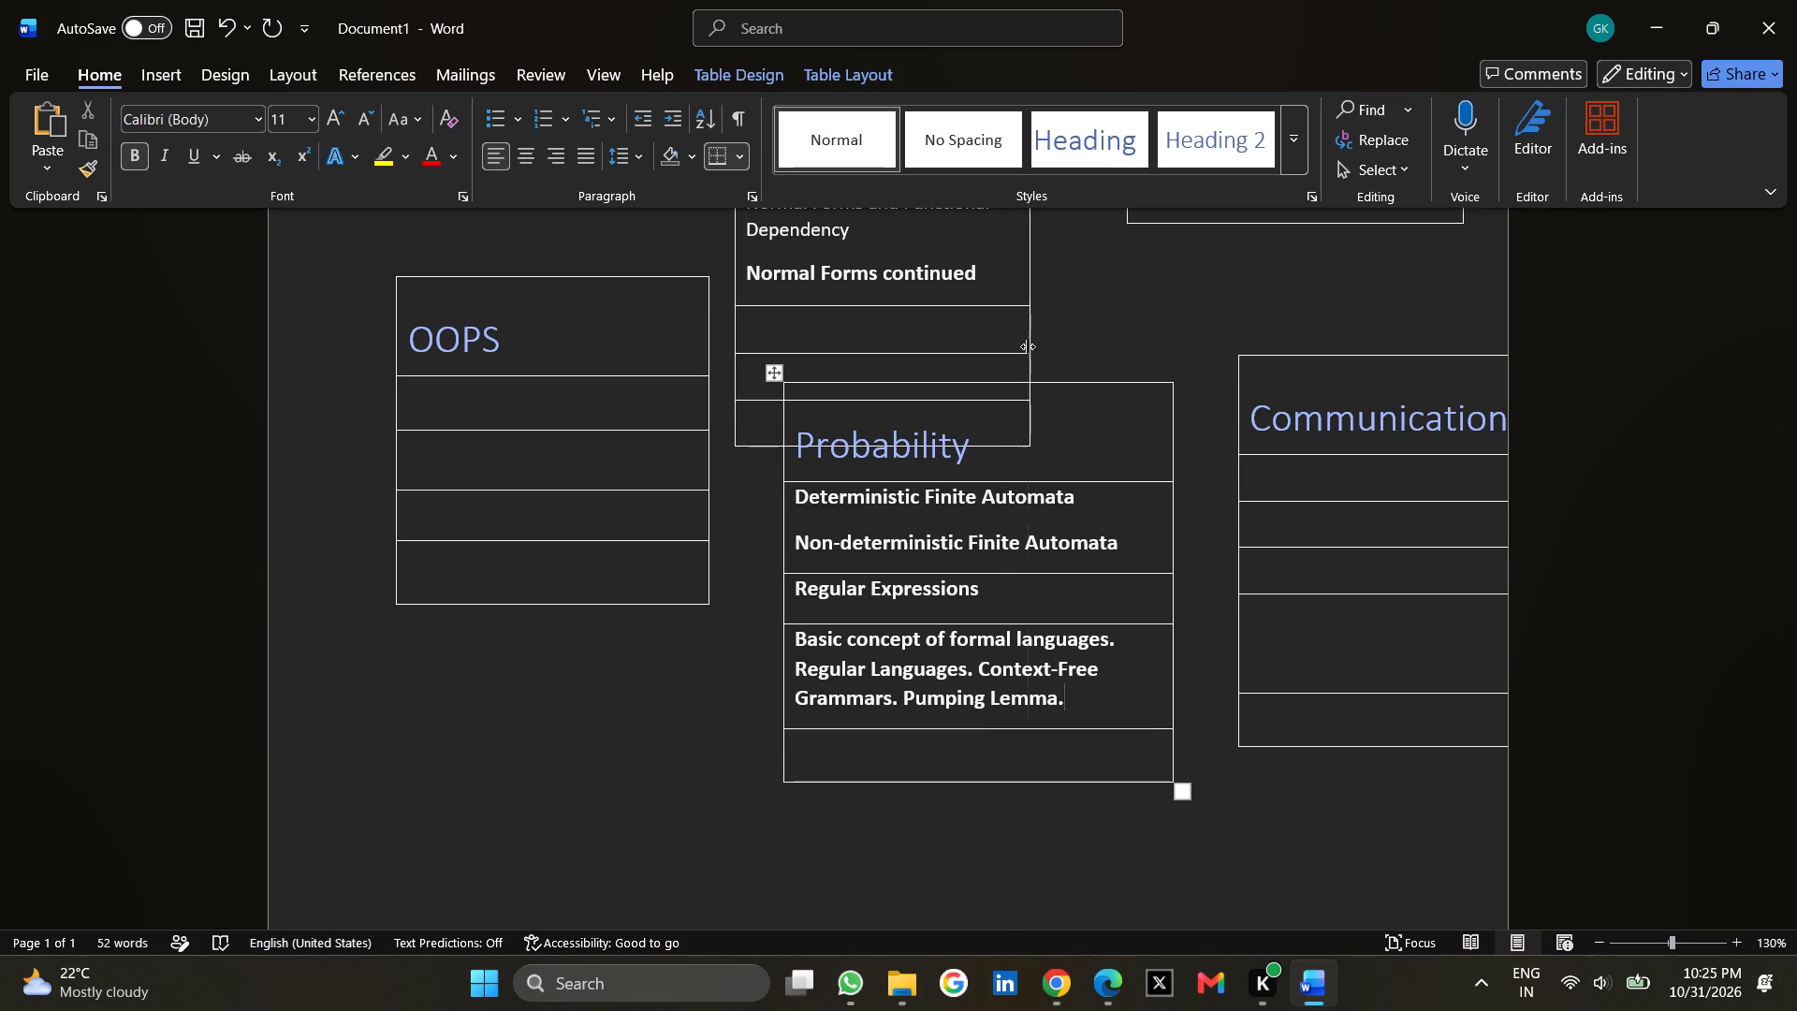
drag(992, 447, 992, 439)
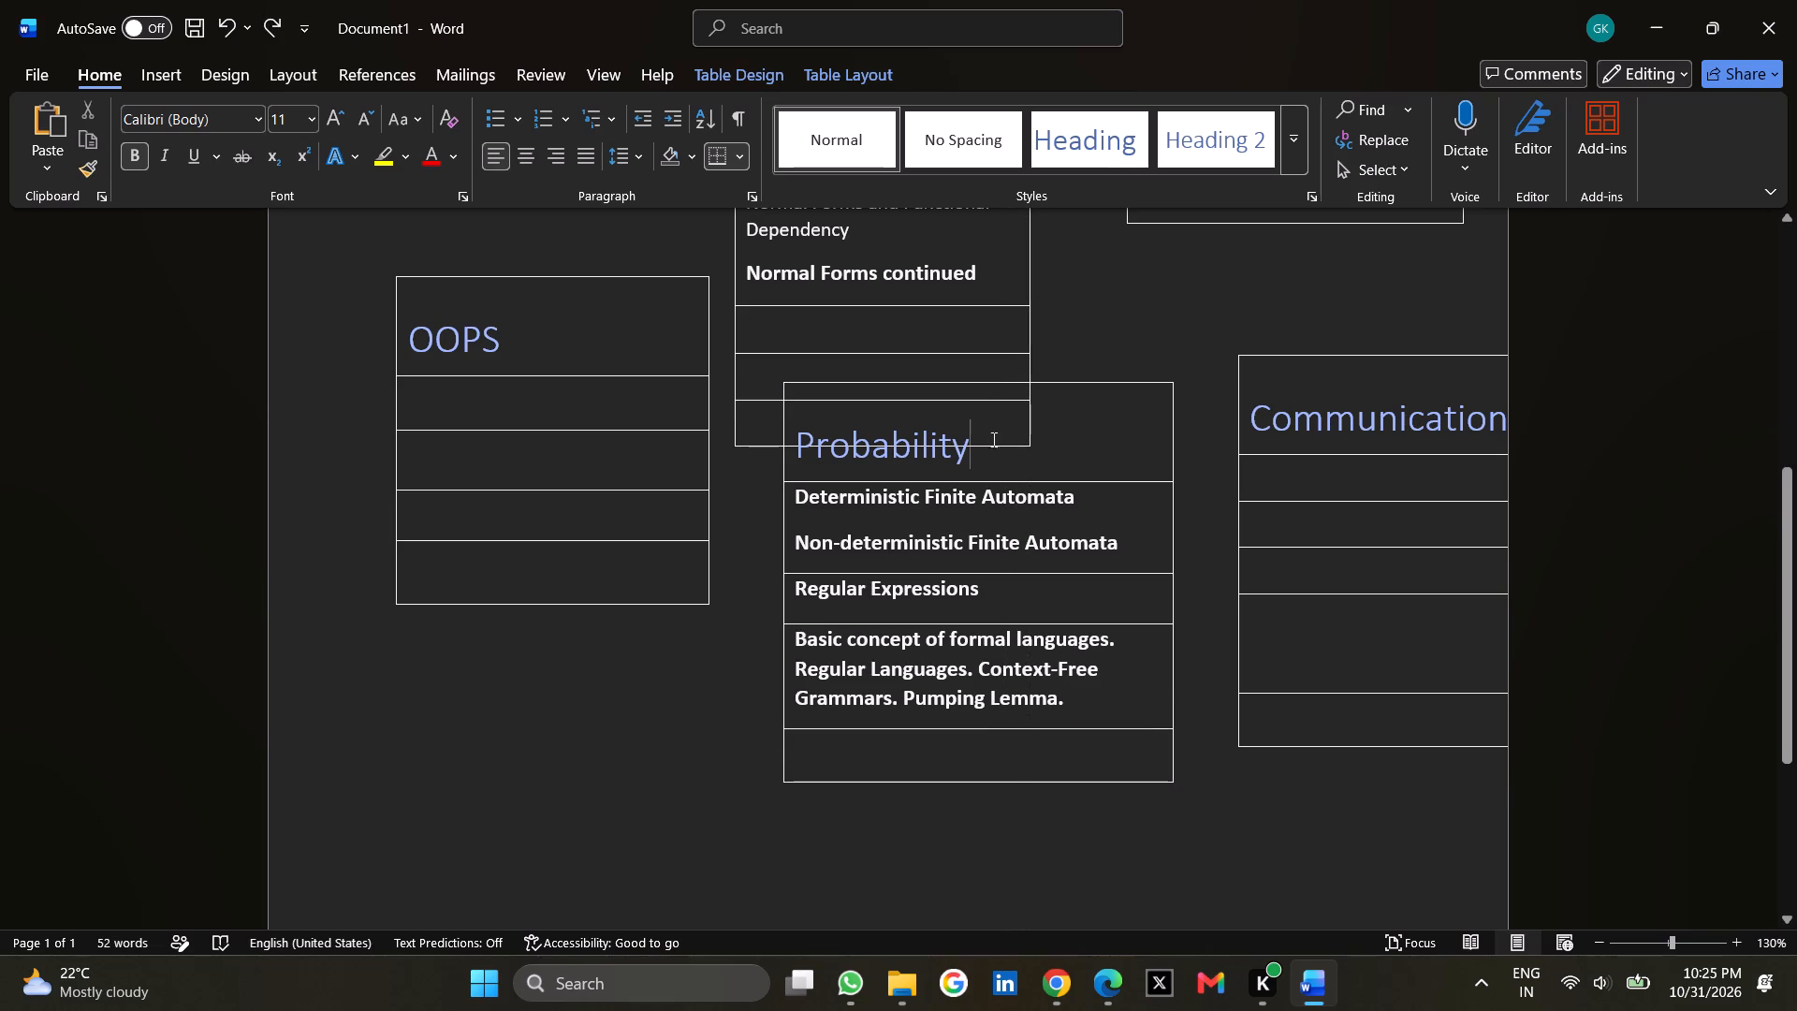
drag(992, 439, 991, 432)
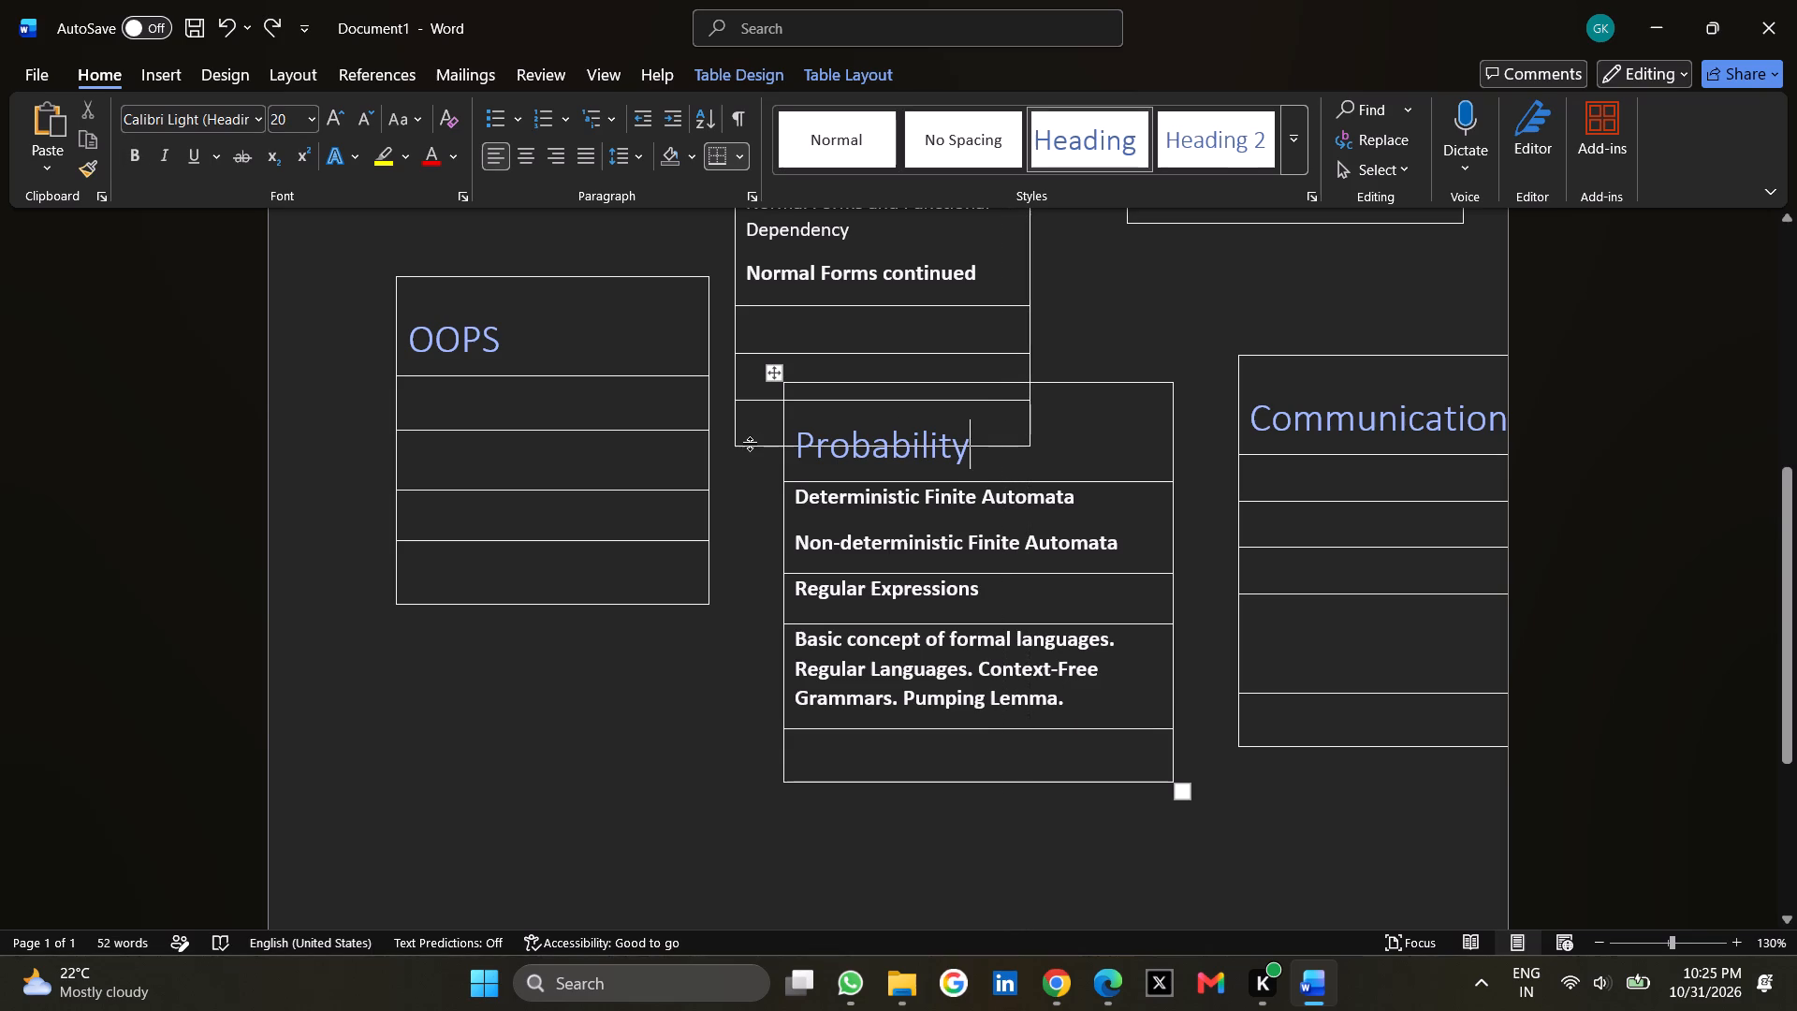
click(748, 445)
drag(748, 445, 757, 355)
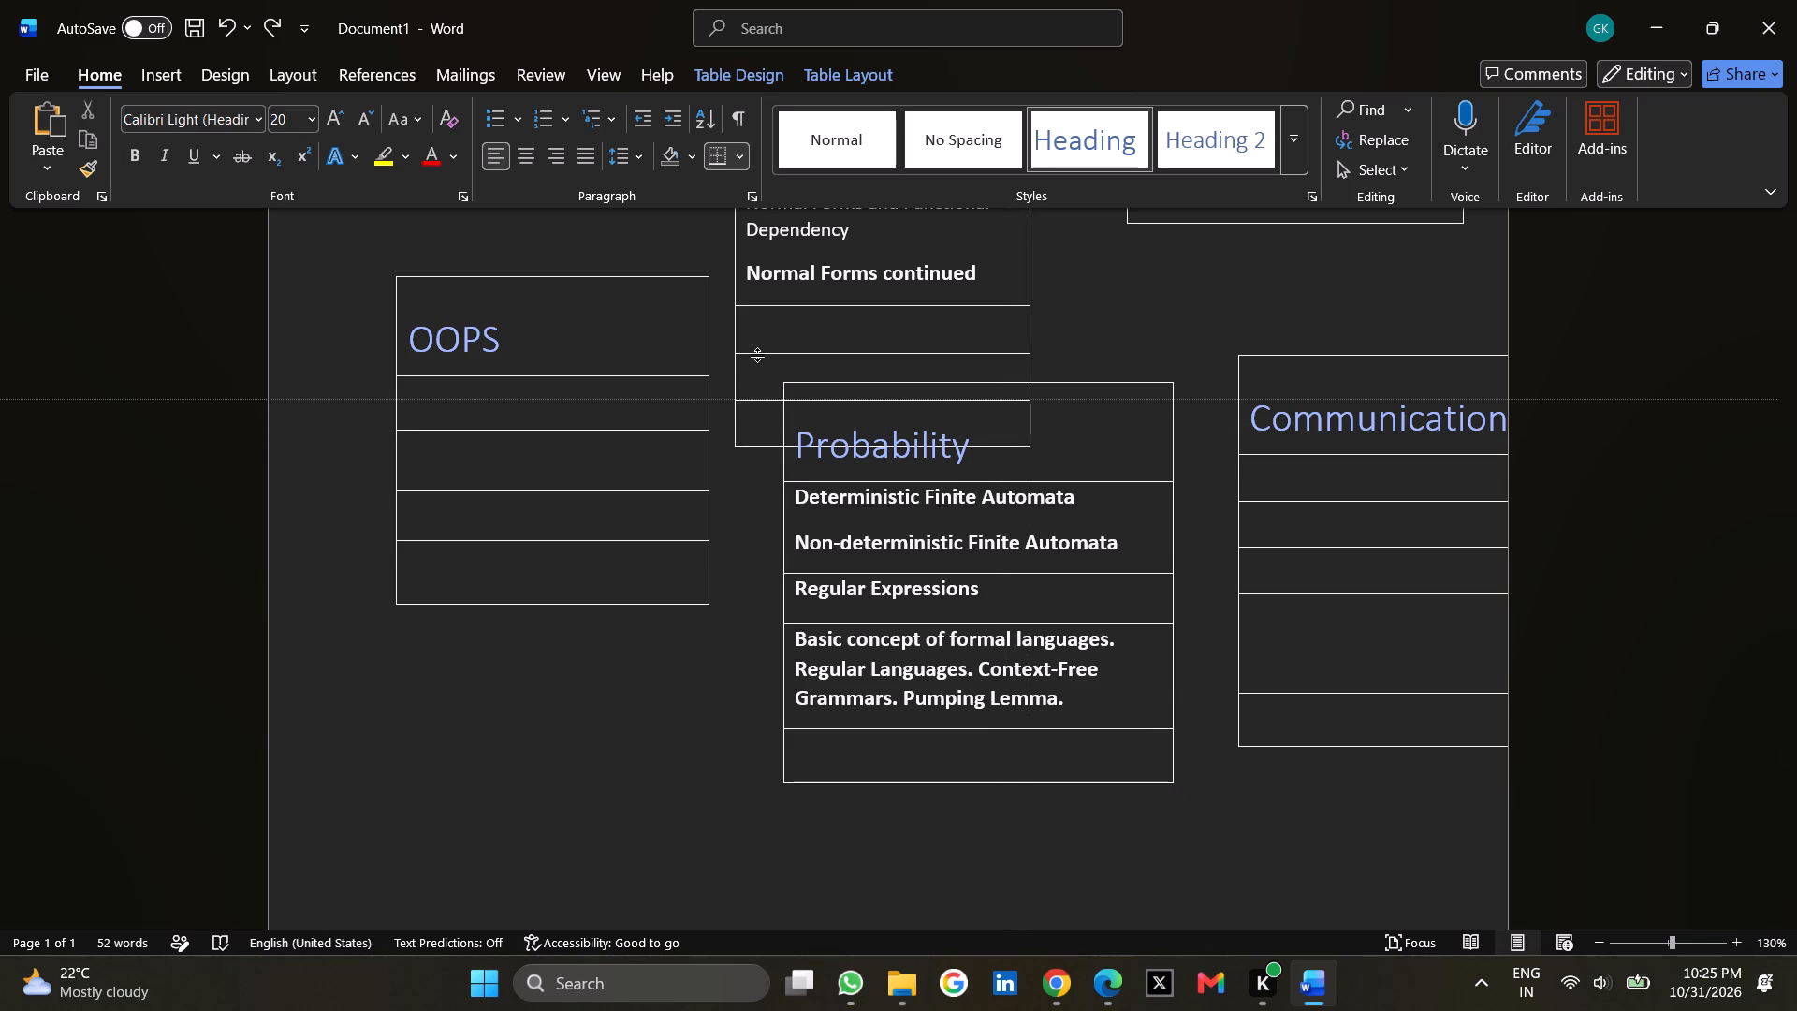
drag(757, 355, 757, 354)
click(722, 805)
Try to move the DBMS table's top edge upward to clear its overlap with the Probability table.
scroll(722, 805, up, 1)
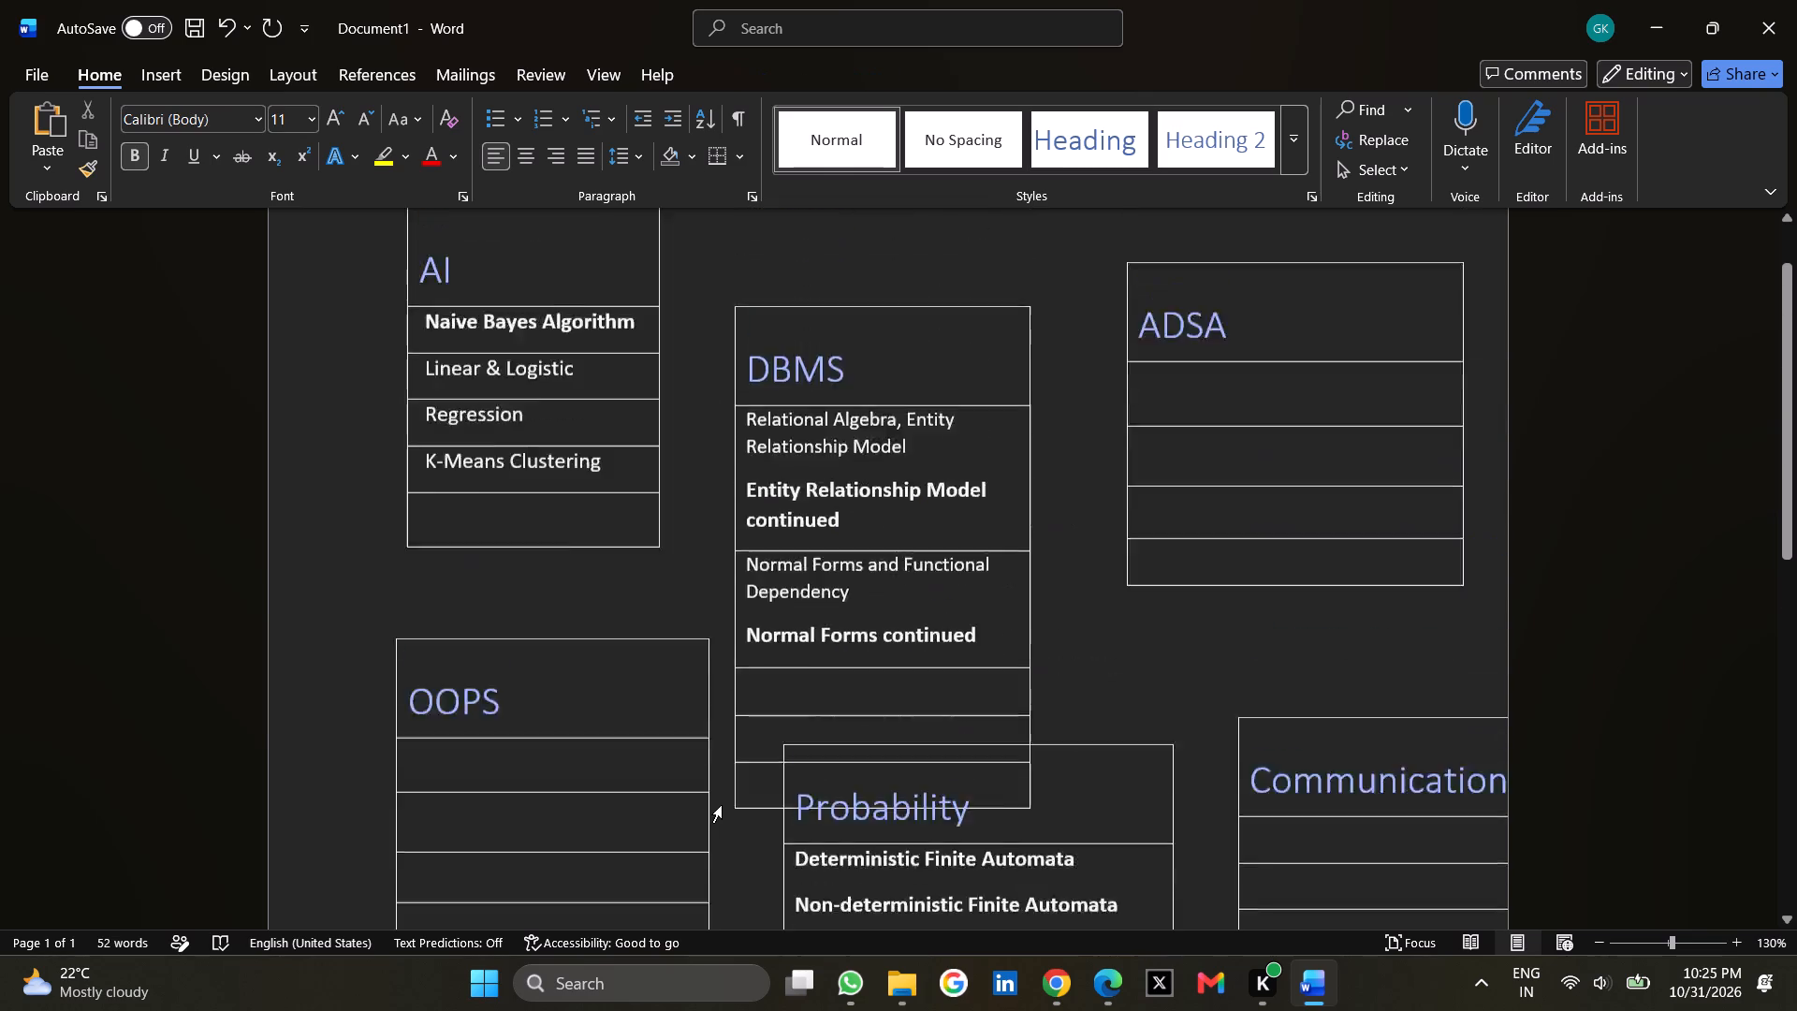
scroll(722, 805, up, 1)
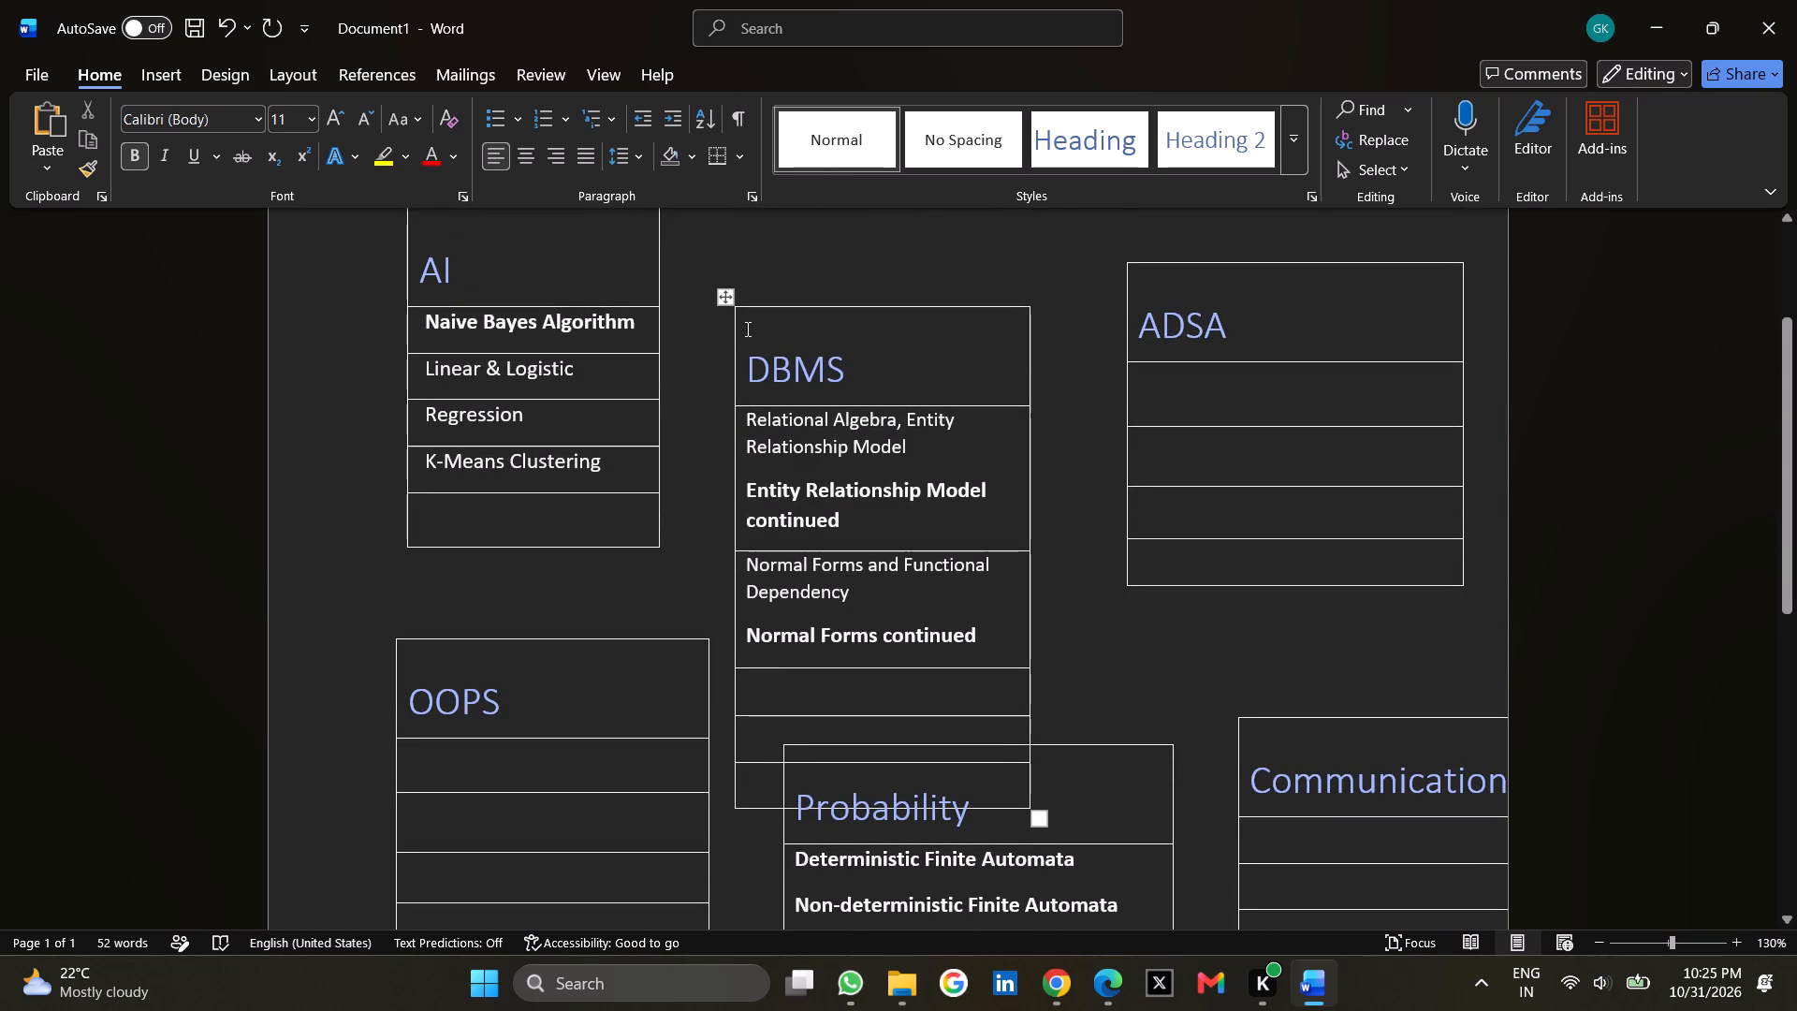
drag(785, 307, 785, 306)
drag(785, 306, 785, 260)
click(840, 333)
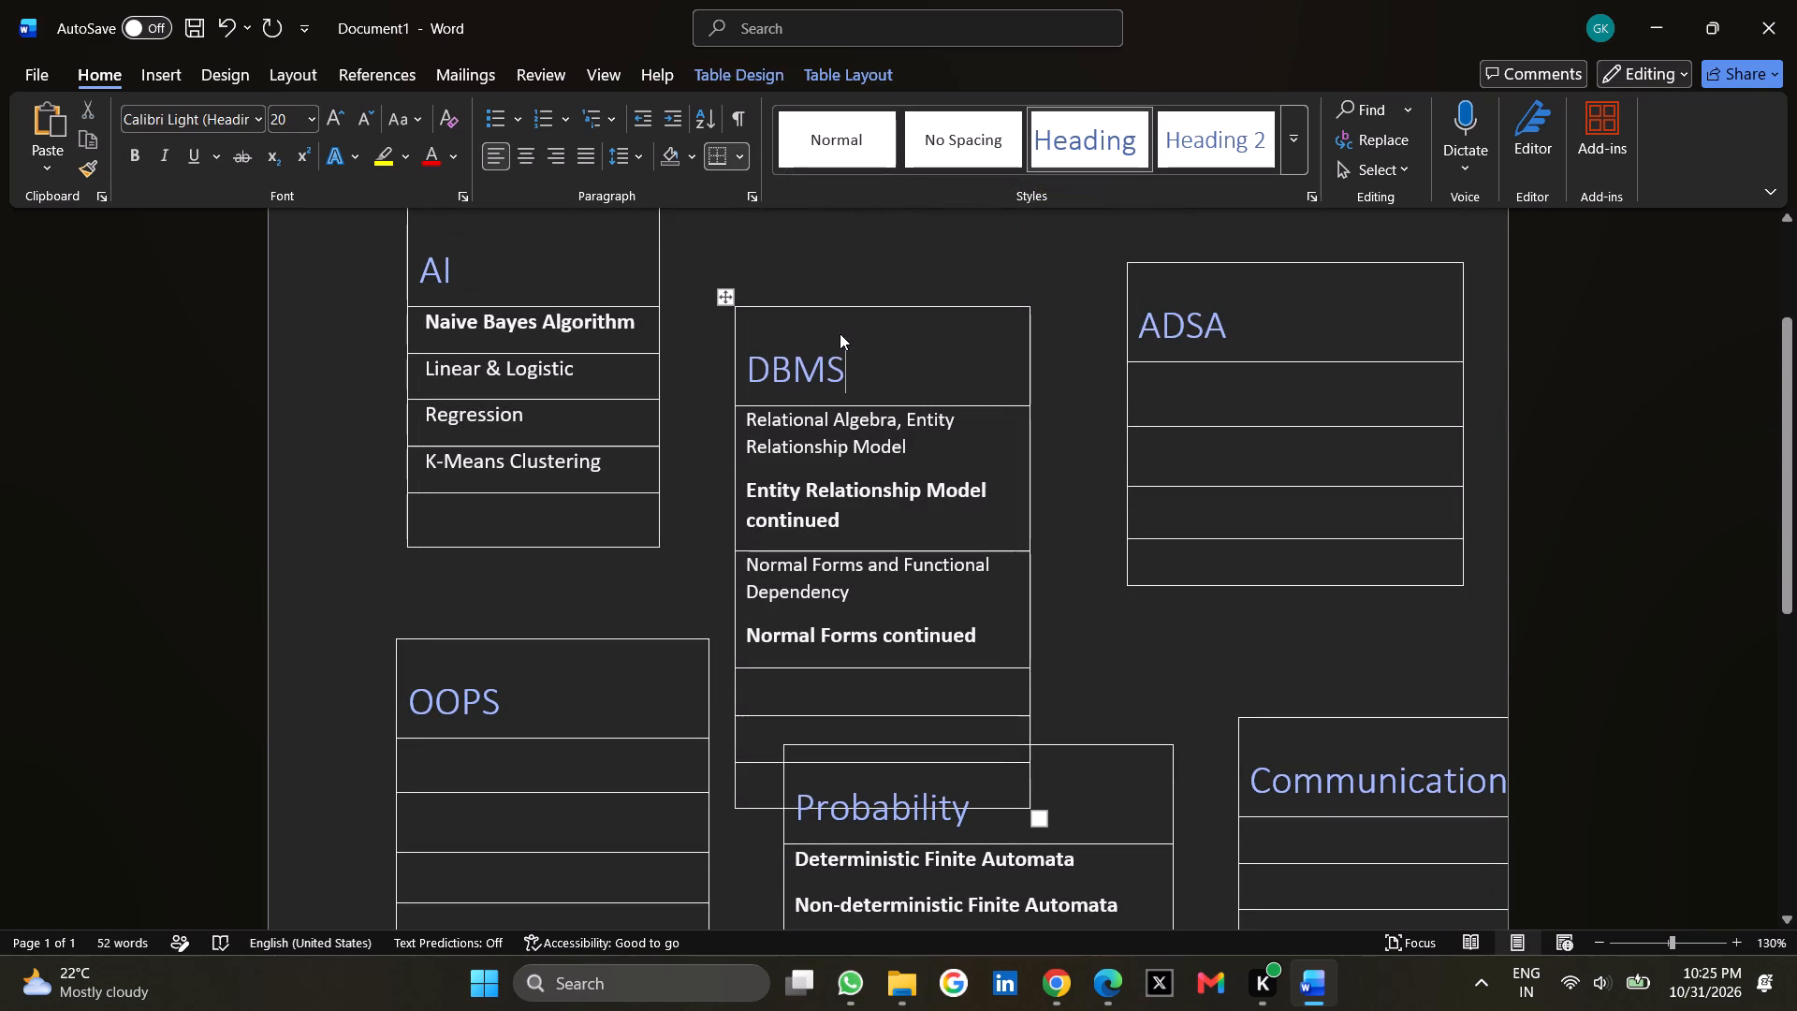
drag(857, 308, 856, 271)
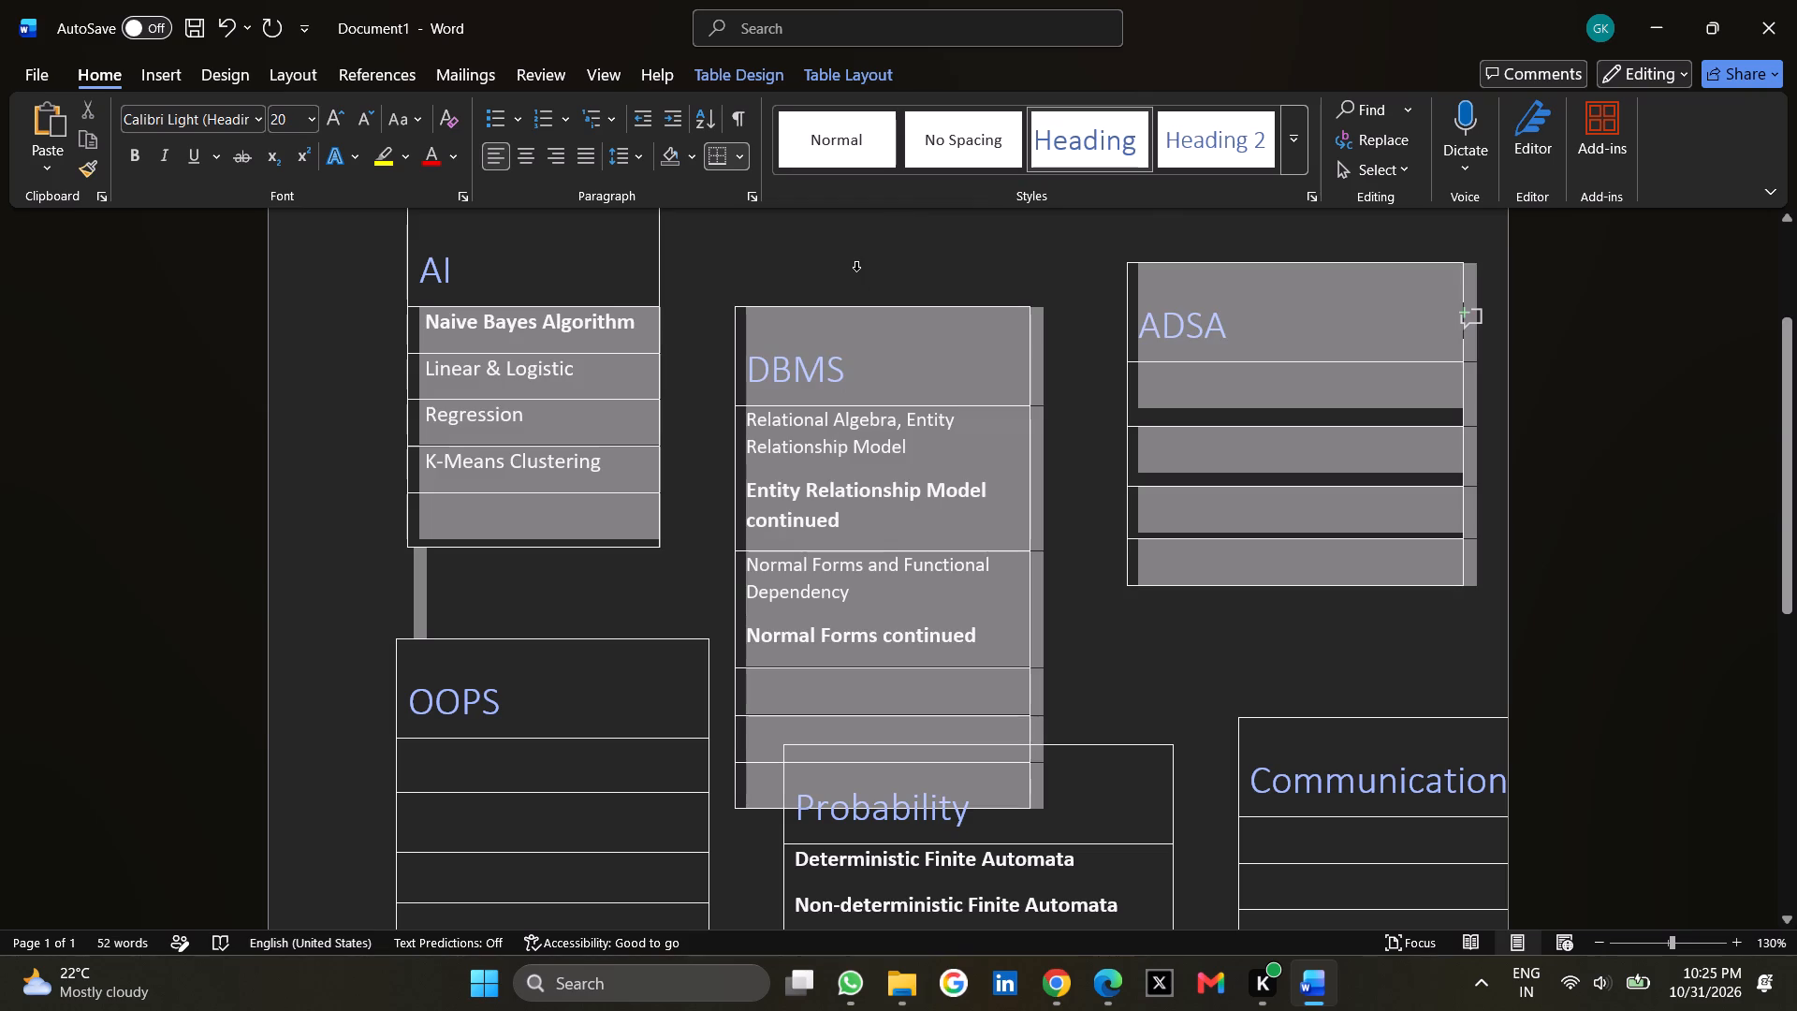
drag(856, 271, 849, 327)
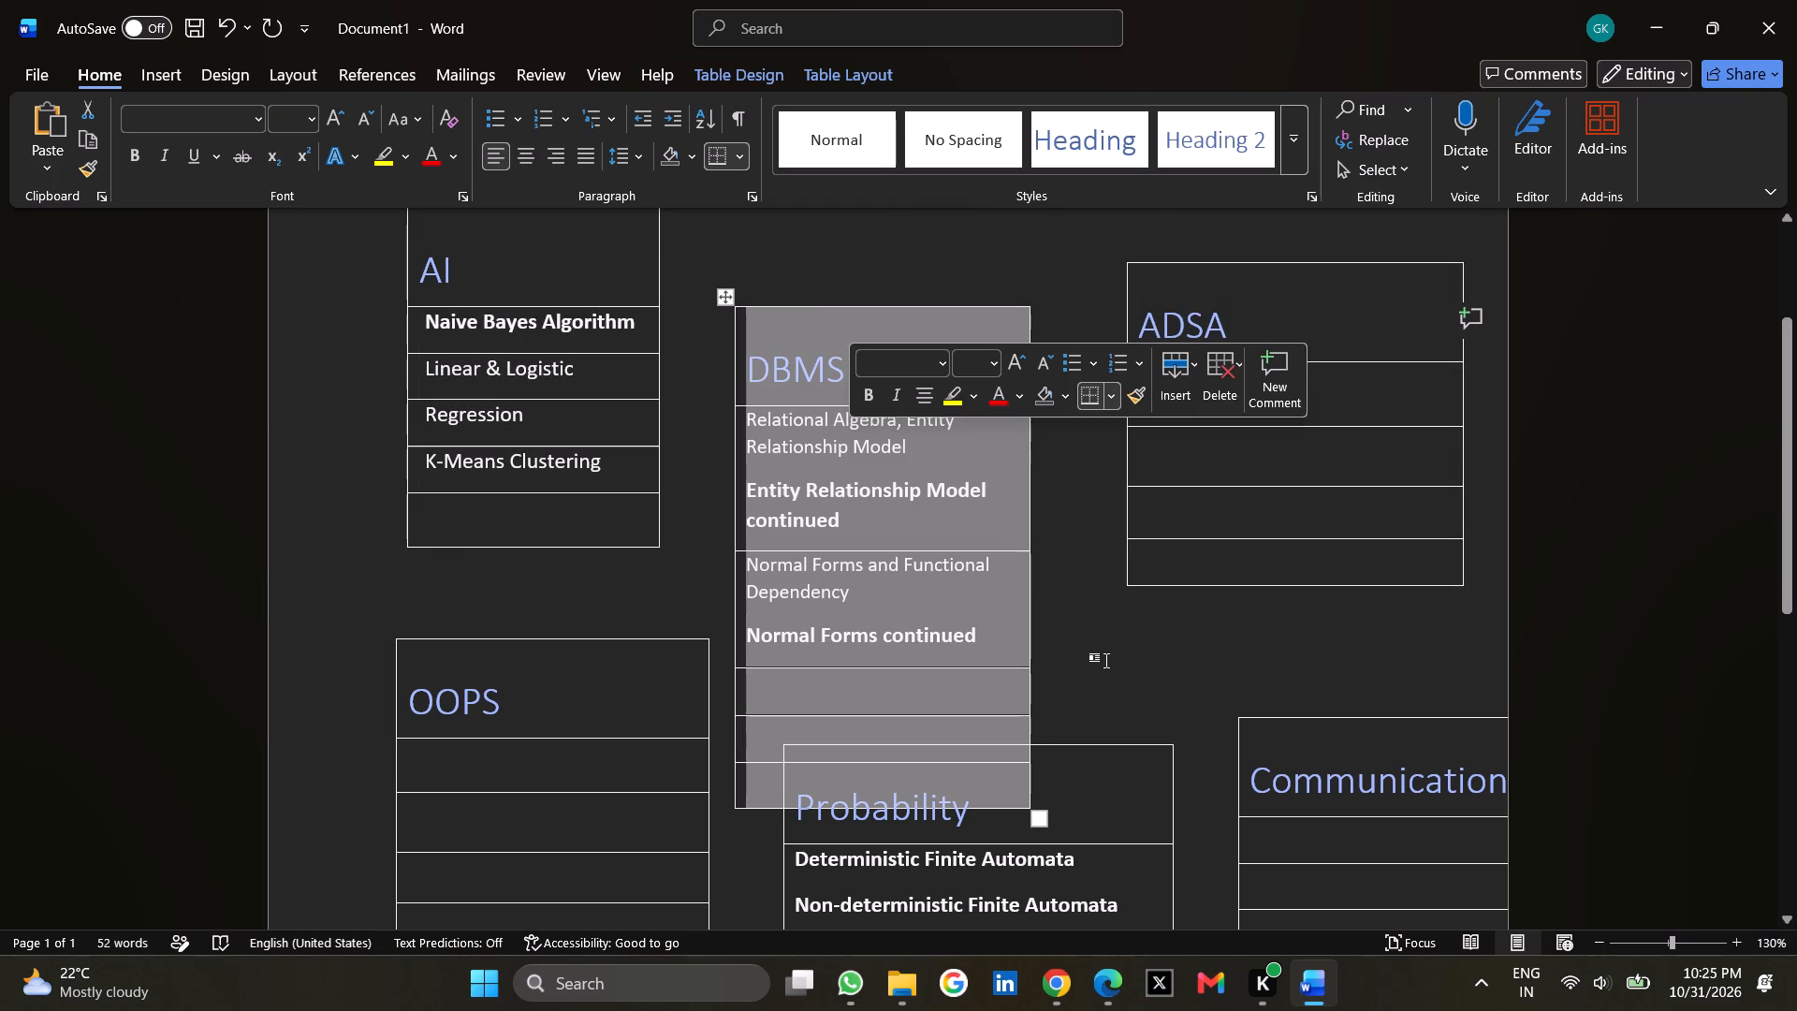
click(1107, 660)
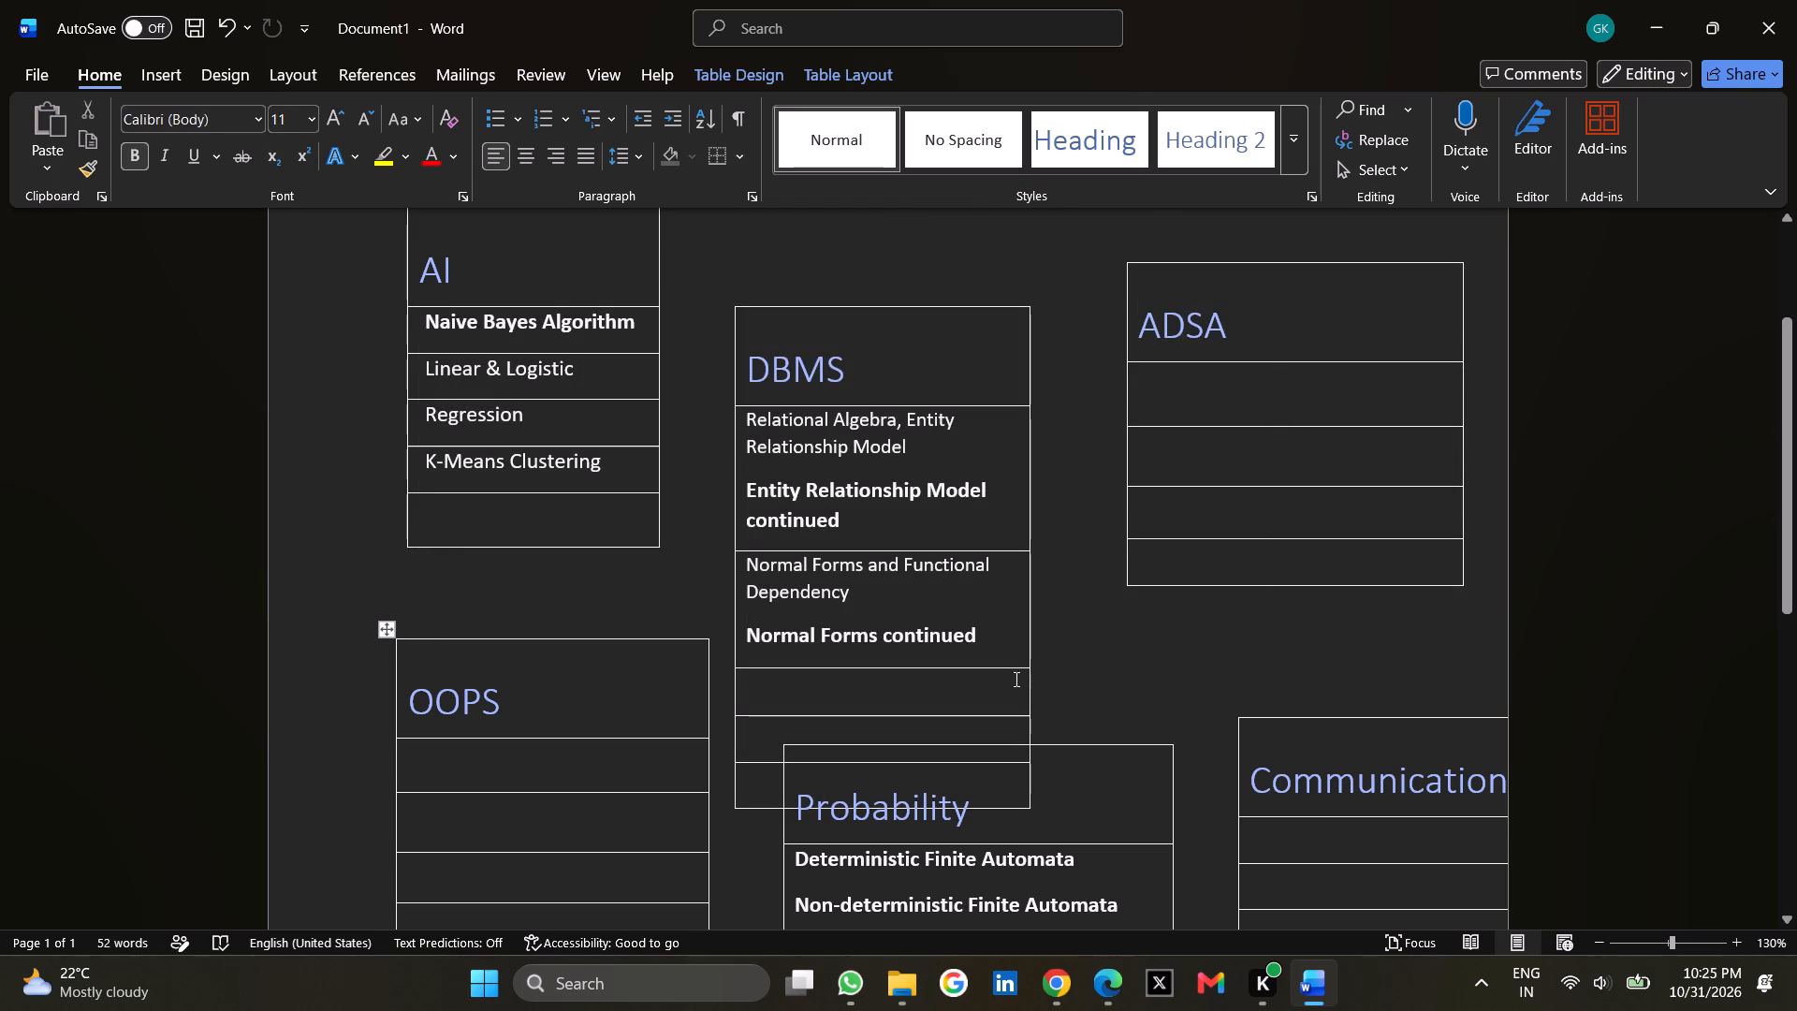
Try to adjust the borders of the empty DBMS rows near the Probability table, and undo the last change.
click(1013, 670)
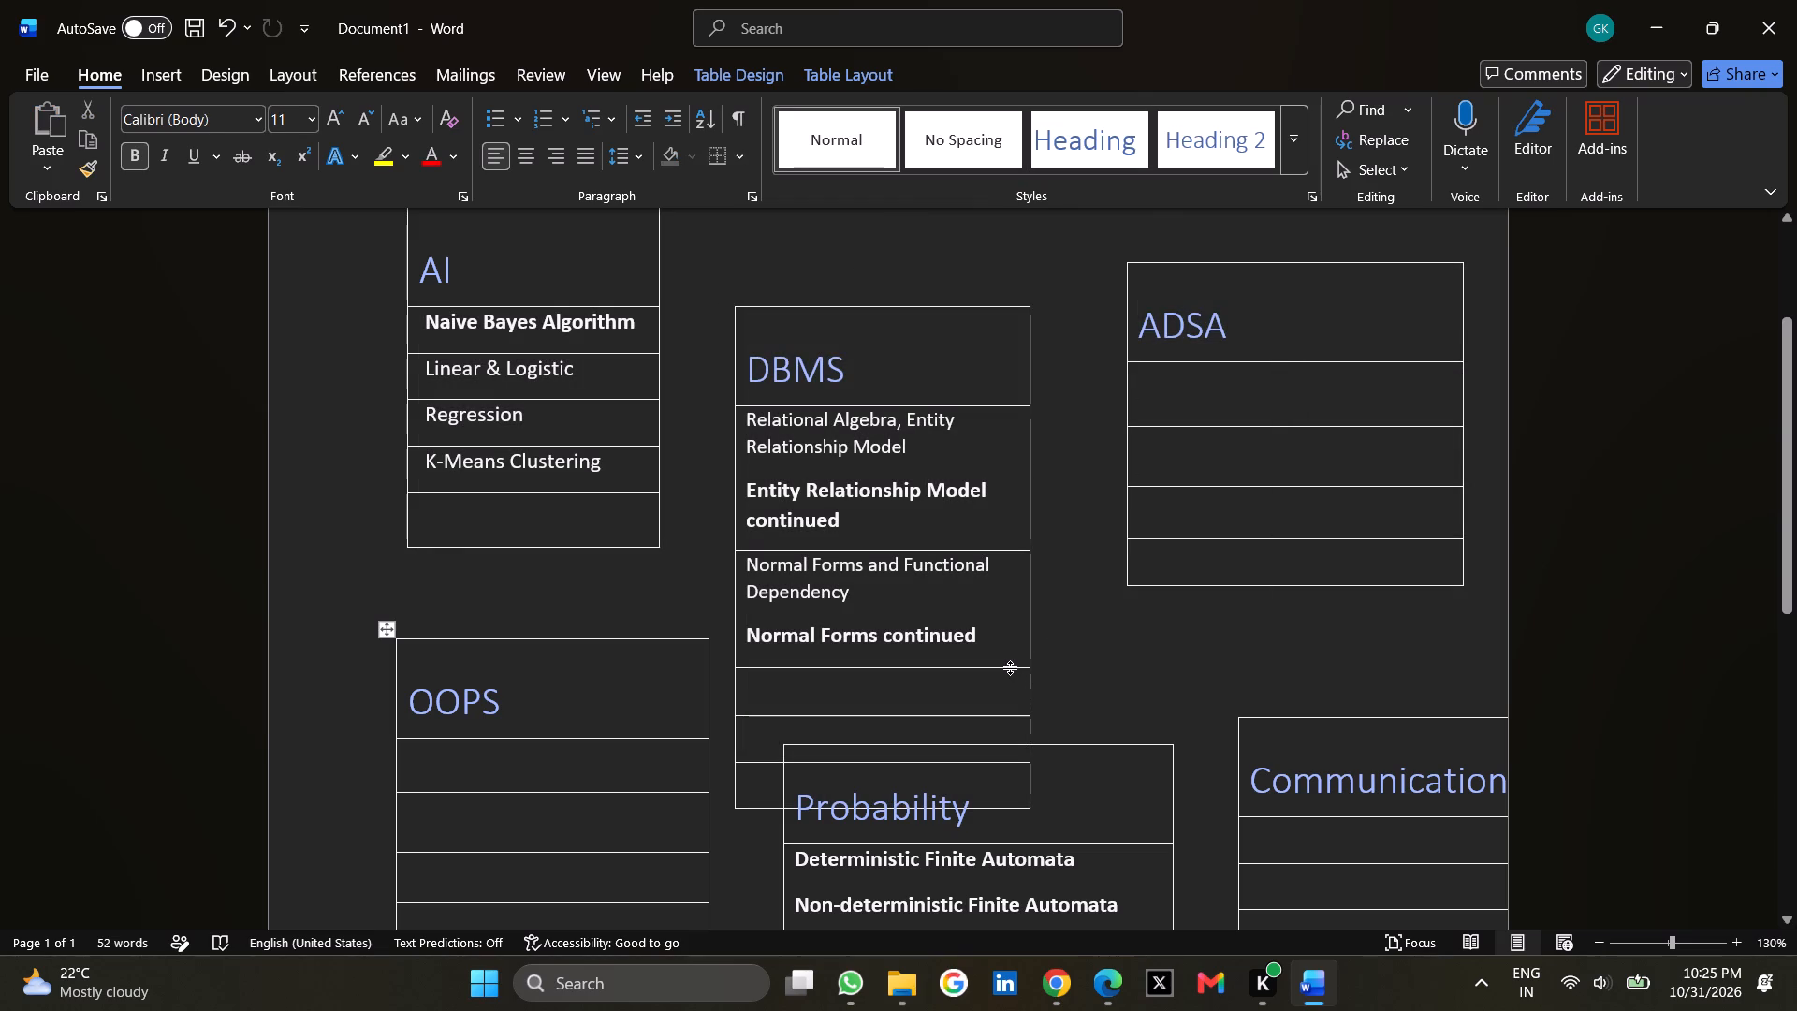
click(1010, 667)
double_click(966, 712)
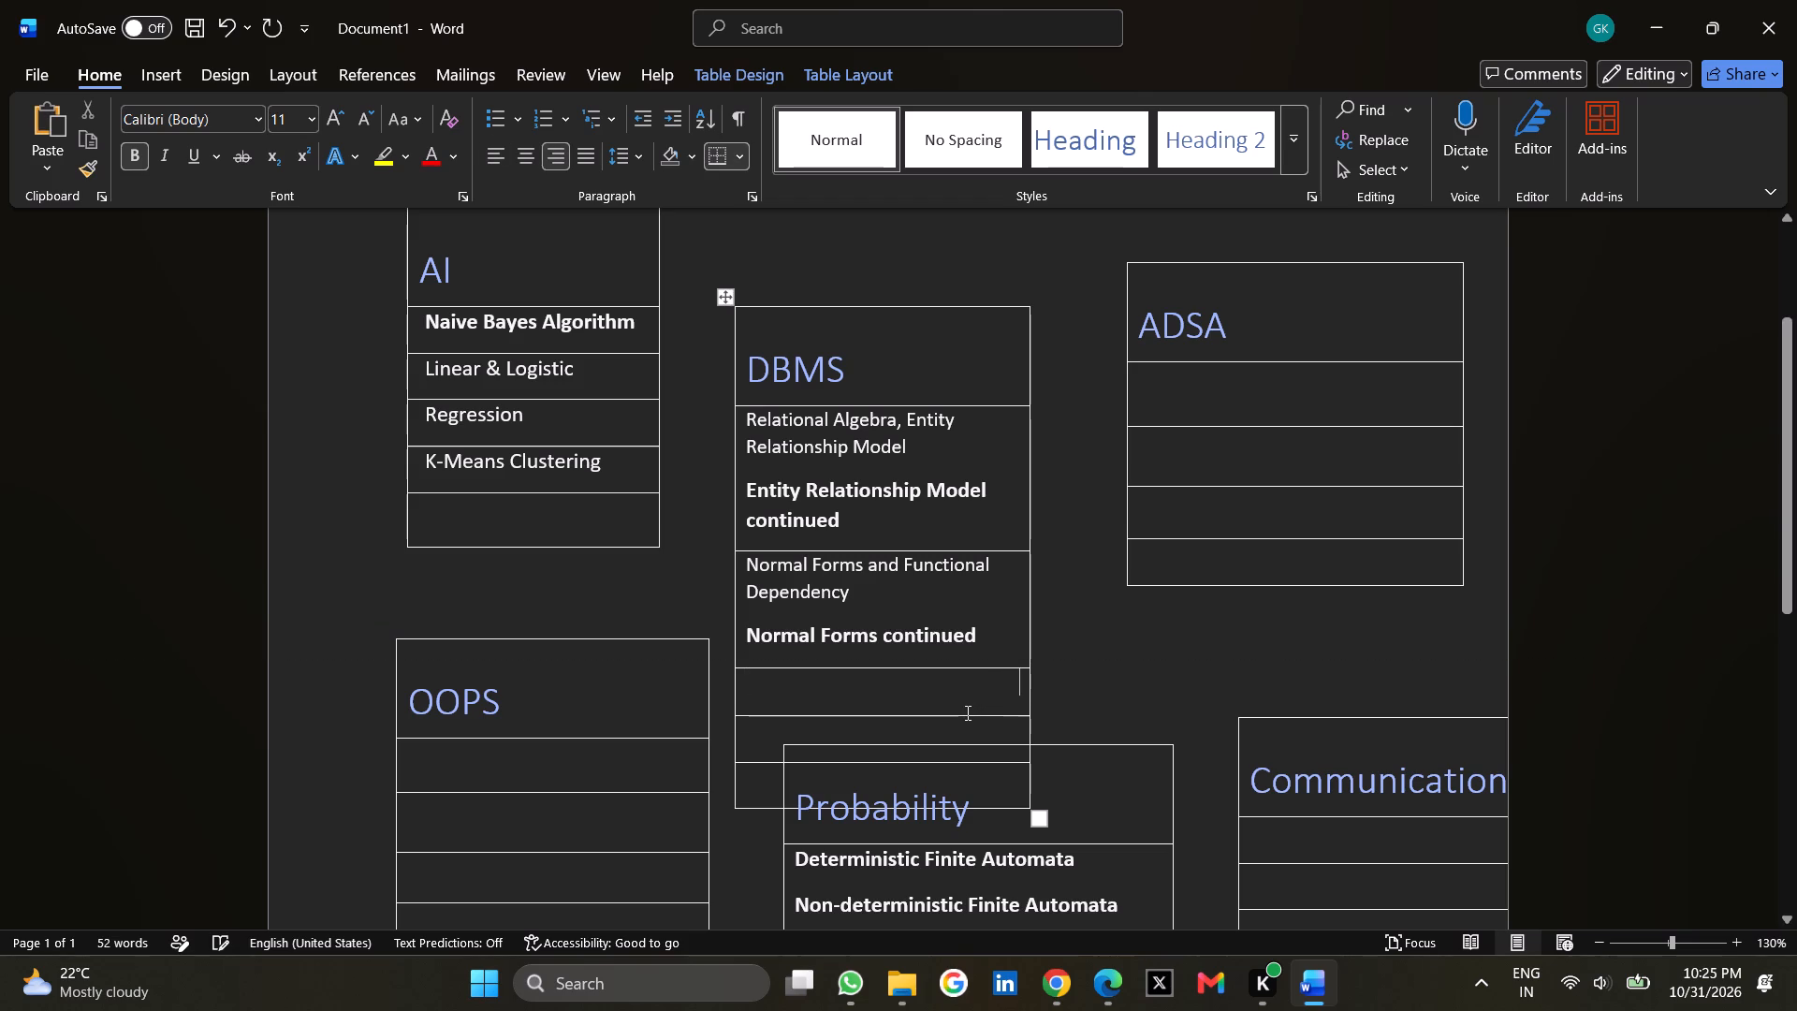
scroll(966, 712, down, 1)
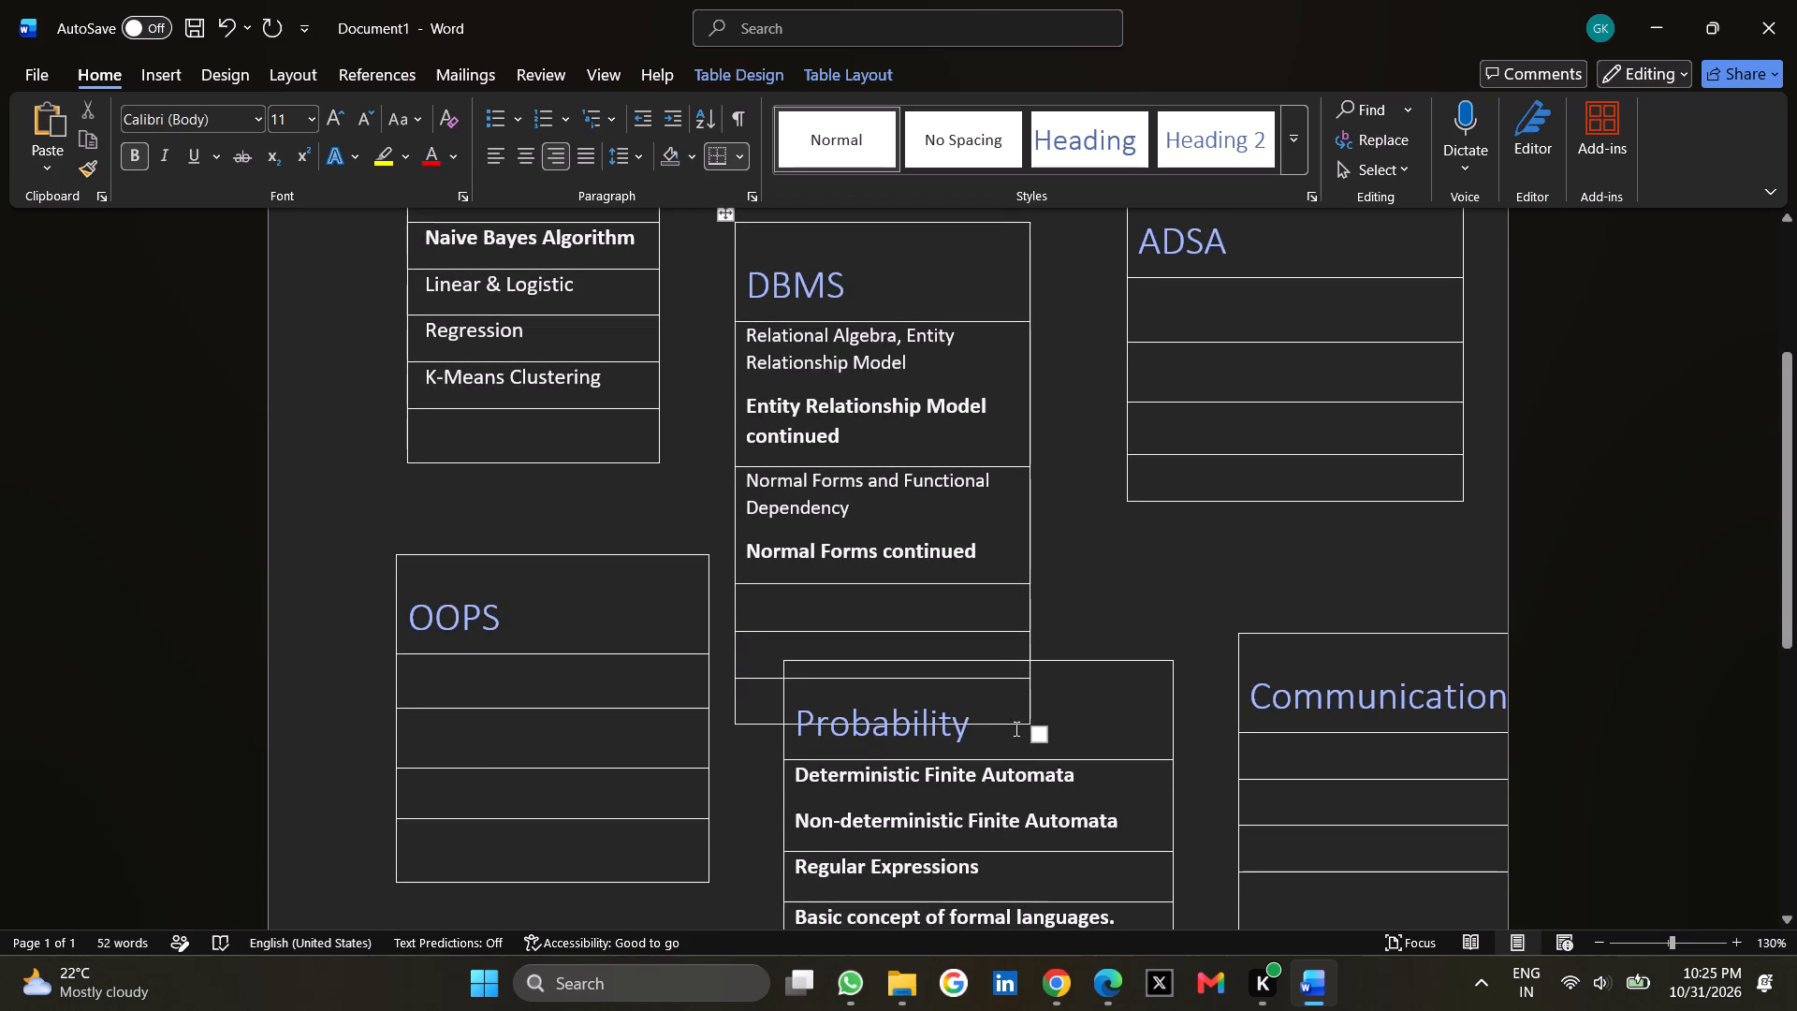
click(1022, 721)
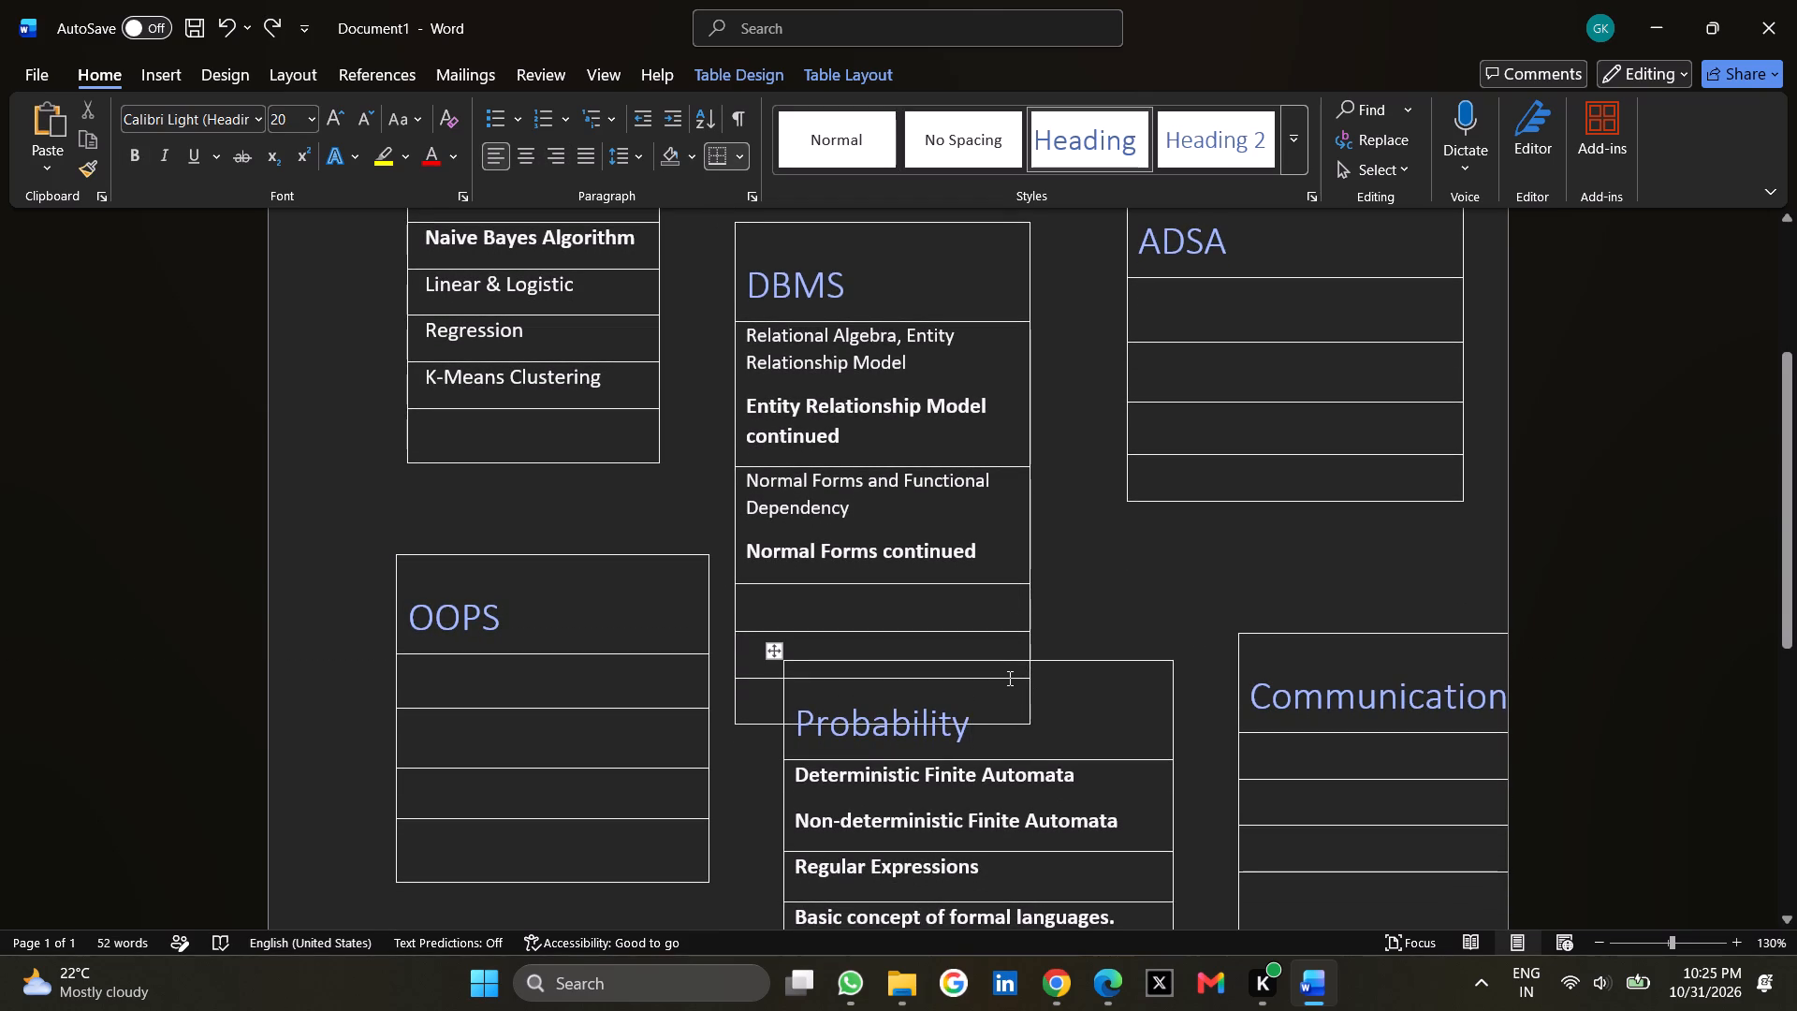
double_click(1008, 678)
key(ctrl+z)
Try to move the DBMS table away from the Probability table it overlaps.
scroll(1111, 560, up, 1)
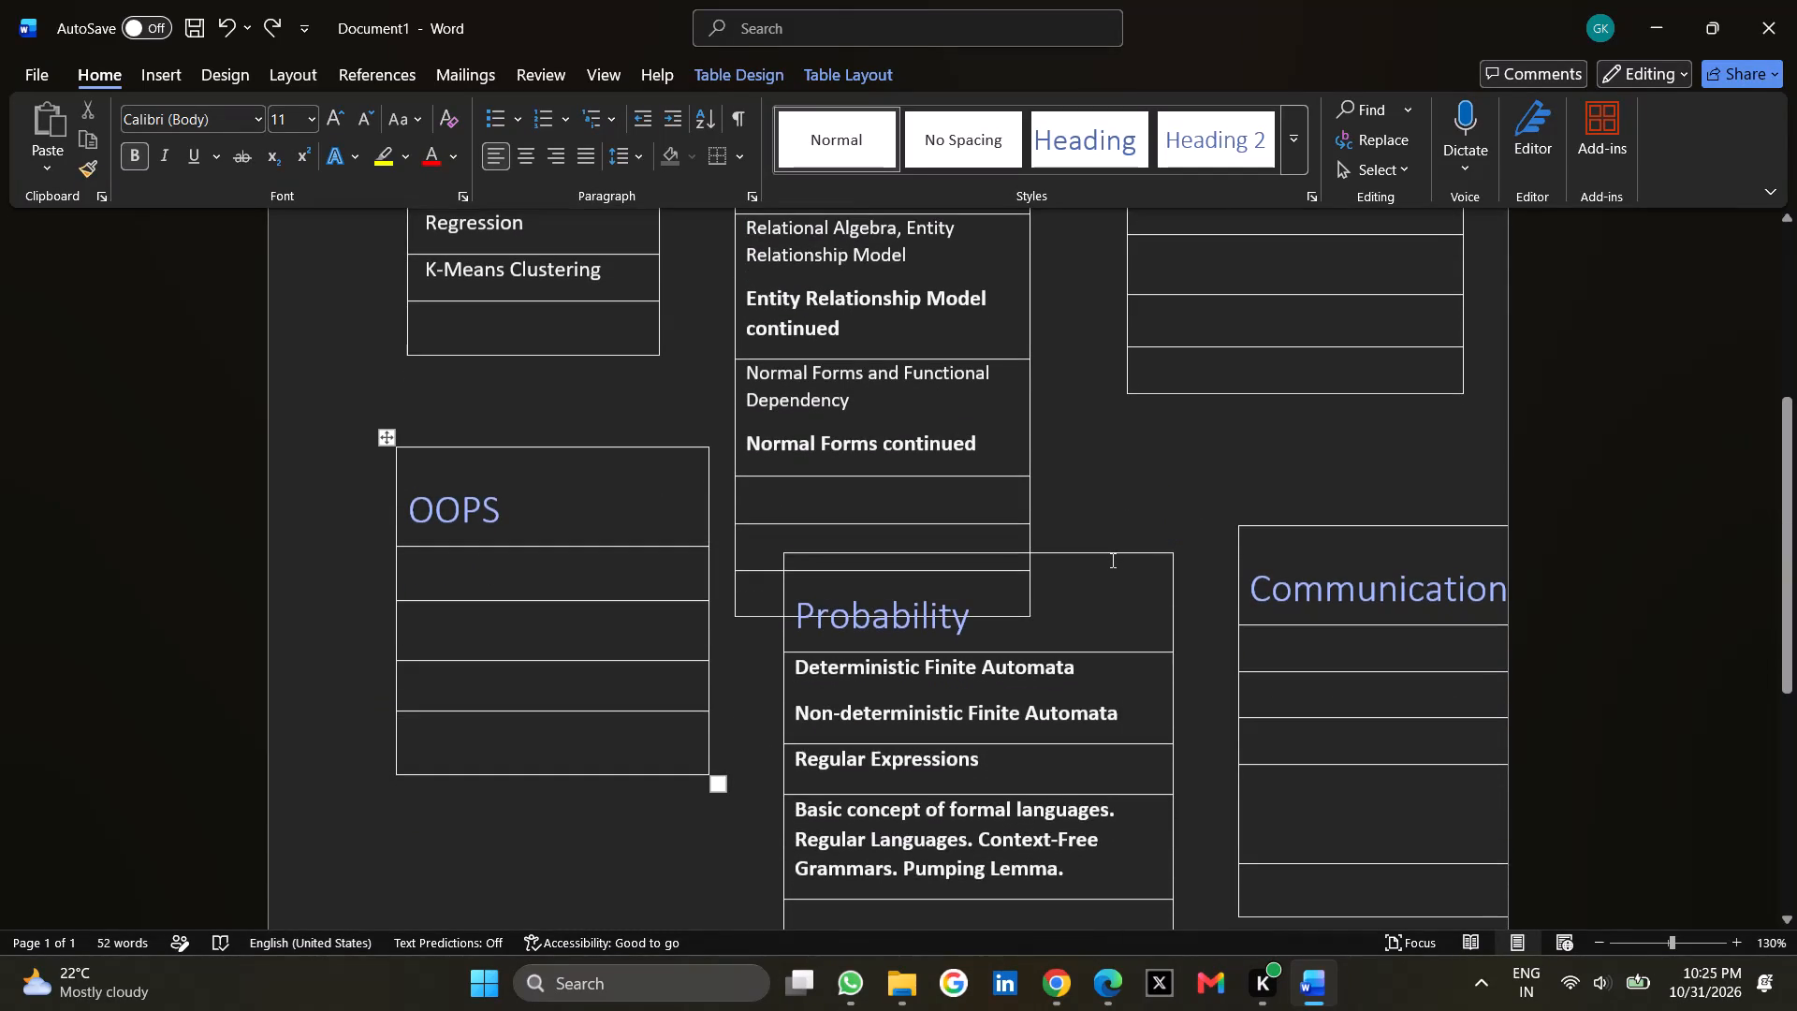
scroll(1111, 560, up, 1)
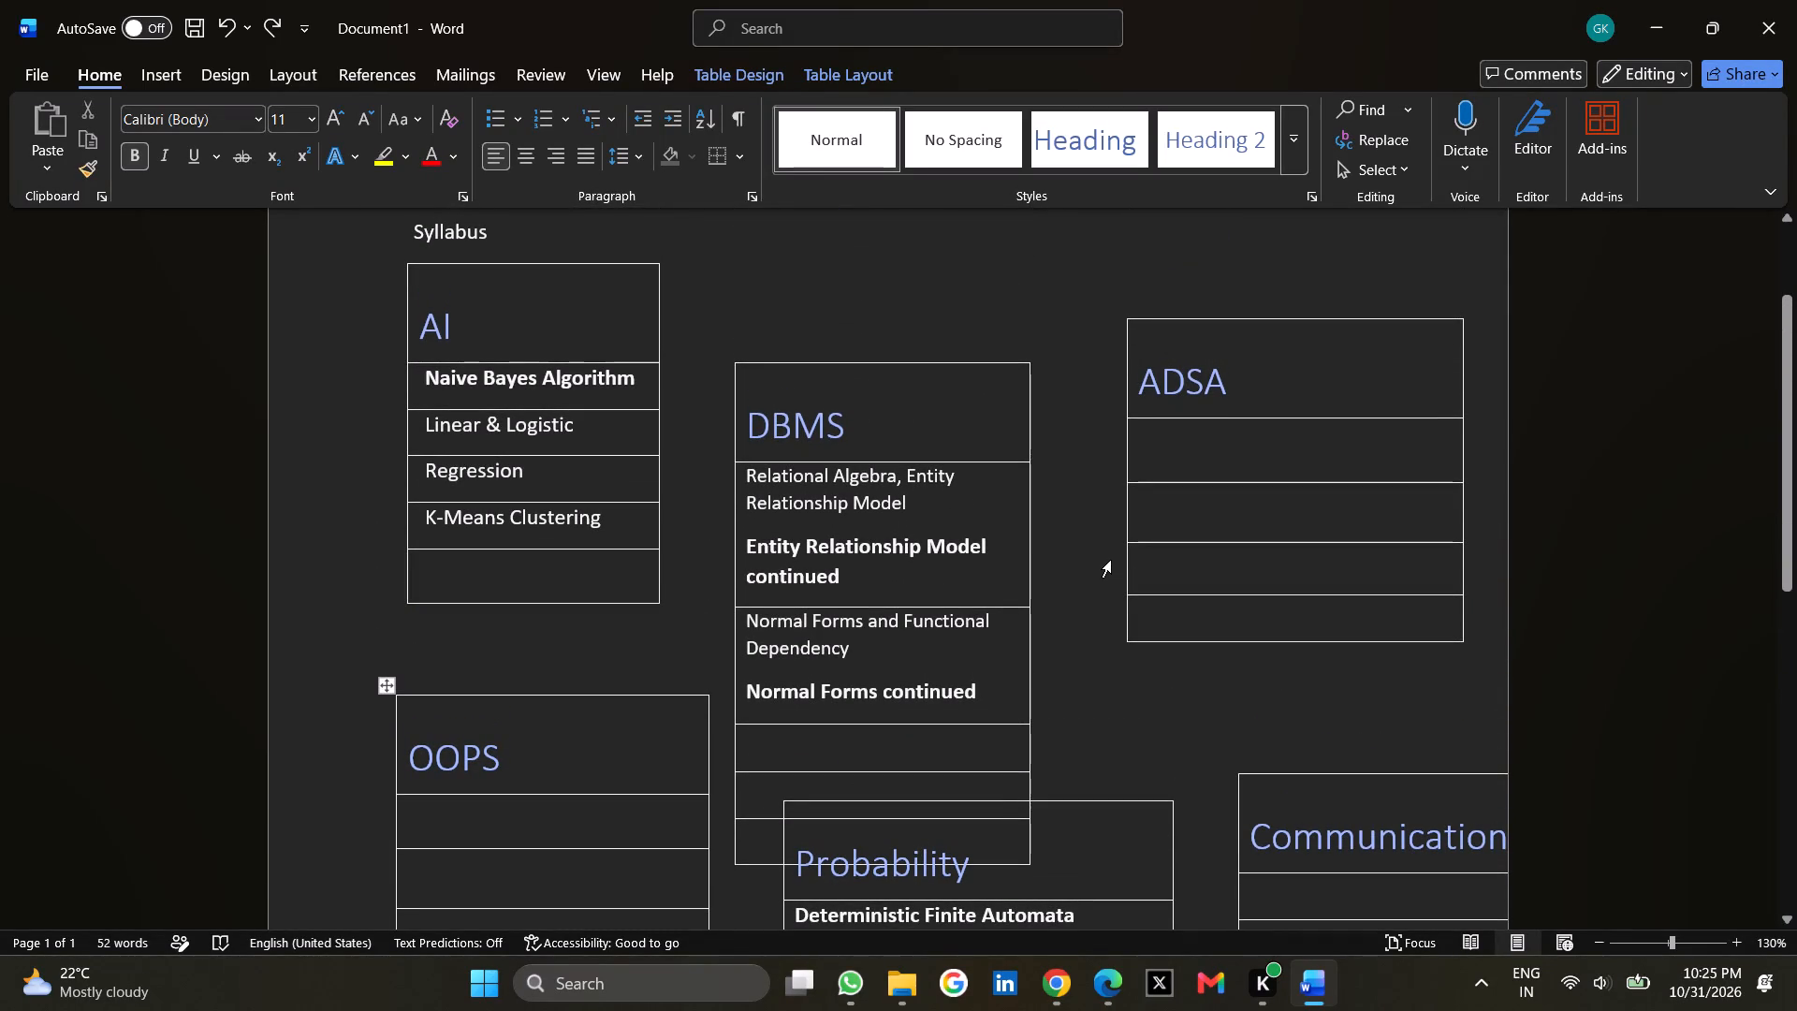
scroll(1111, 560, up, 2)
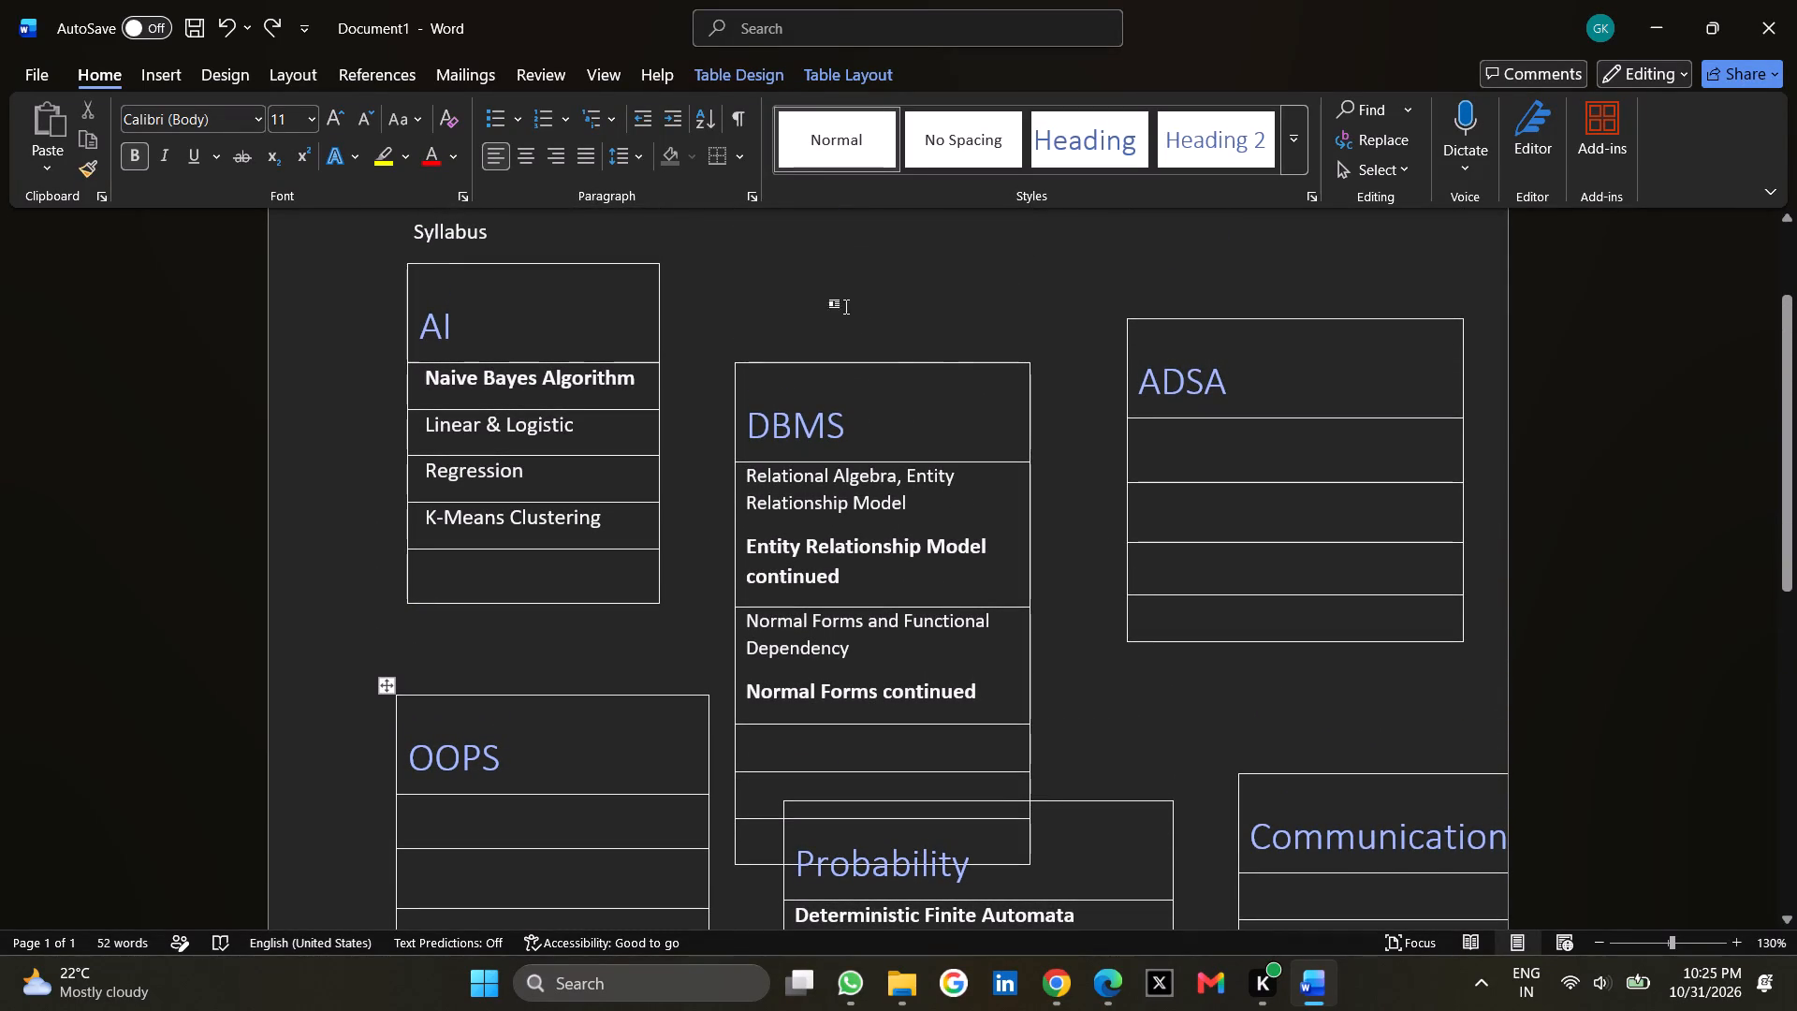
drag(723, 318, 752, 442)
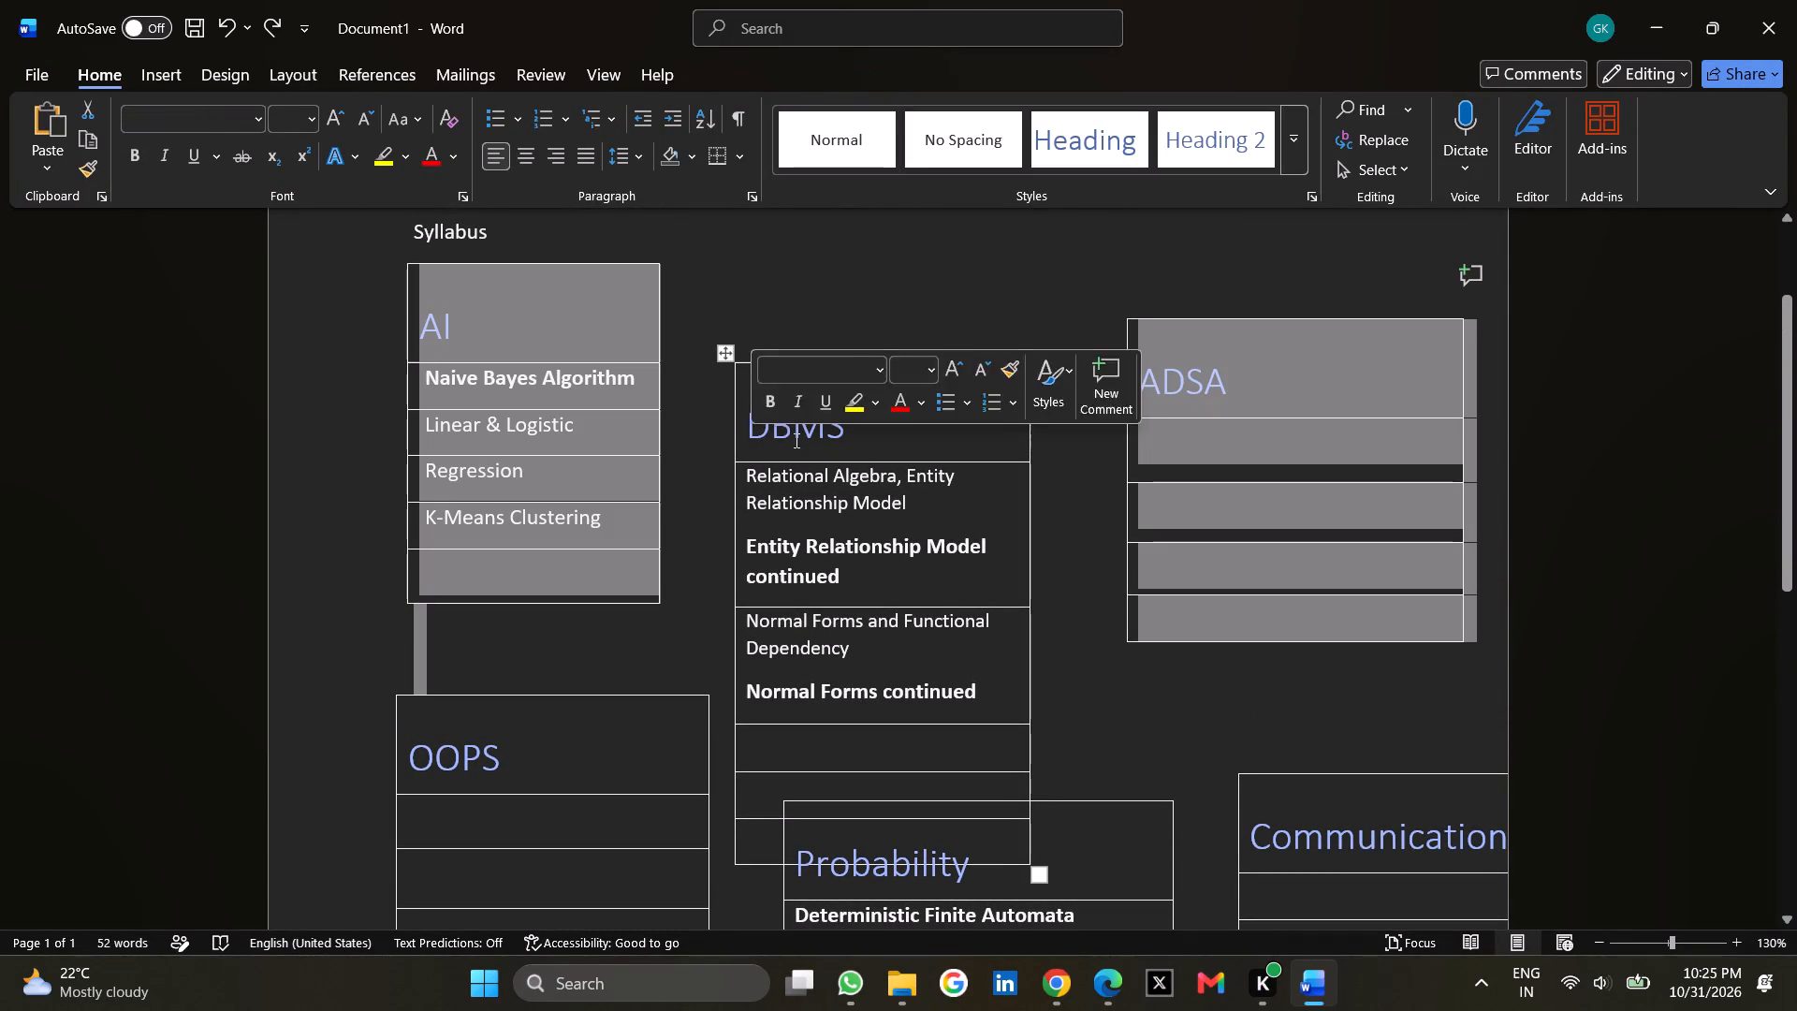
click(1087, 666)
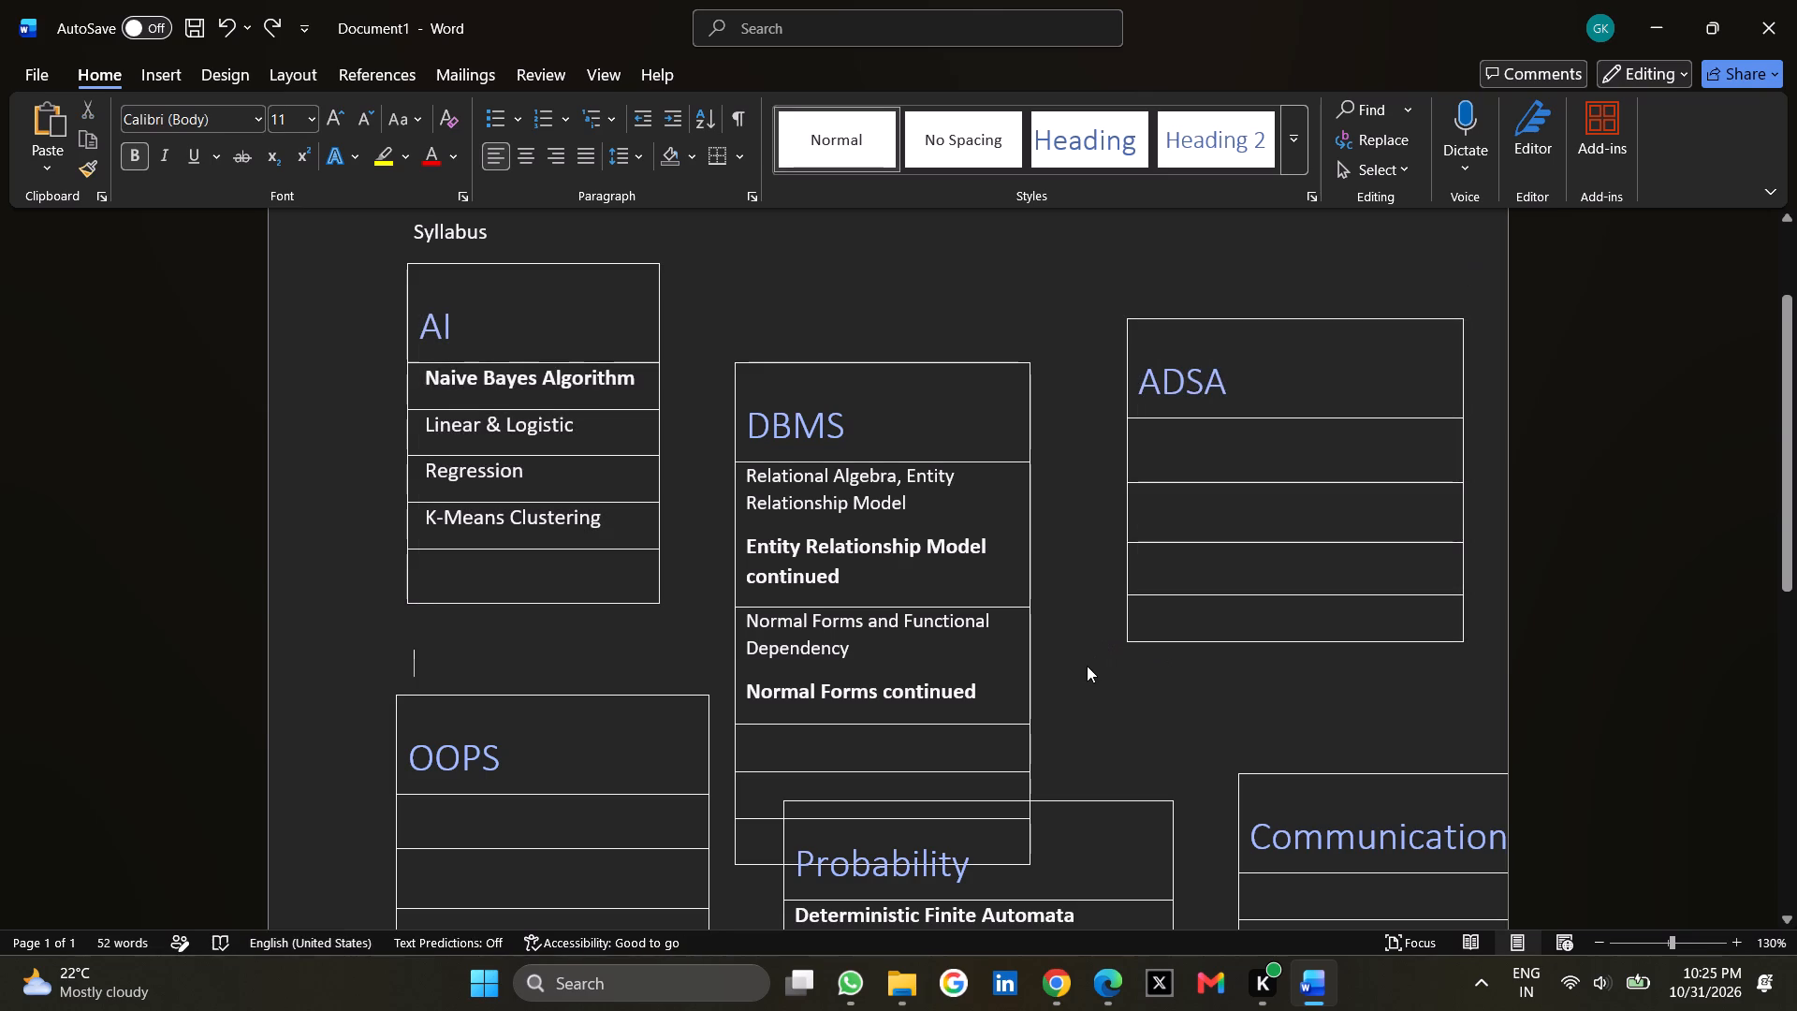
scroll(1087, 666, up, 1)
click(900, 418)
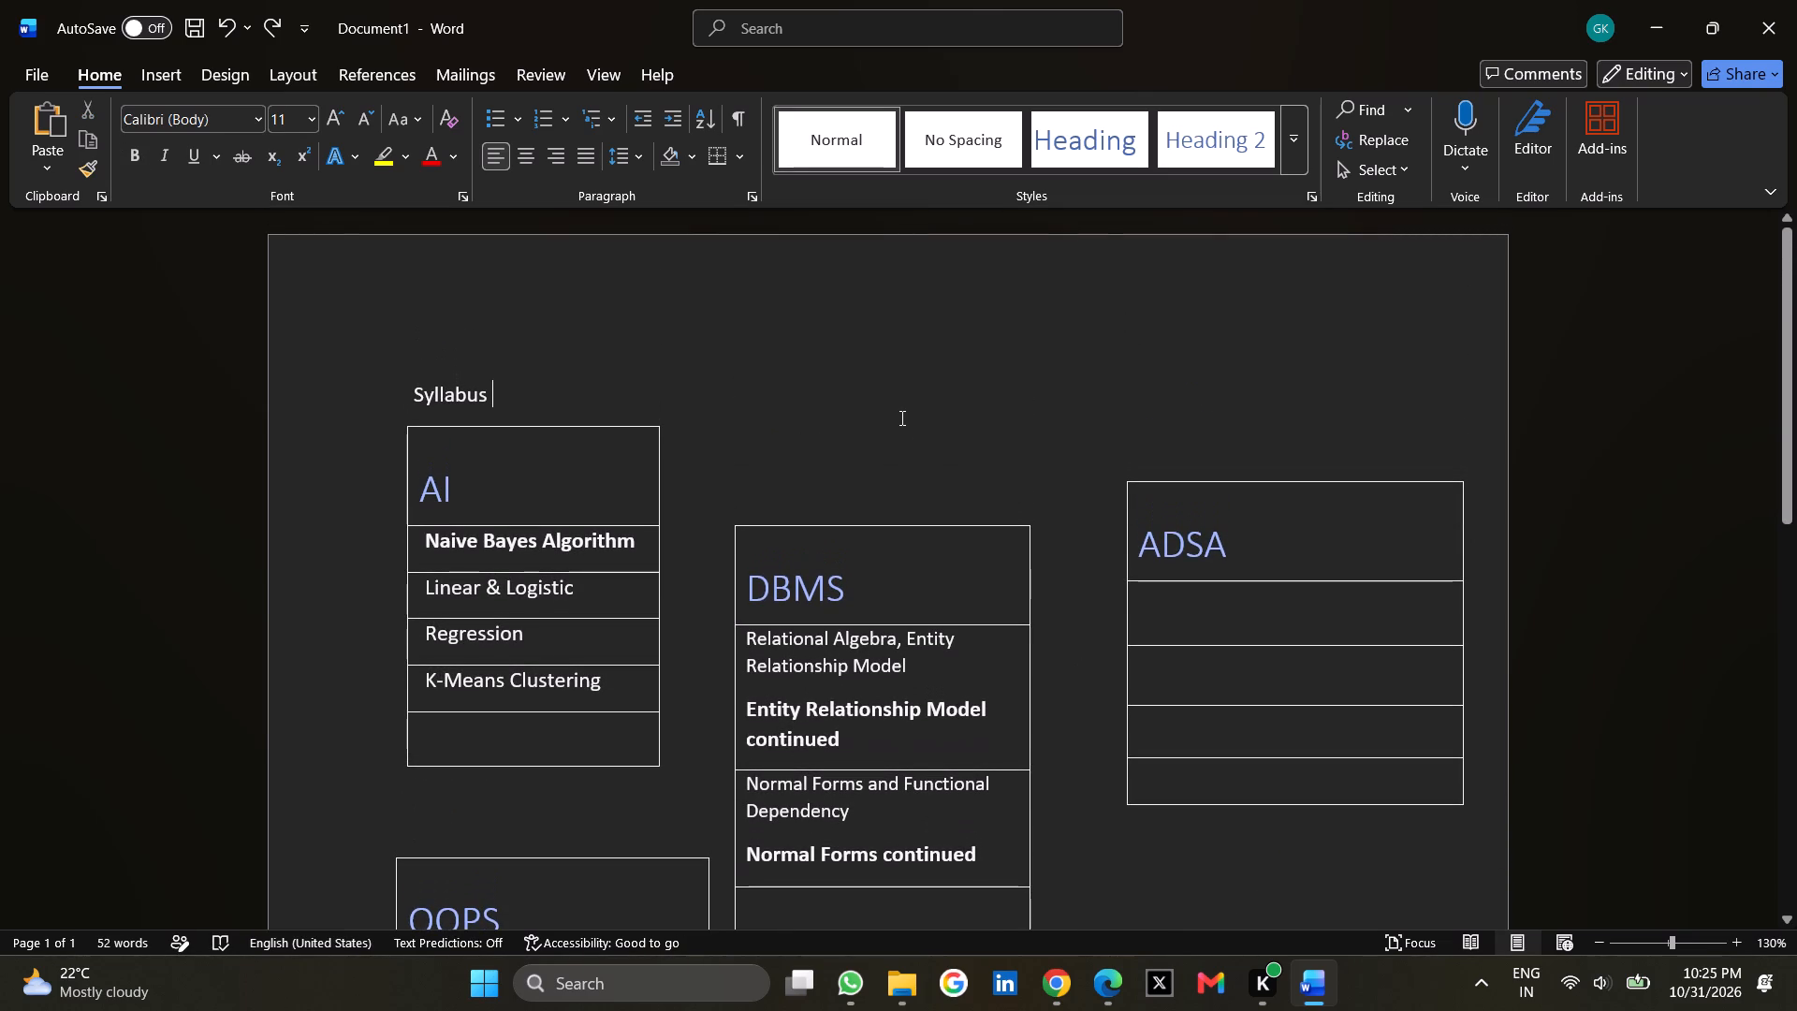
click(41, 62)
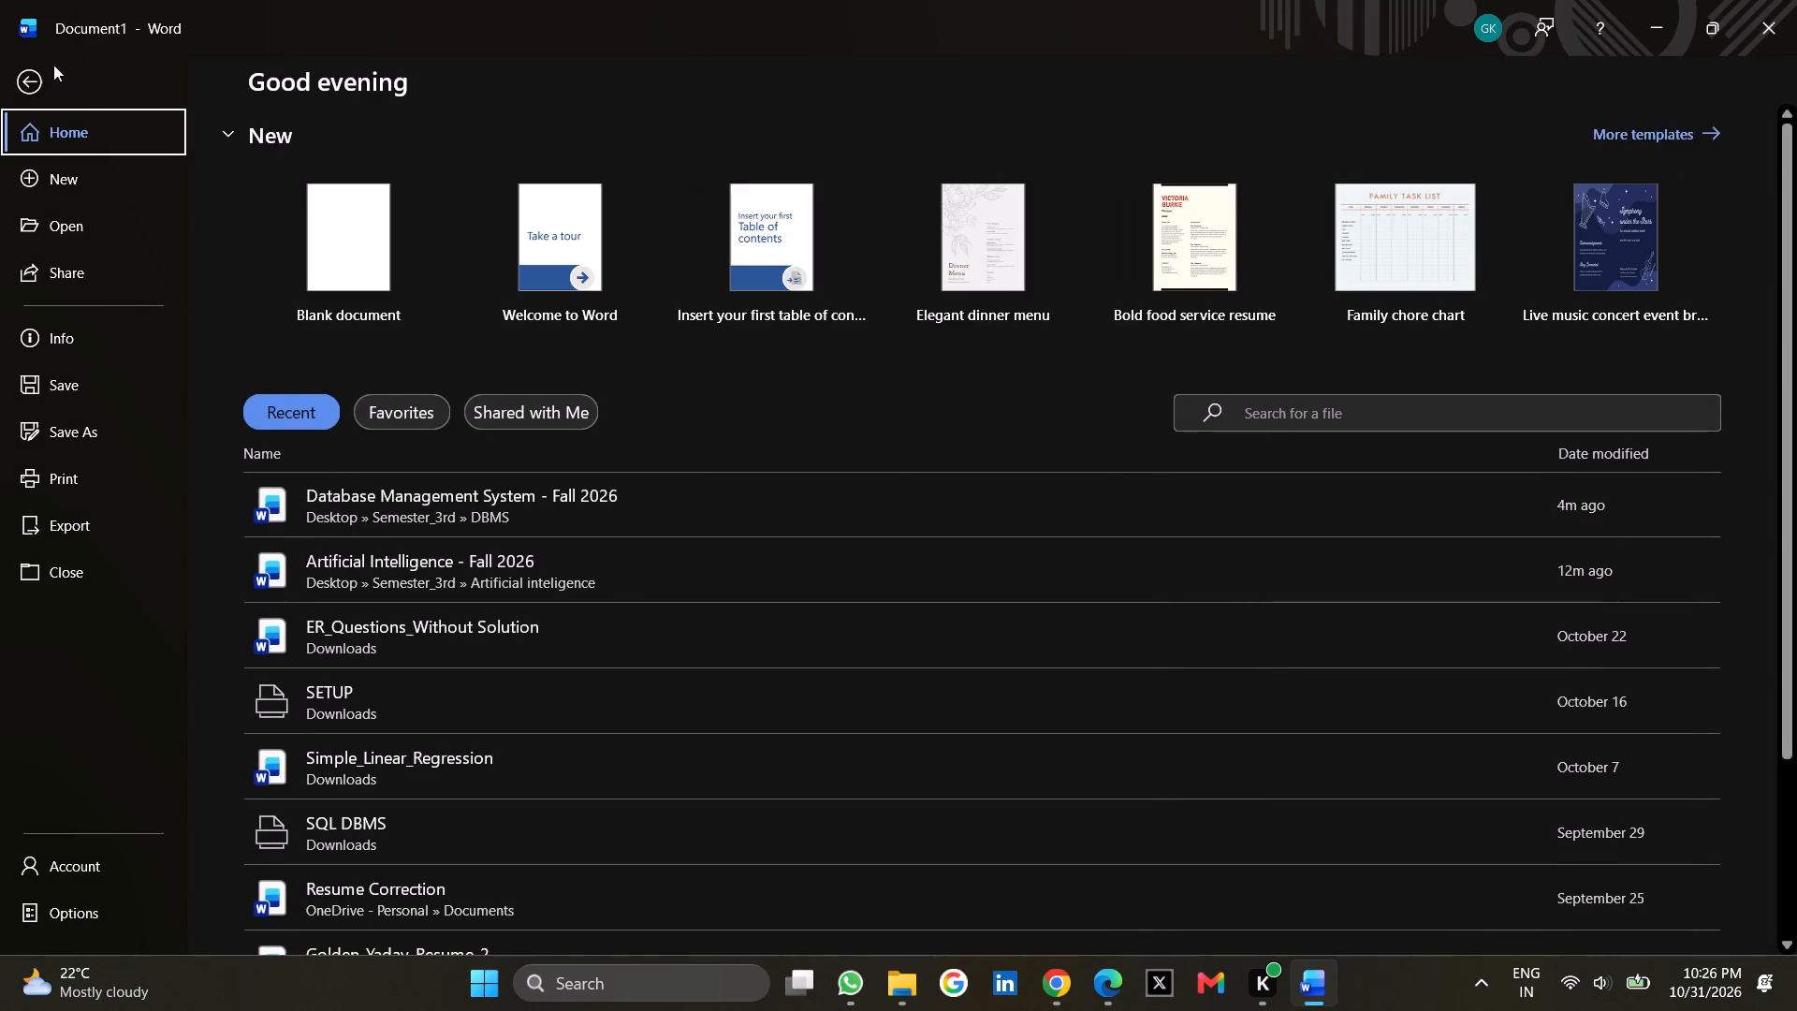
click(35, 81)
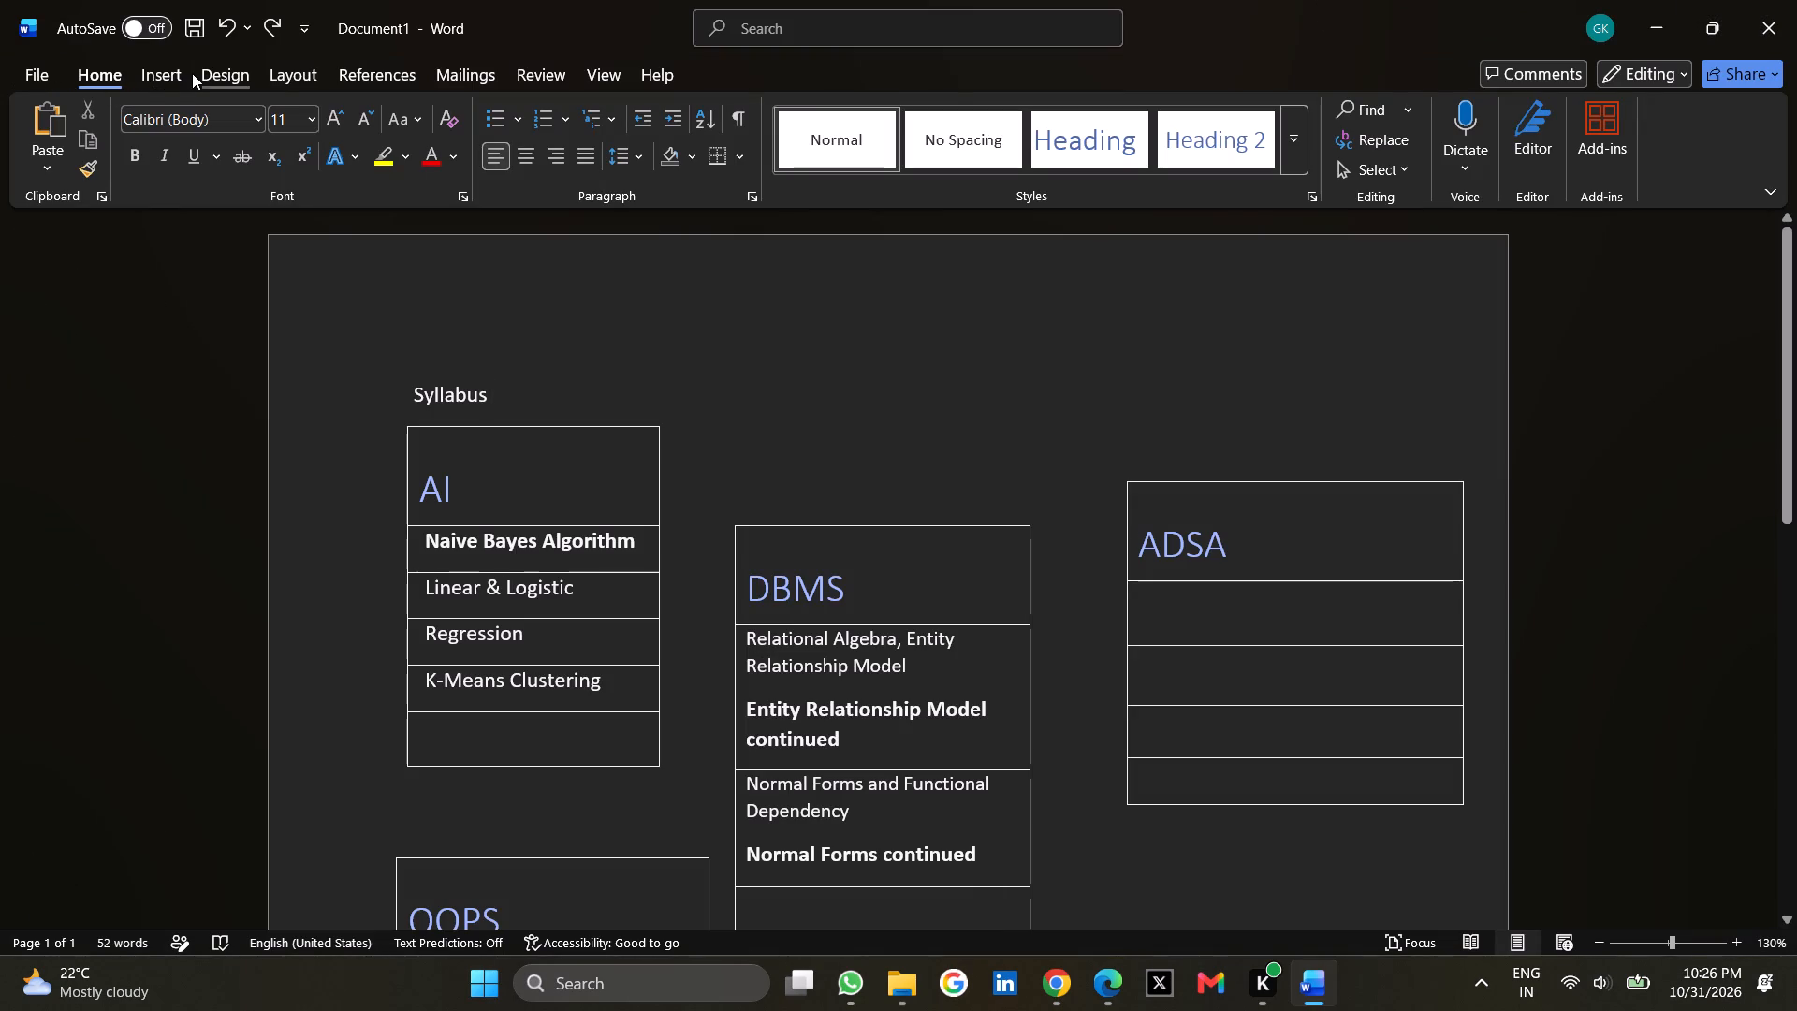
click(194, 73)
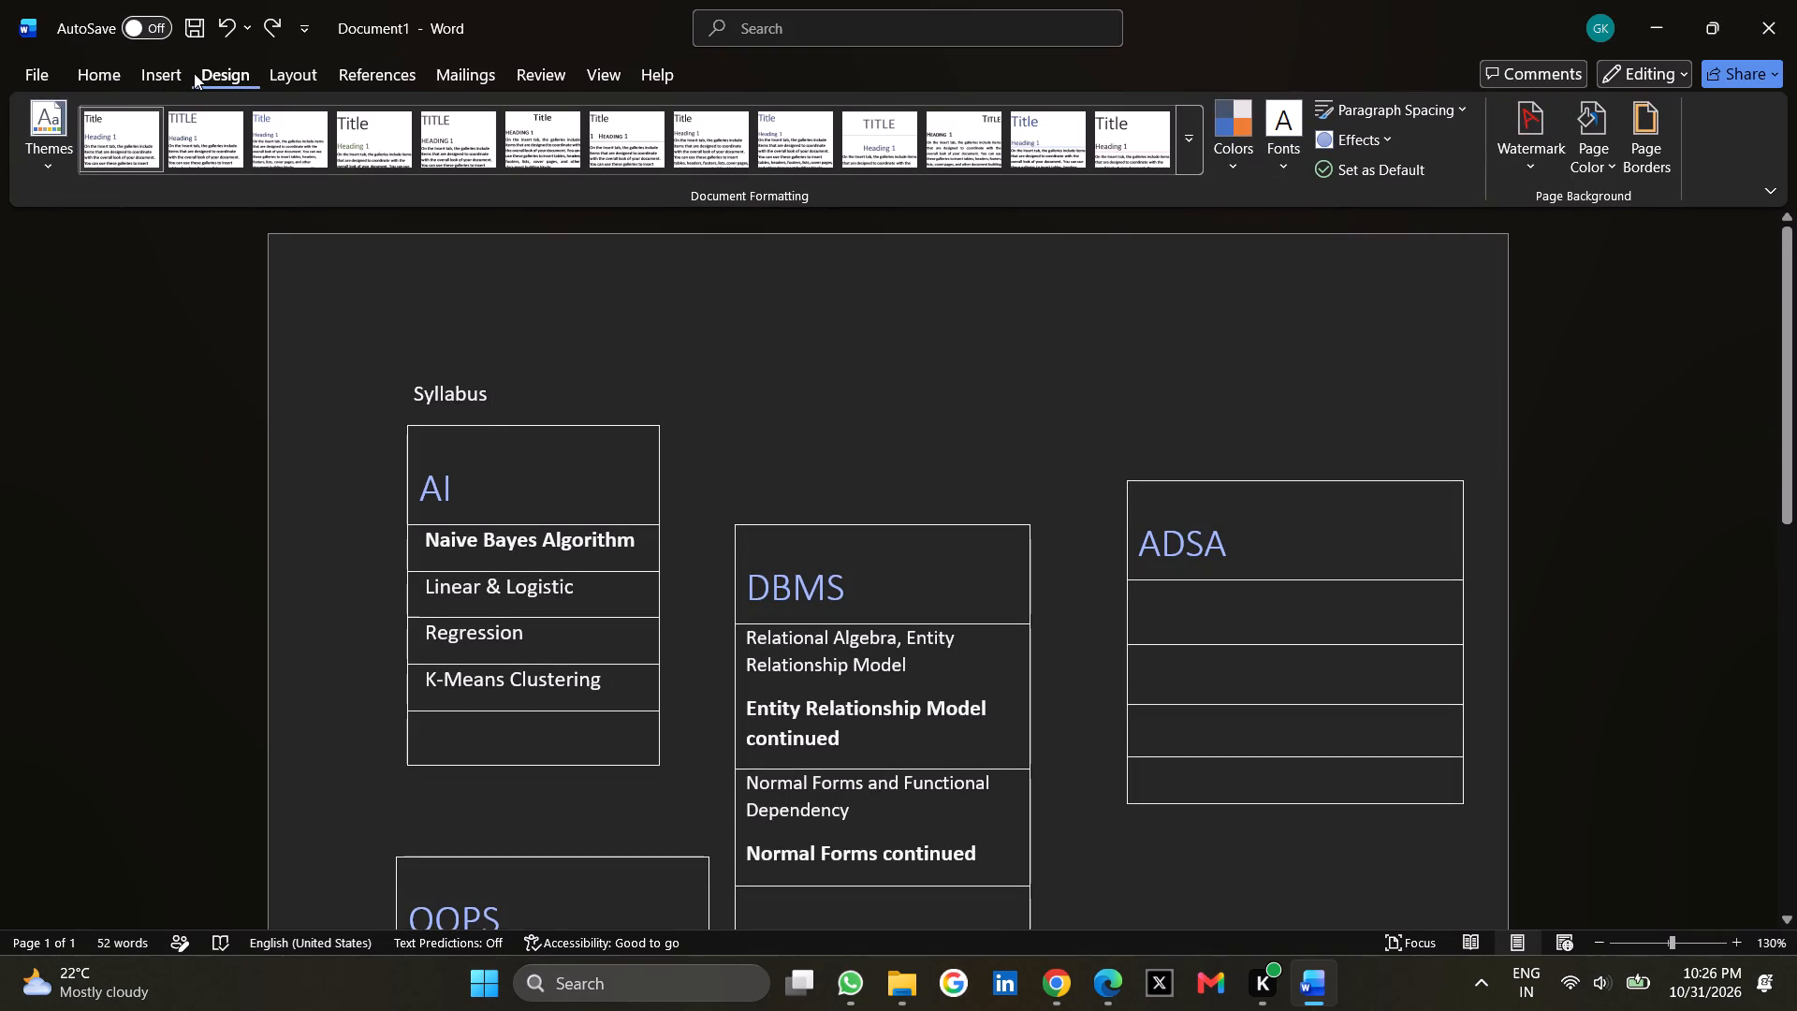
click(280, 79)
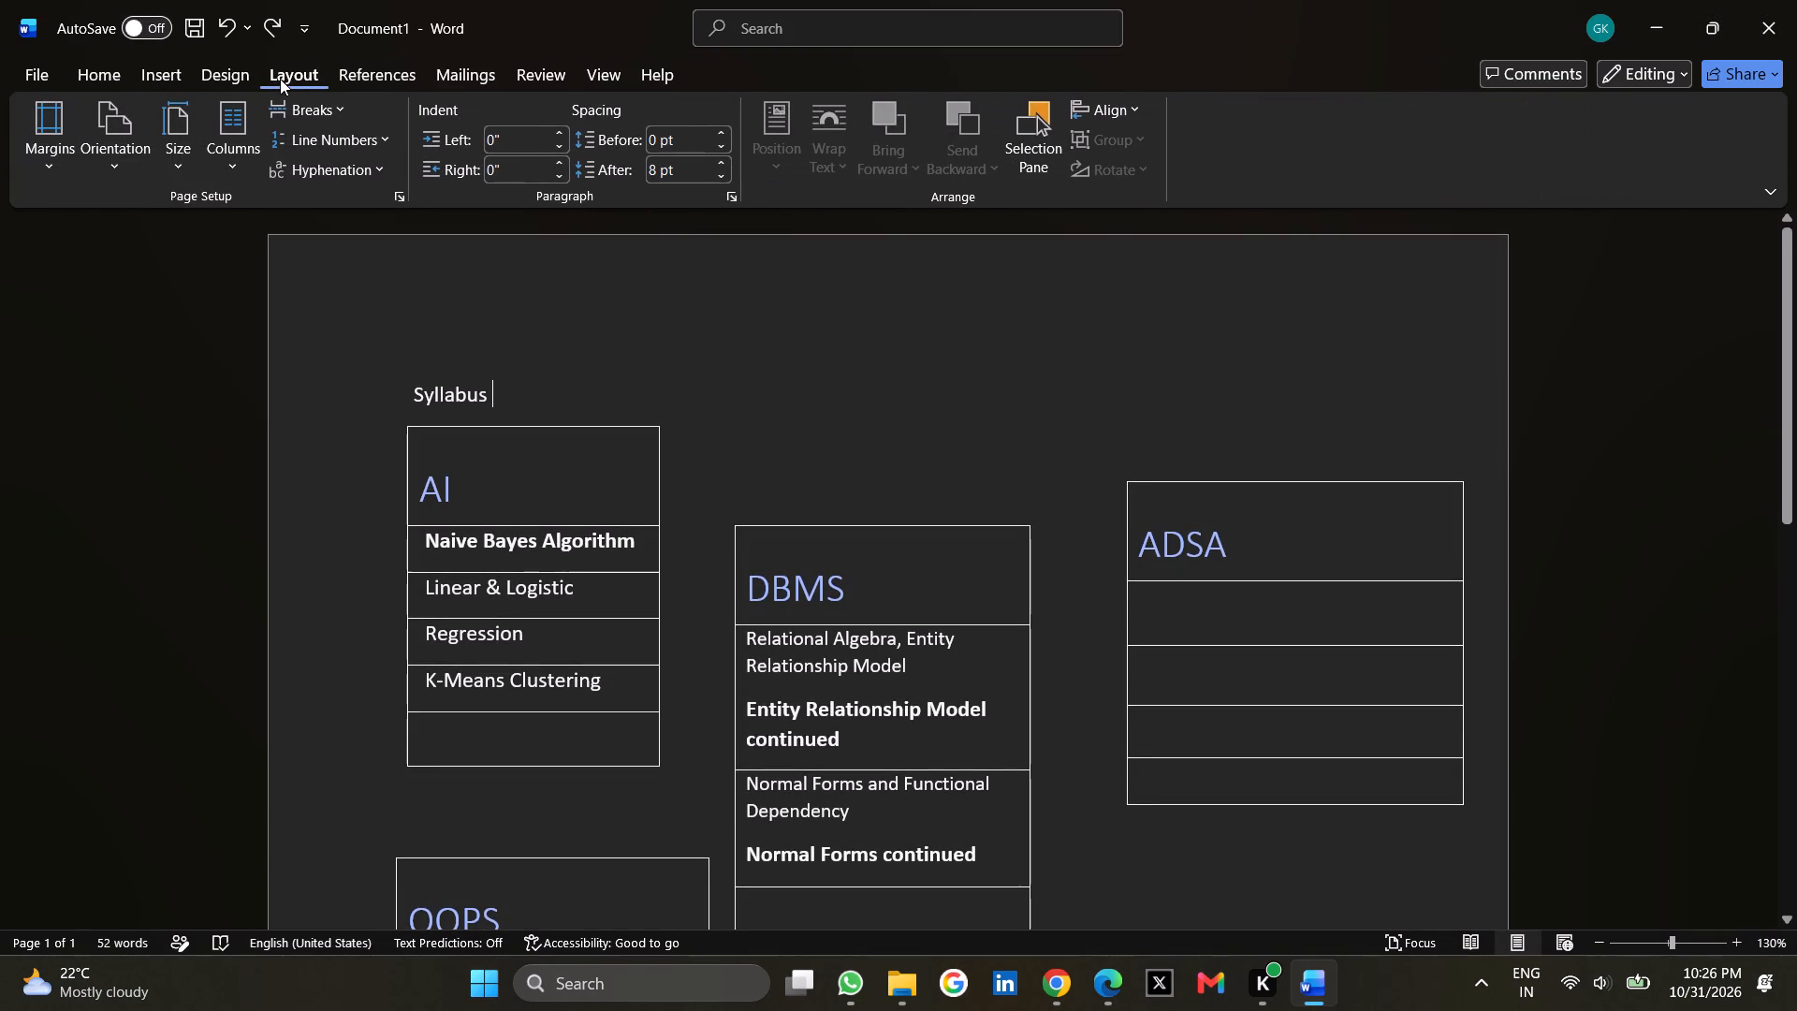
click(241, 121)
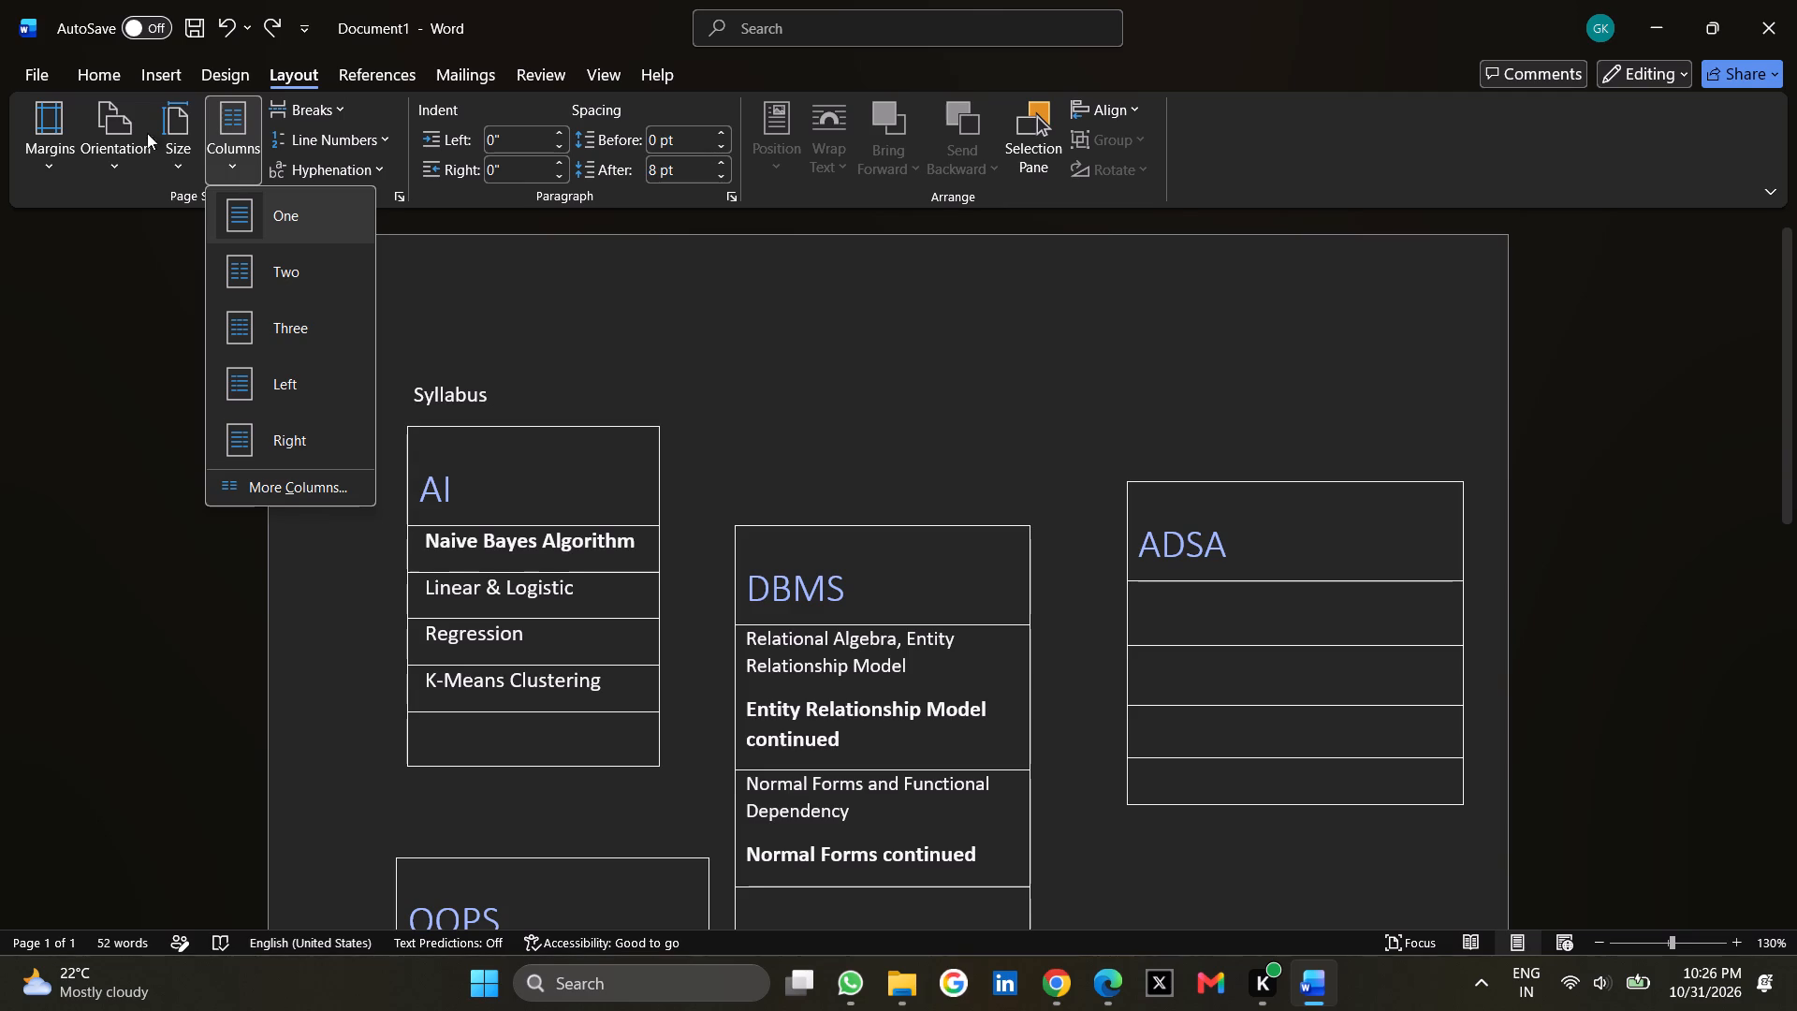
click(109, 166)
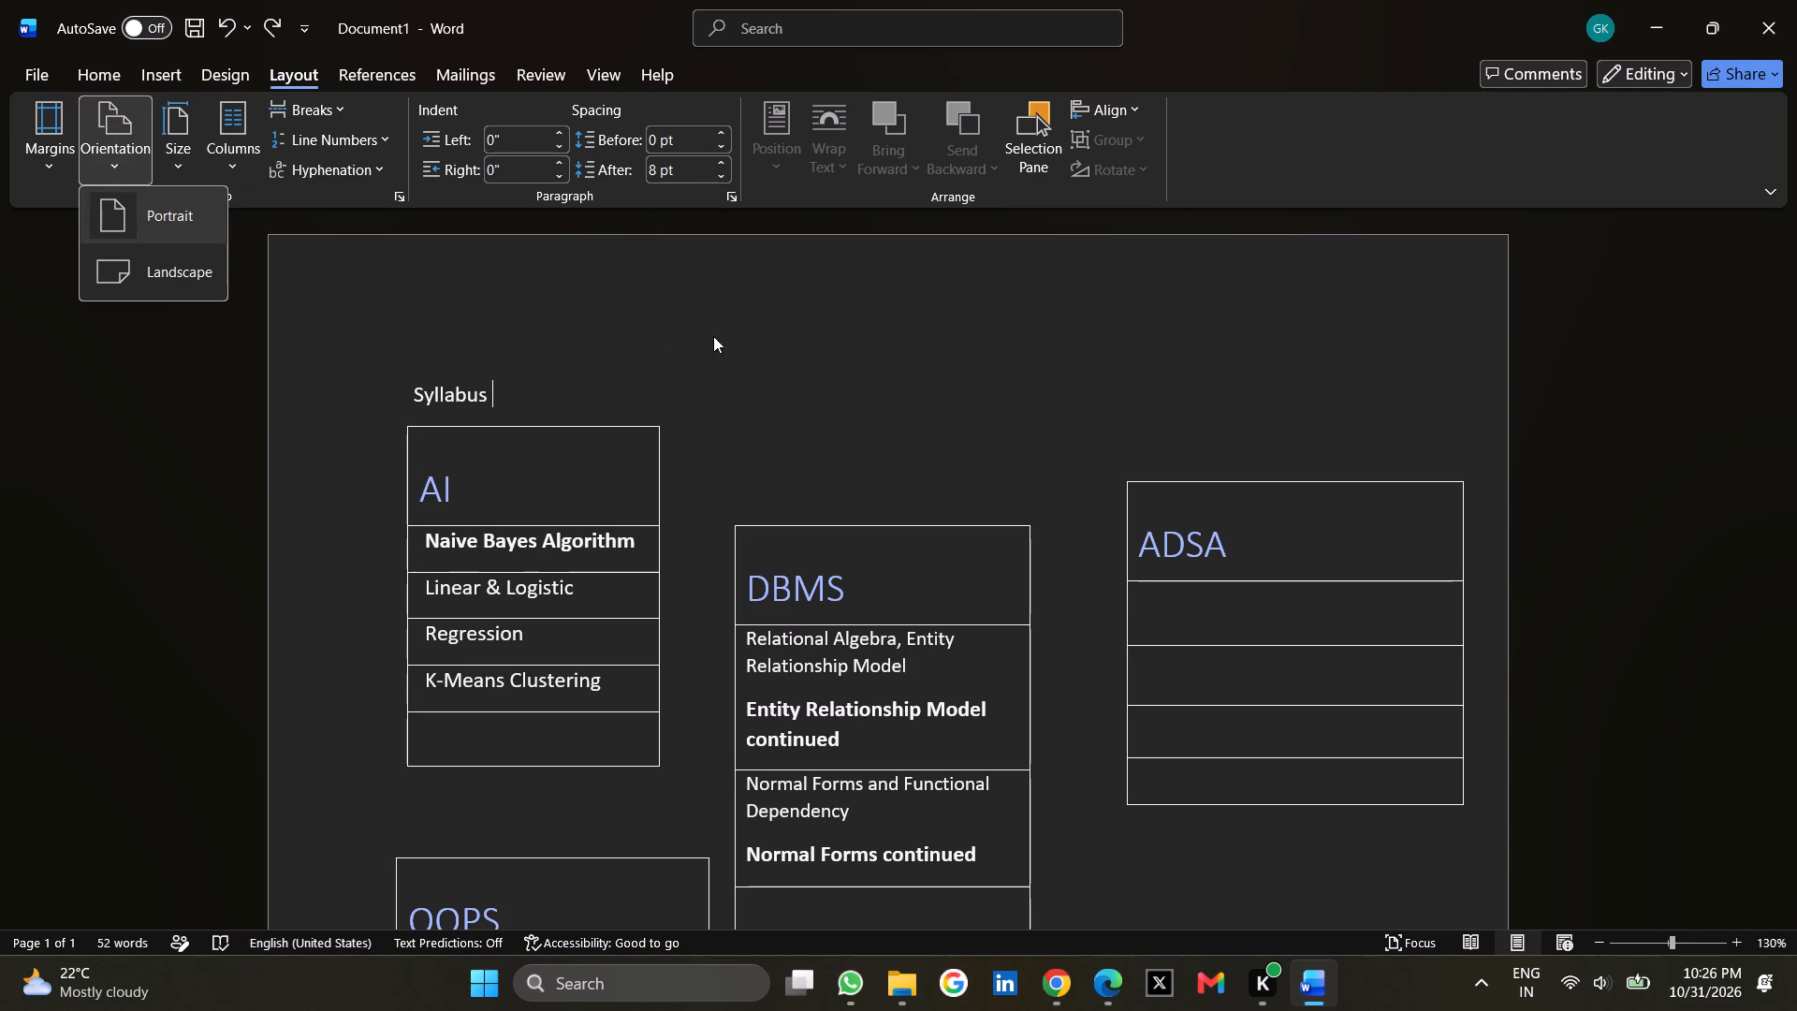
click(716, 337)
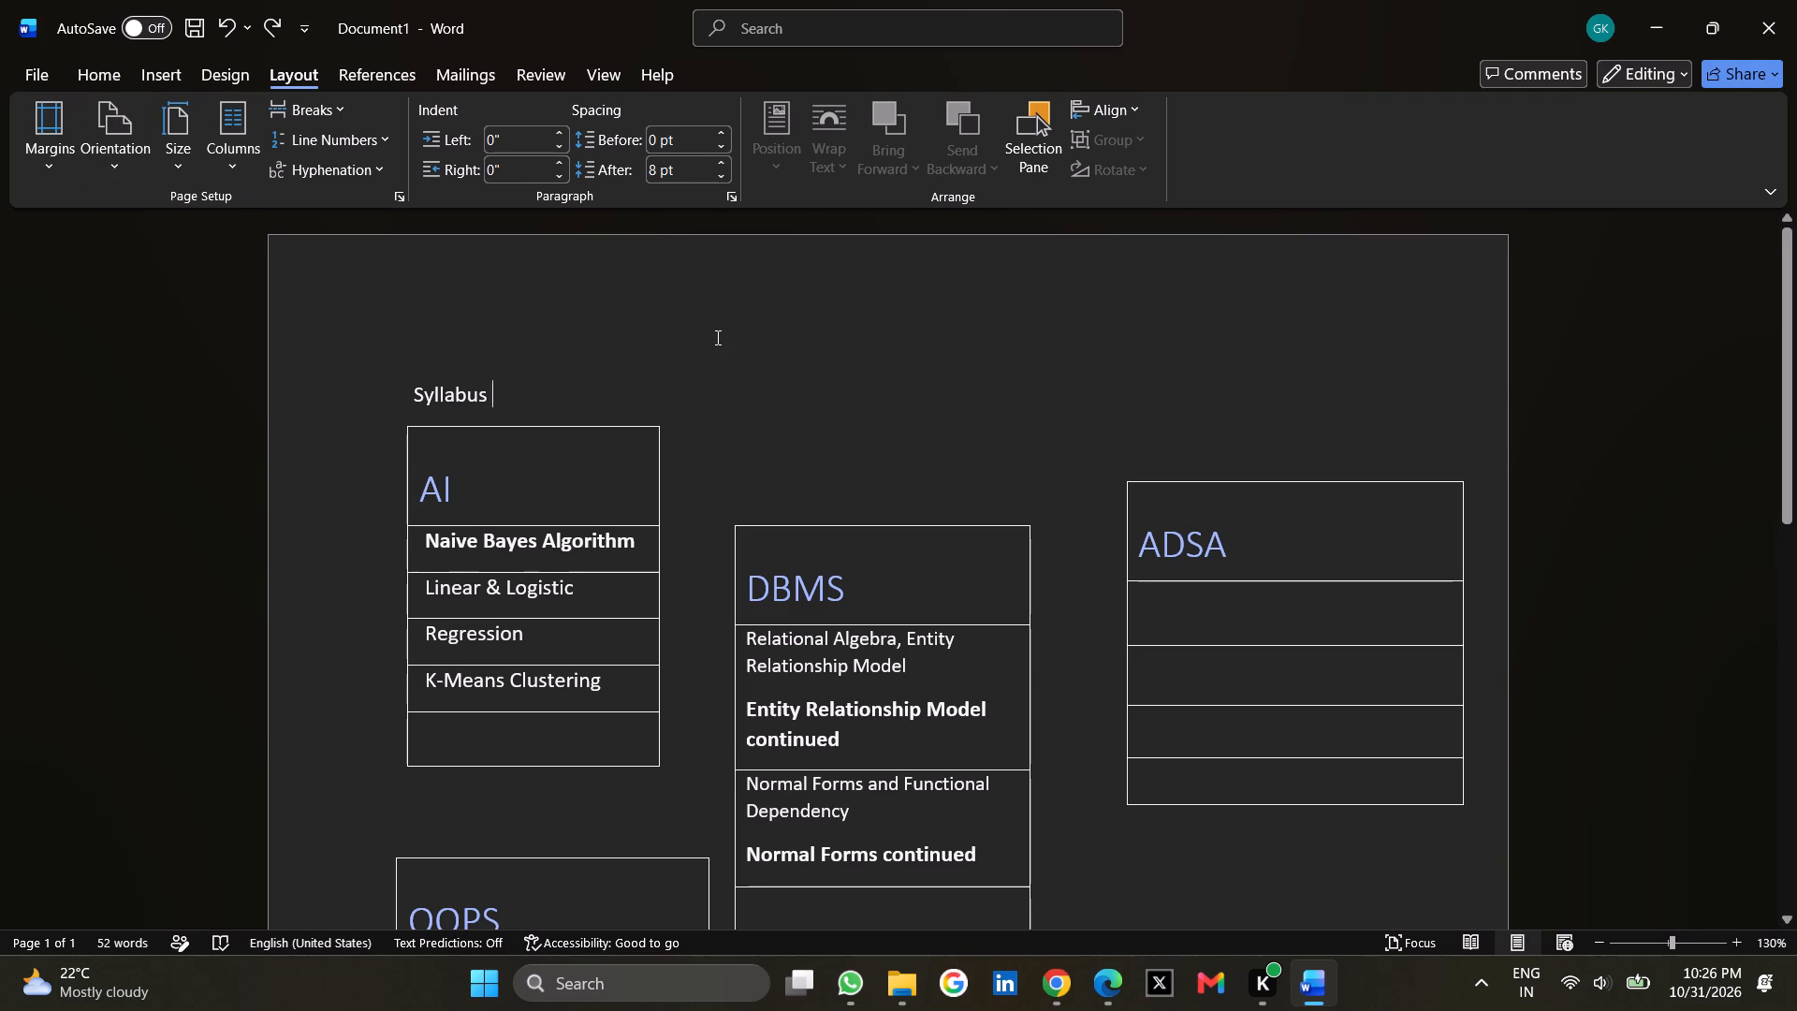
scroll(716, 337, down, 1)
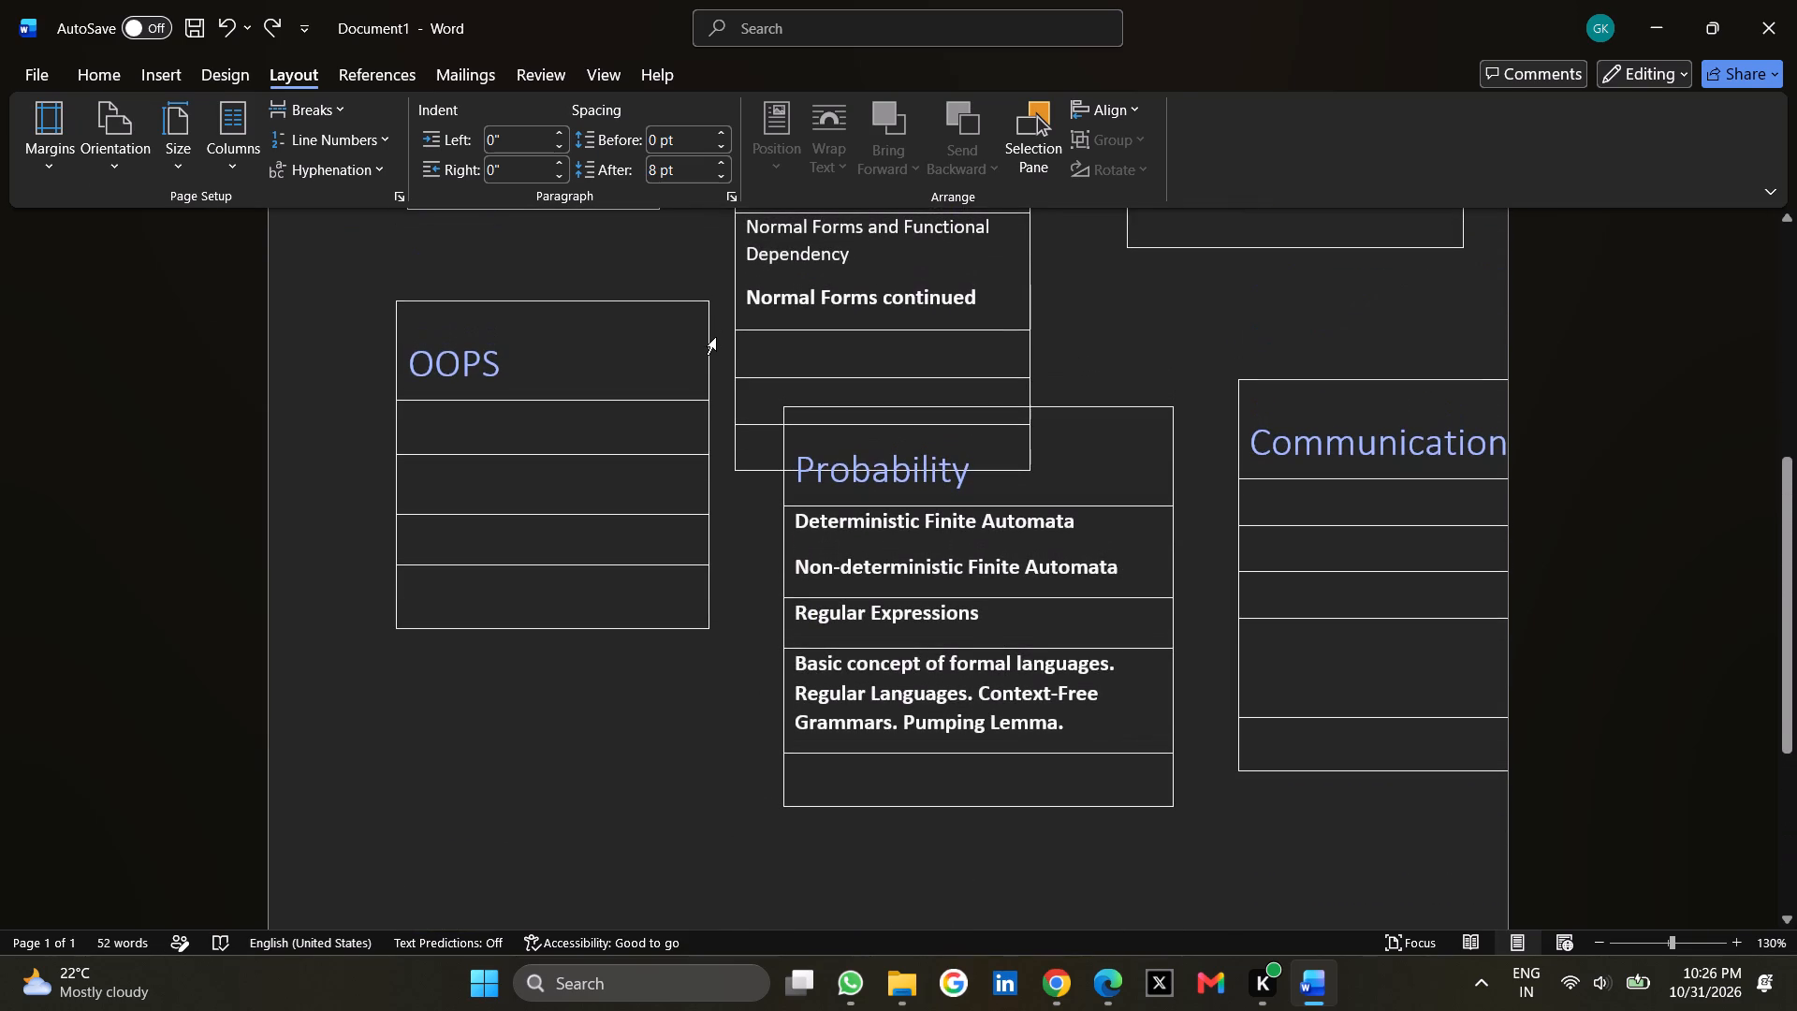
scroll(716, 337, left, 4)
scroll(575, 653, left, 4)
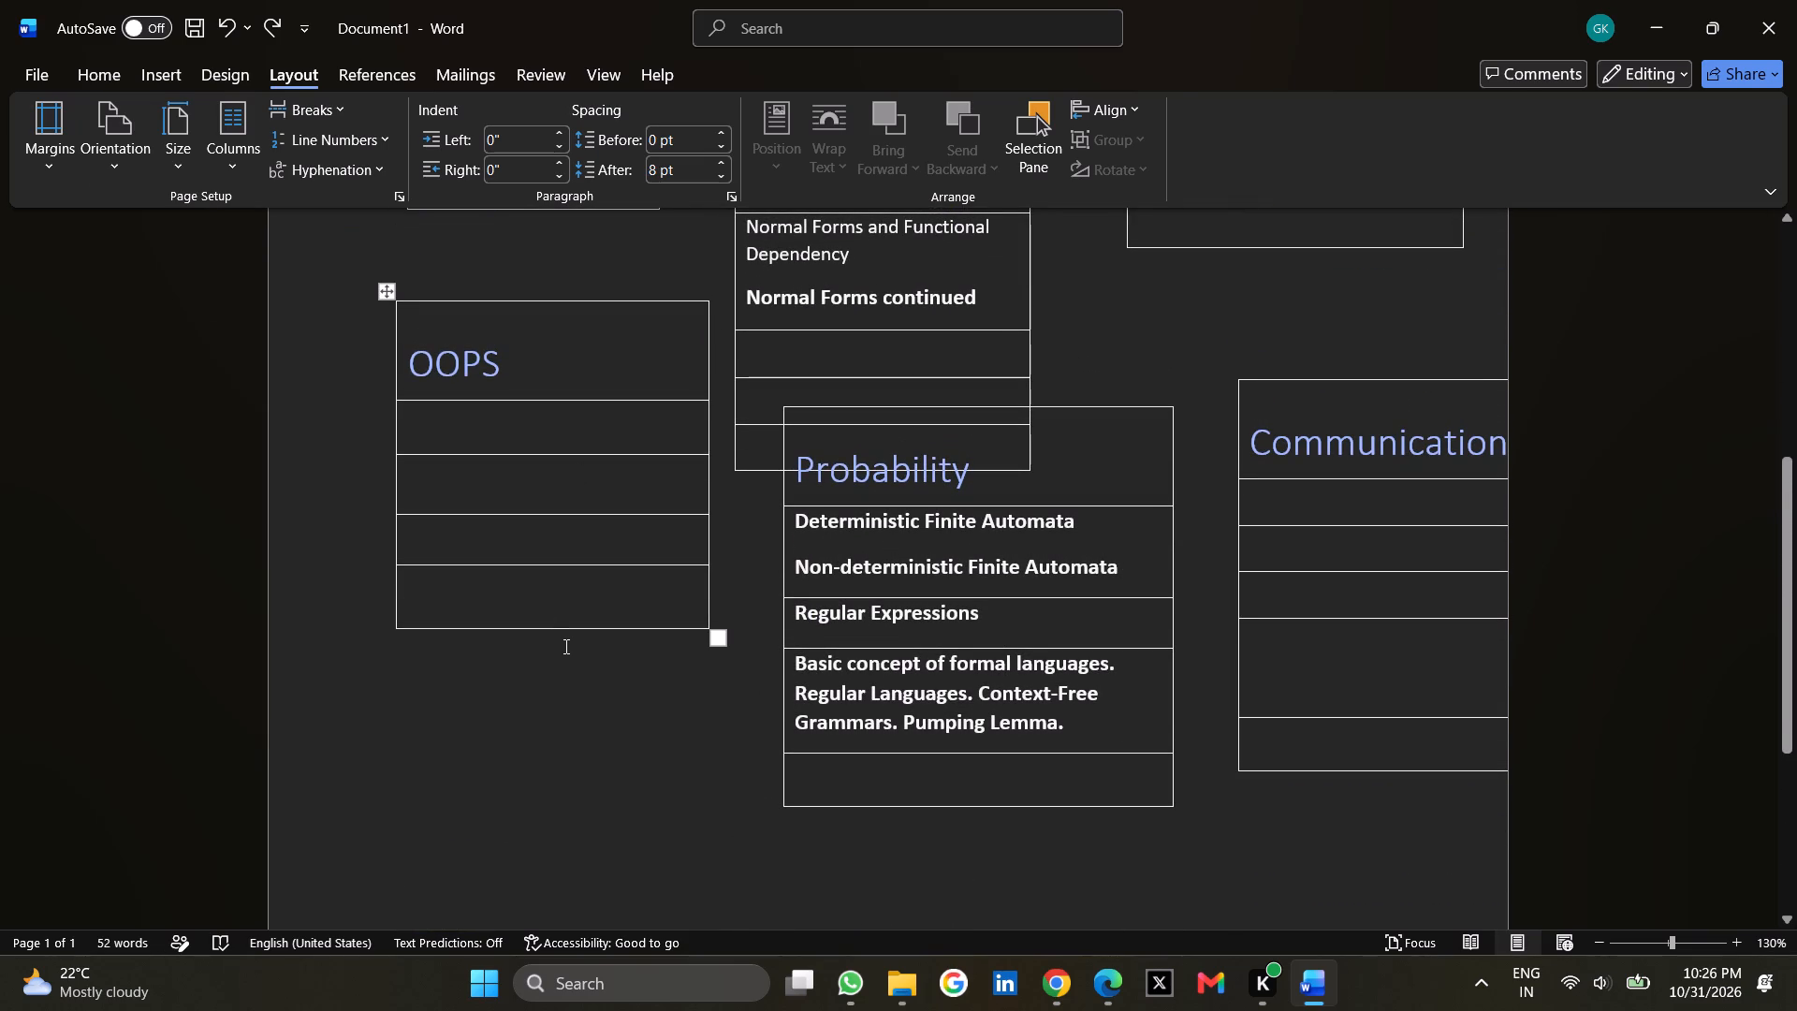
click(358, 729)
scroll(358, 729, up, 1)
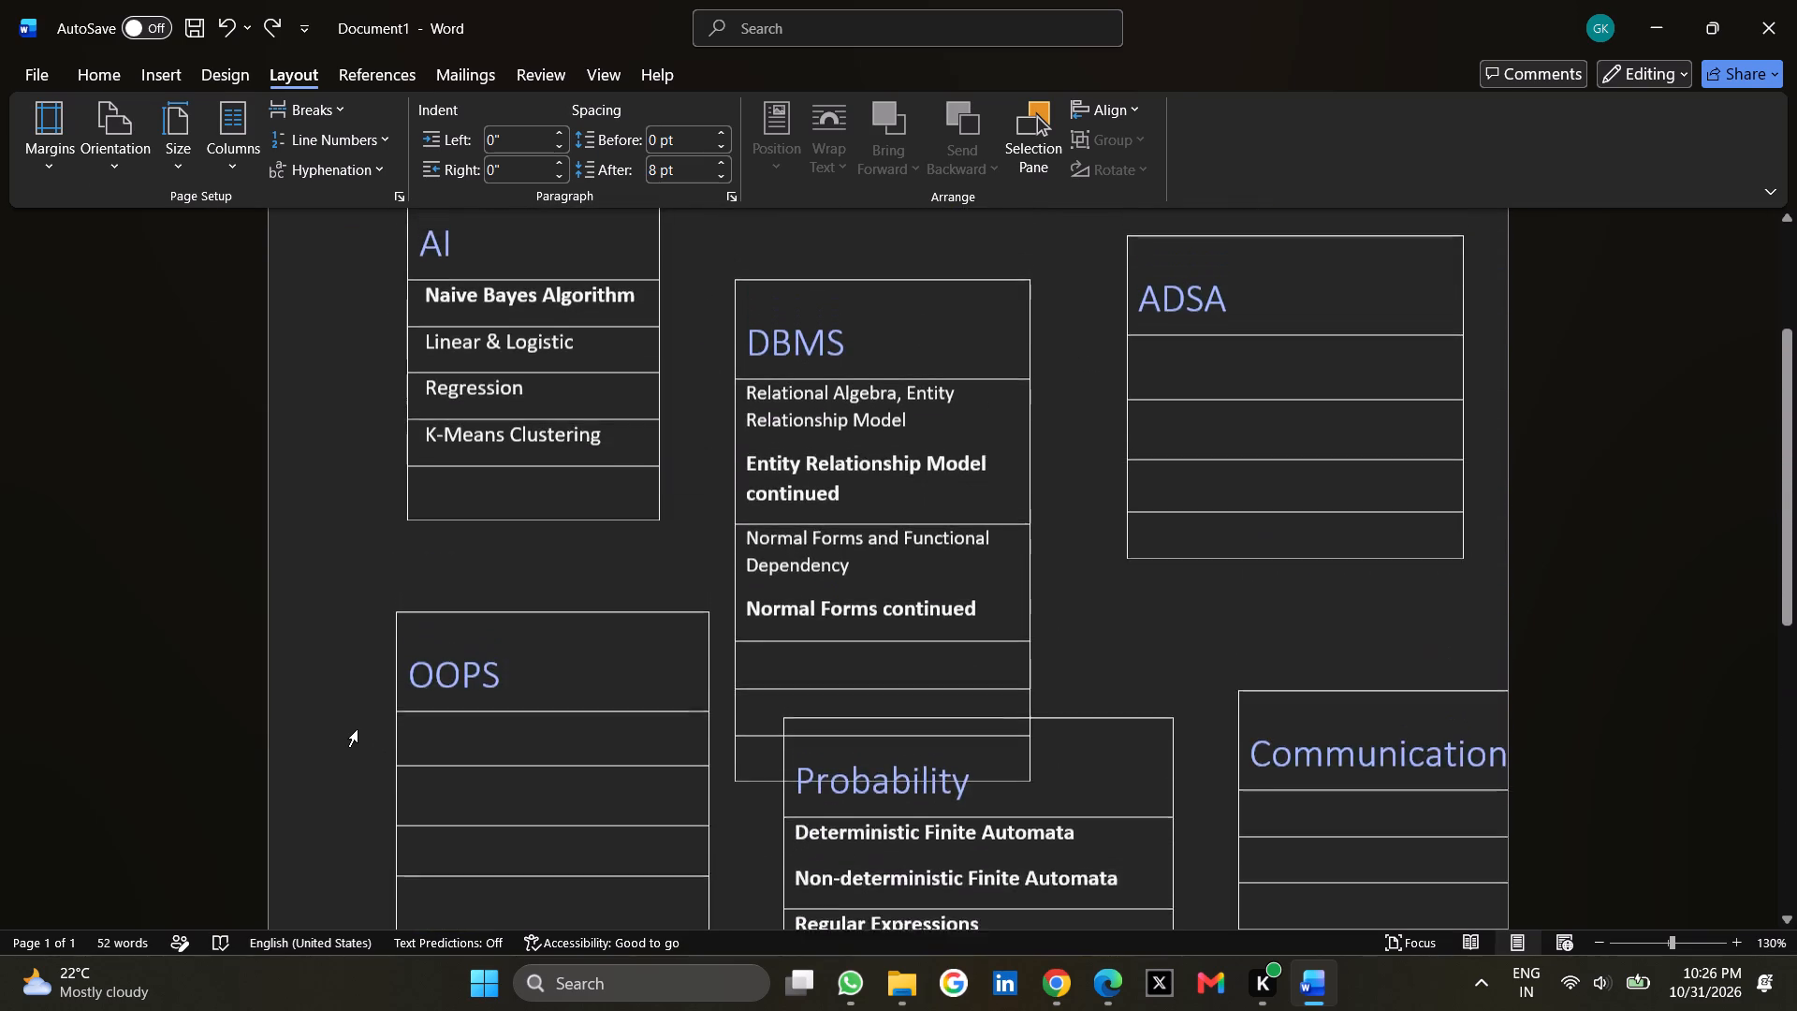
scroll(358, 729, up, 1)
Narrow the OOPS table by moving its right border inward to roughly the width of the AI table.
click(543, 645)
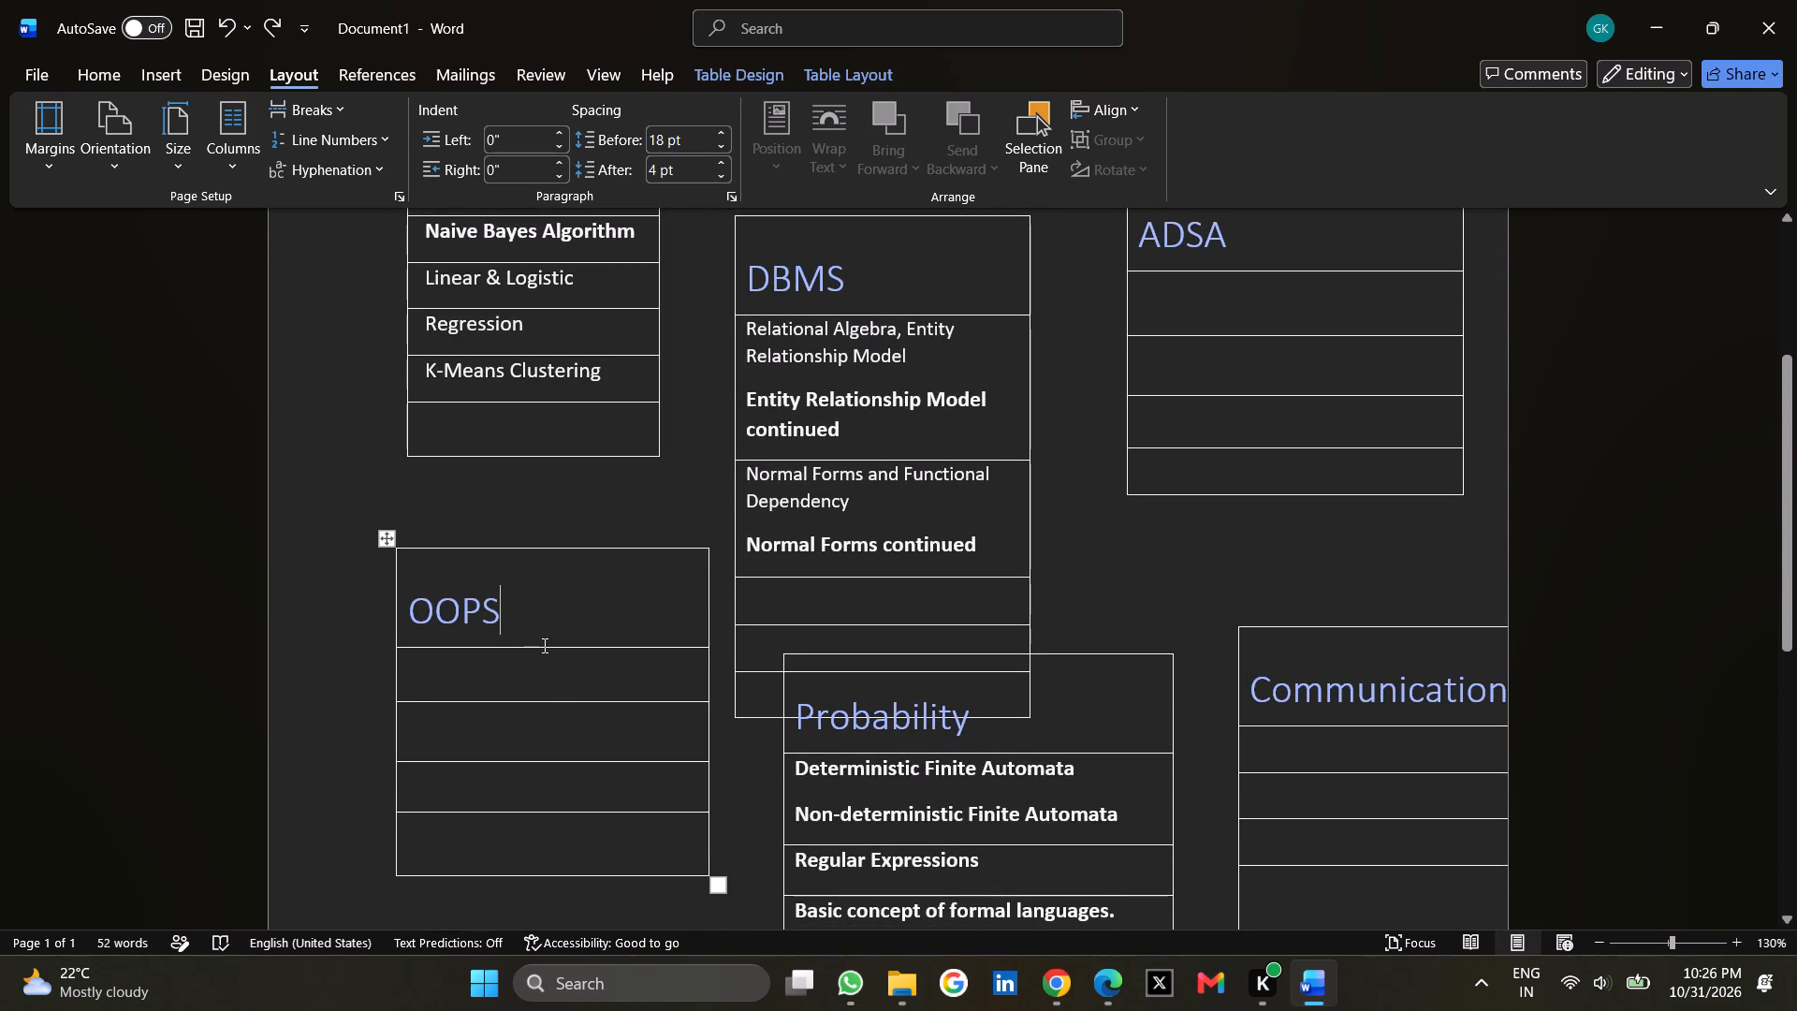
double_click(551, 718)
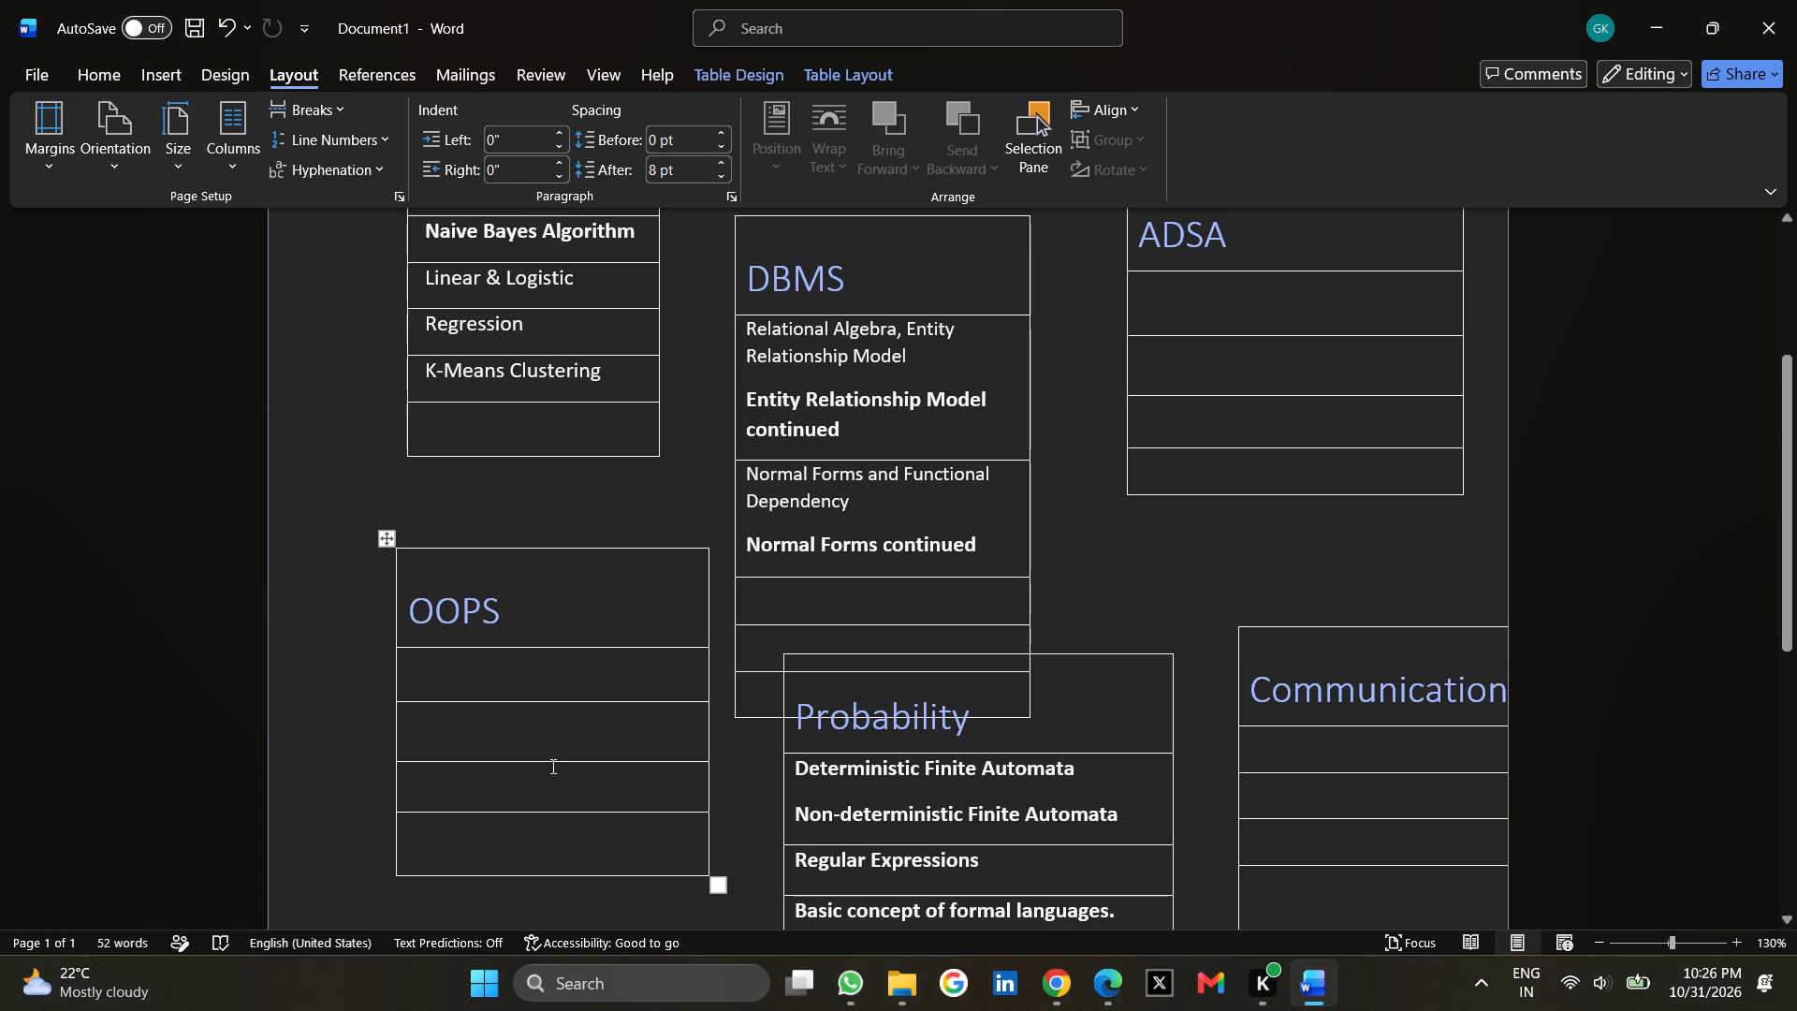
click(551, 769)
key(BackSpace)
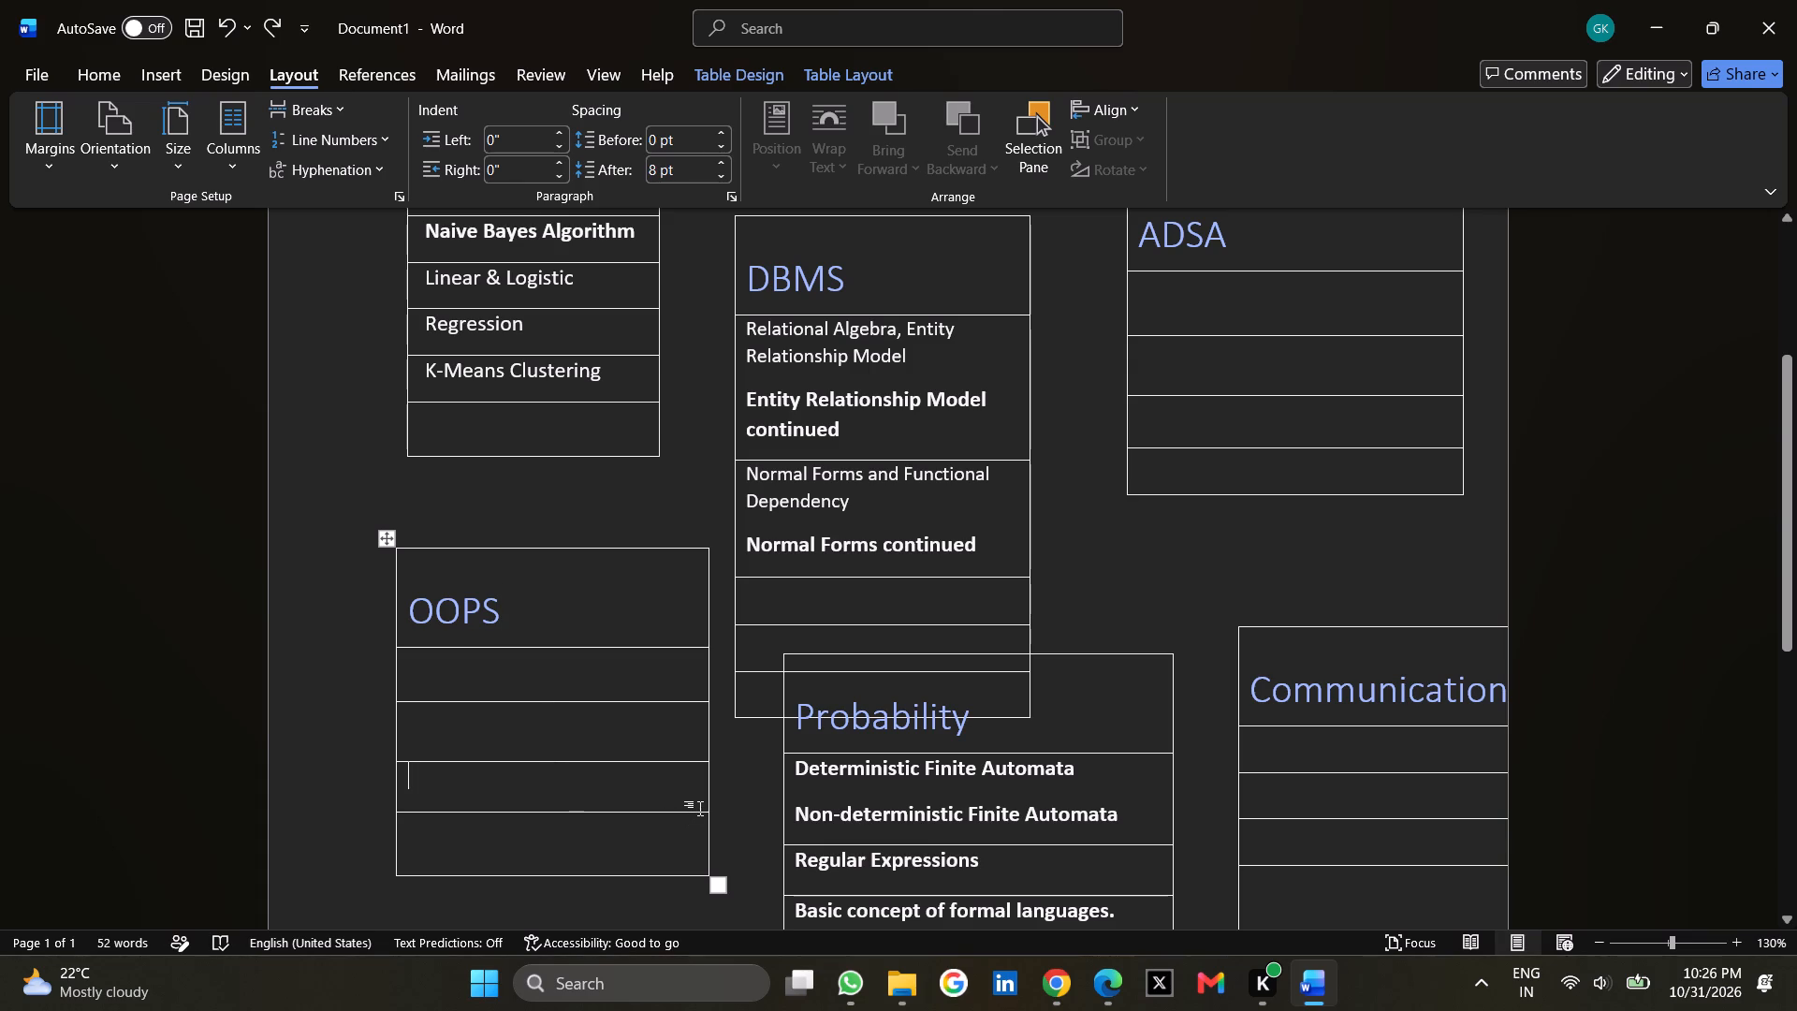
click(700, 809)
drag(708, 810, 645, 742)
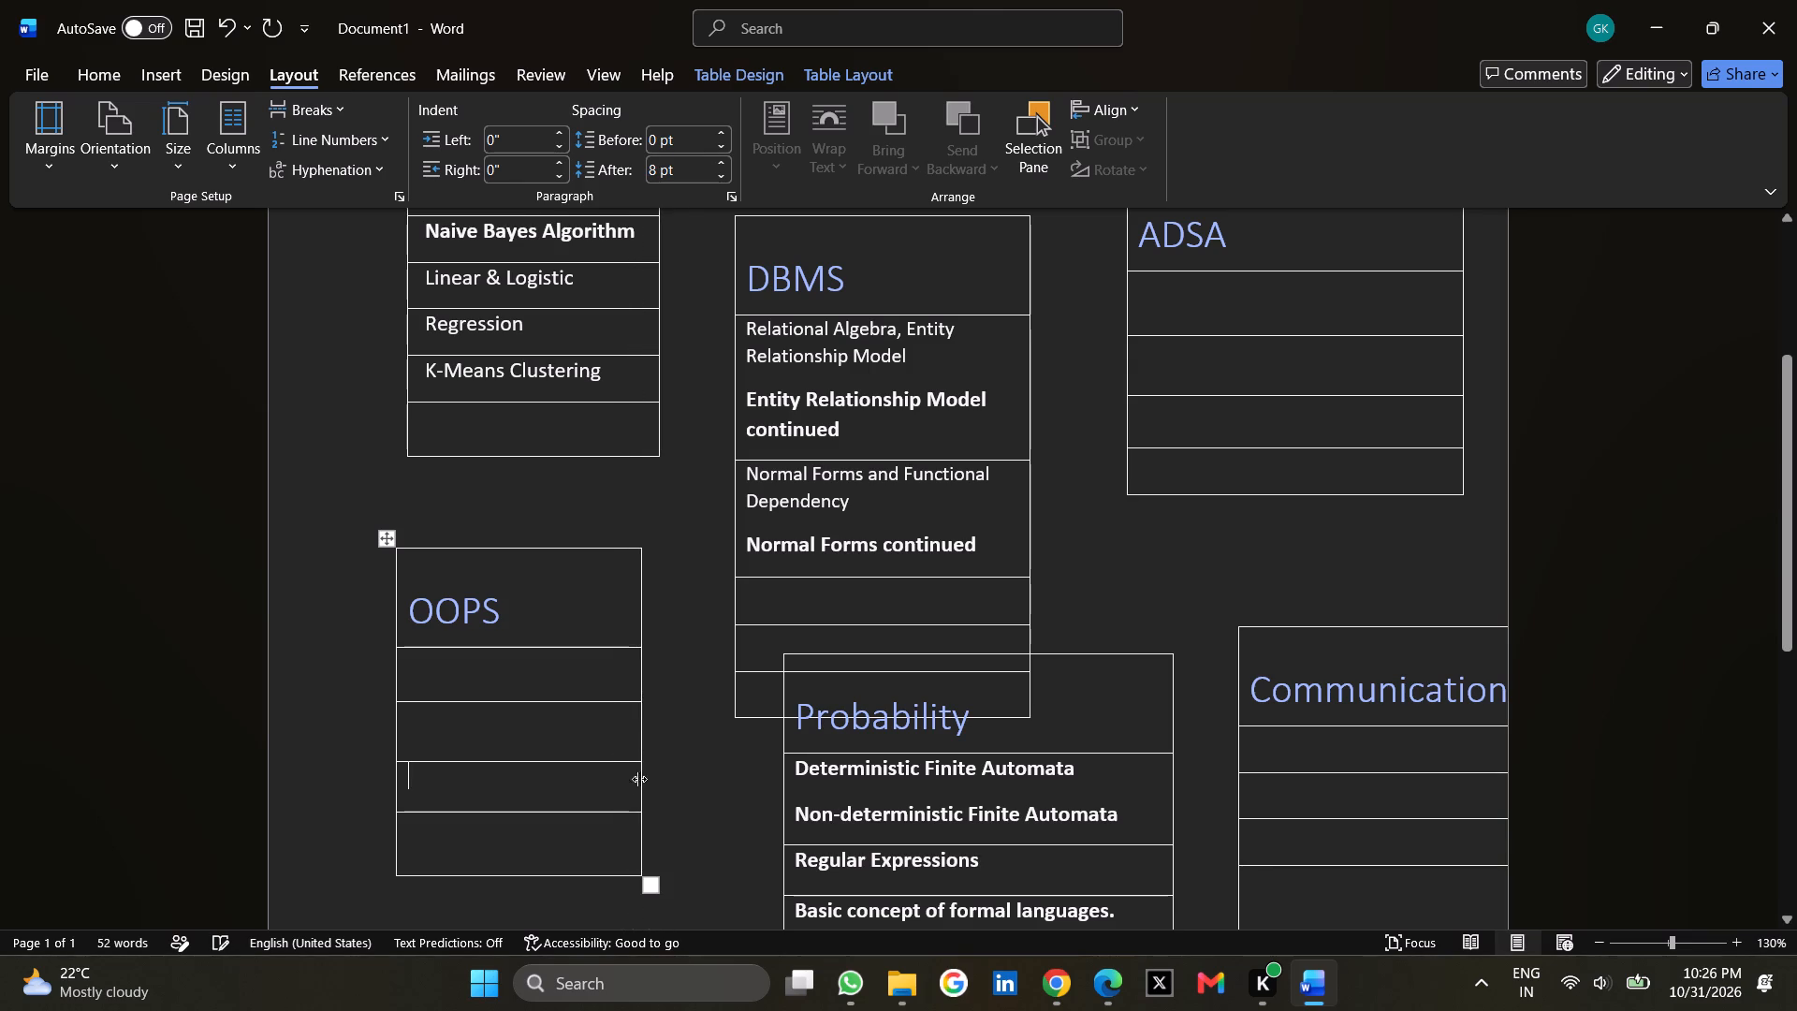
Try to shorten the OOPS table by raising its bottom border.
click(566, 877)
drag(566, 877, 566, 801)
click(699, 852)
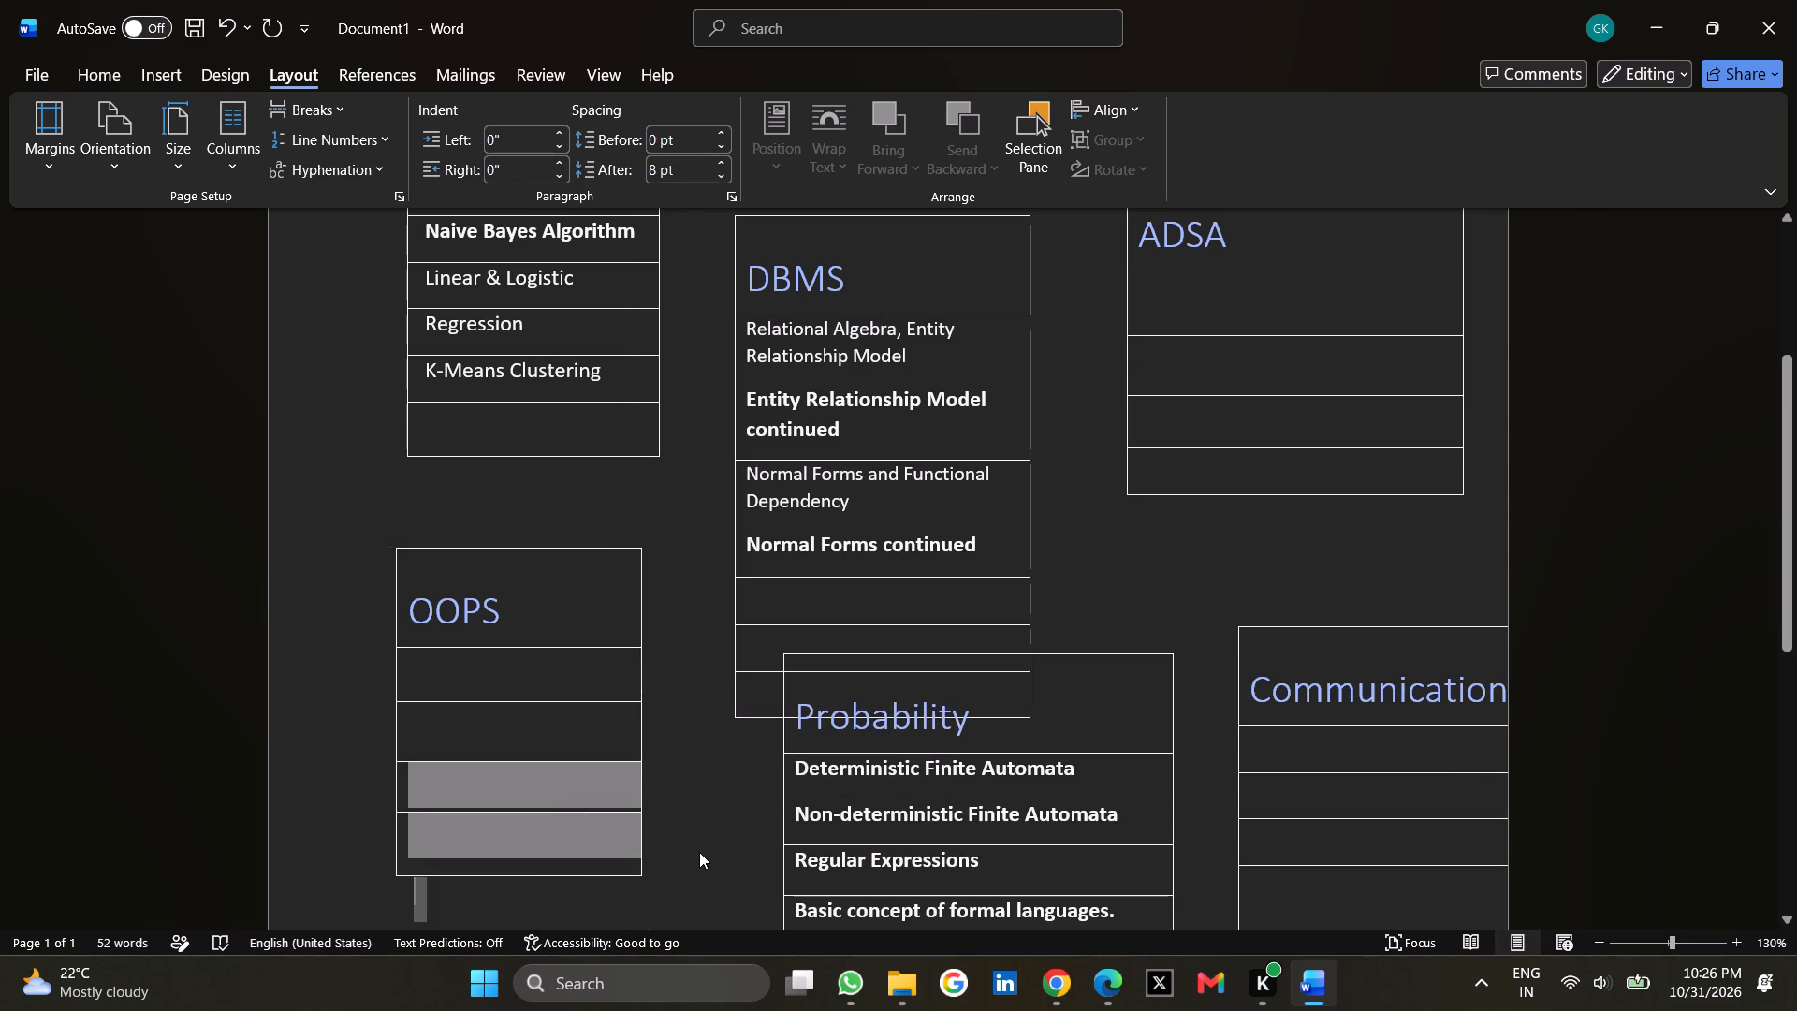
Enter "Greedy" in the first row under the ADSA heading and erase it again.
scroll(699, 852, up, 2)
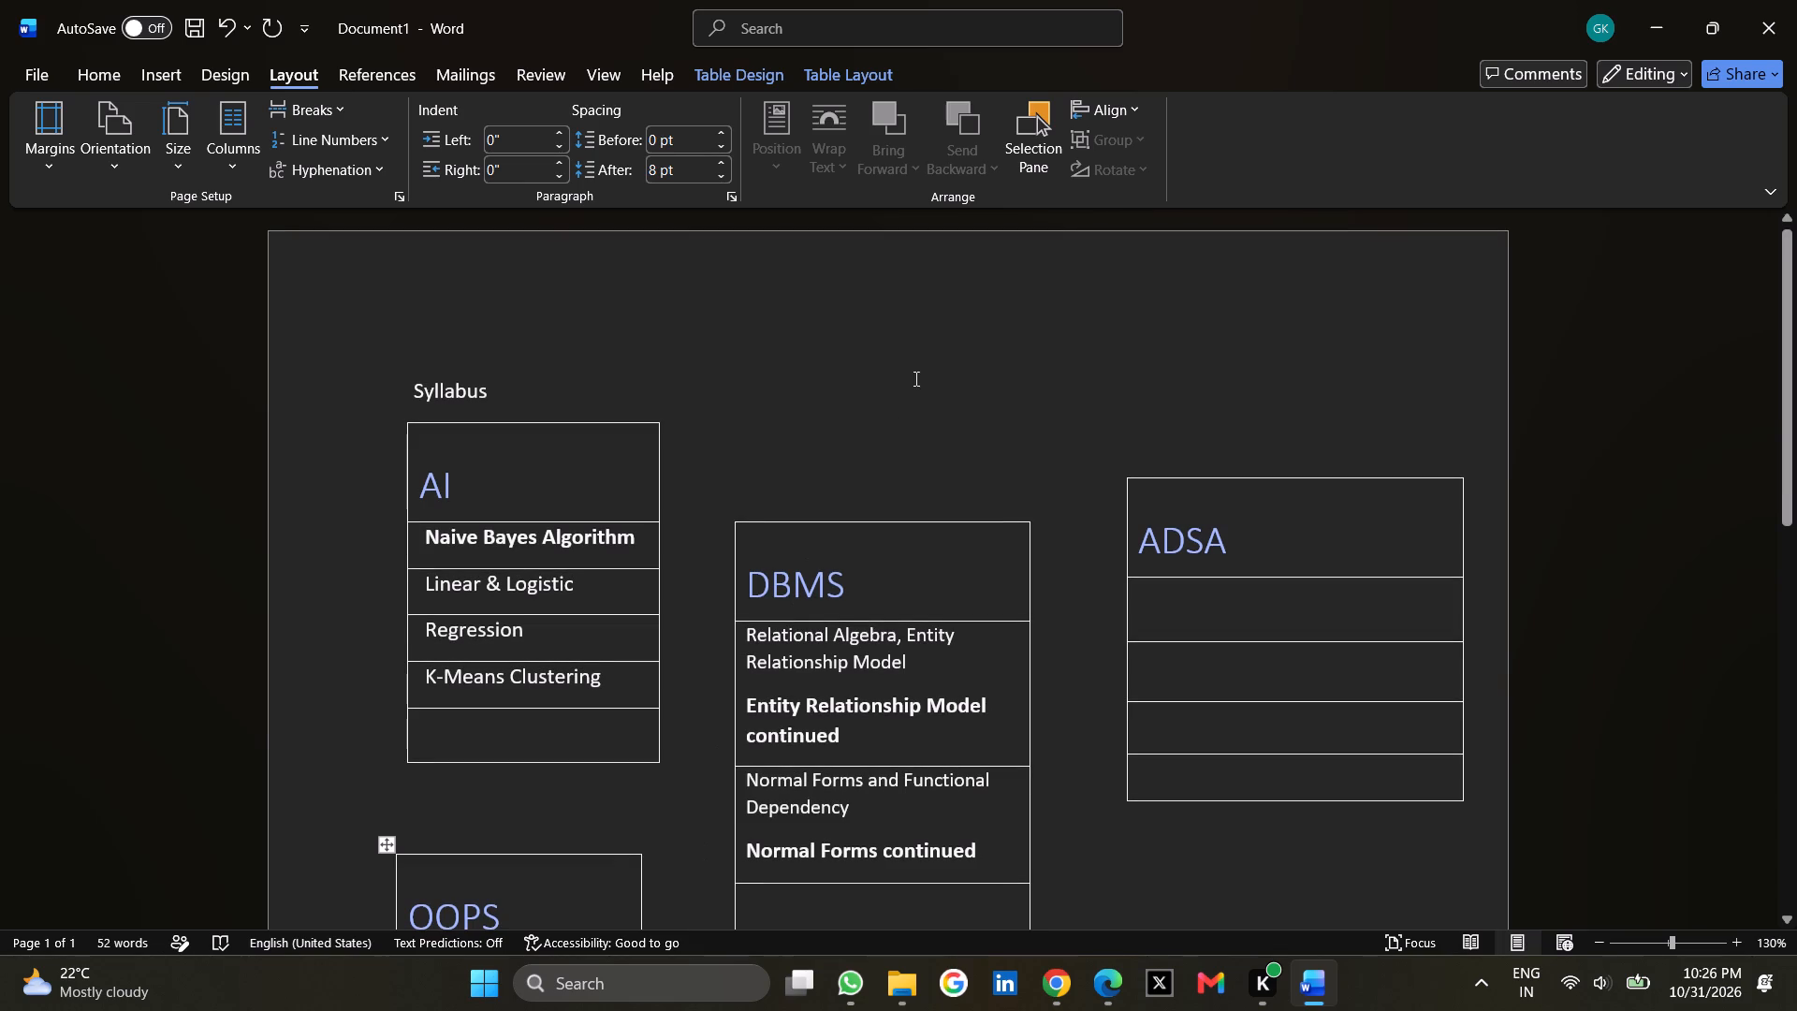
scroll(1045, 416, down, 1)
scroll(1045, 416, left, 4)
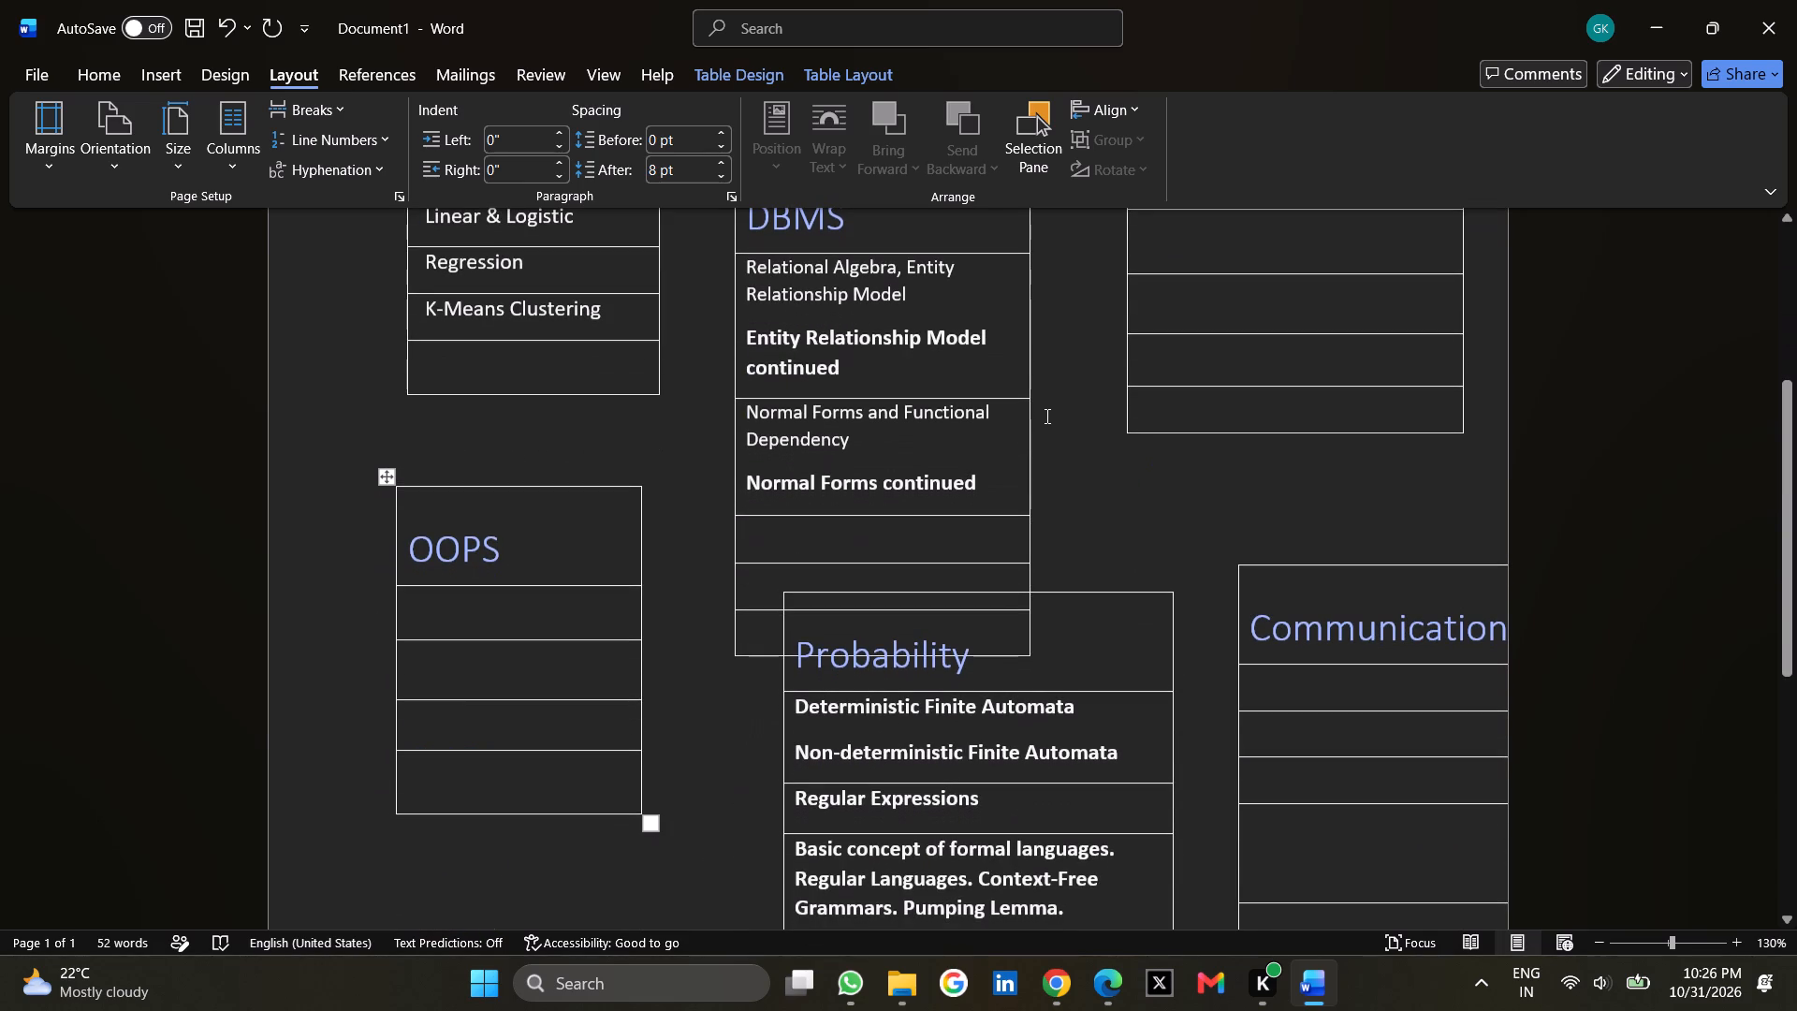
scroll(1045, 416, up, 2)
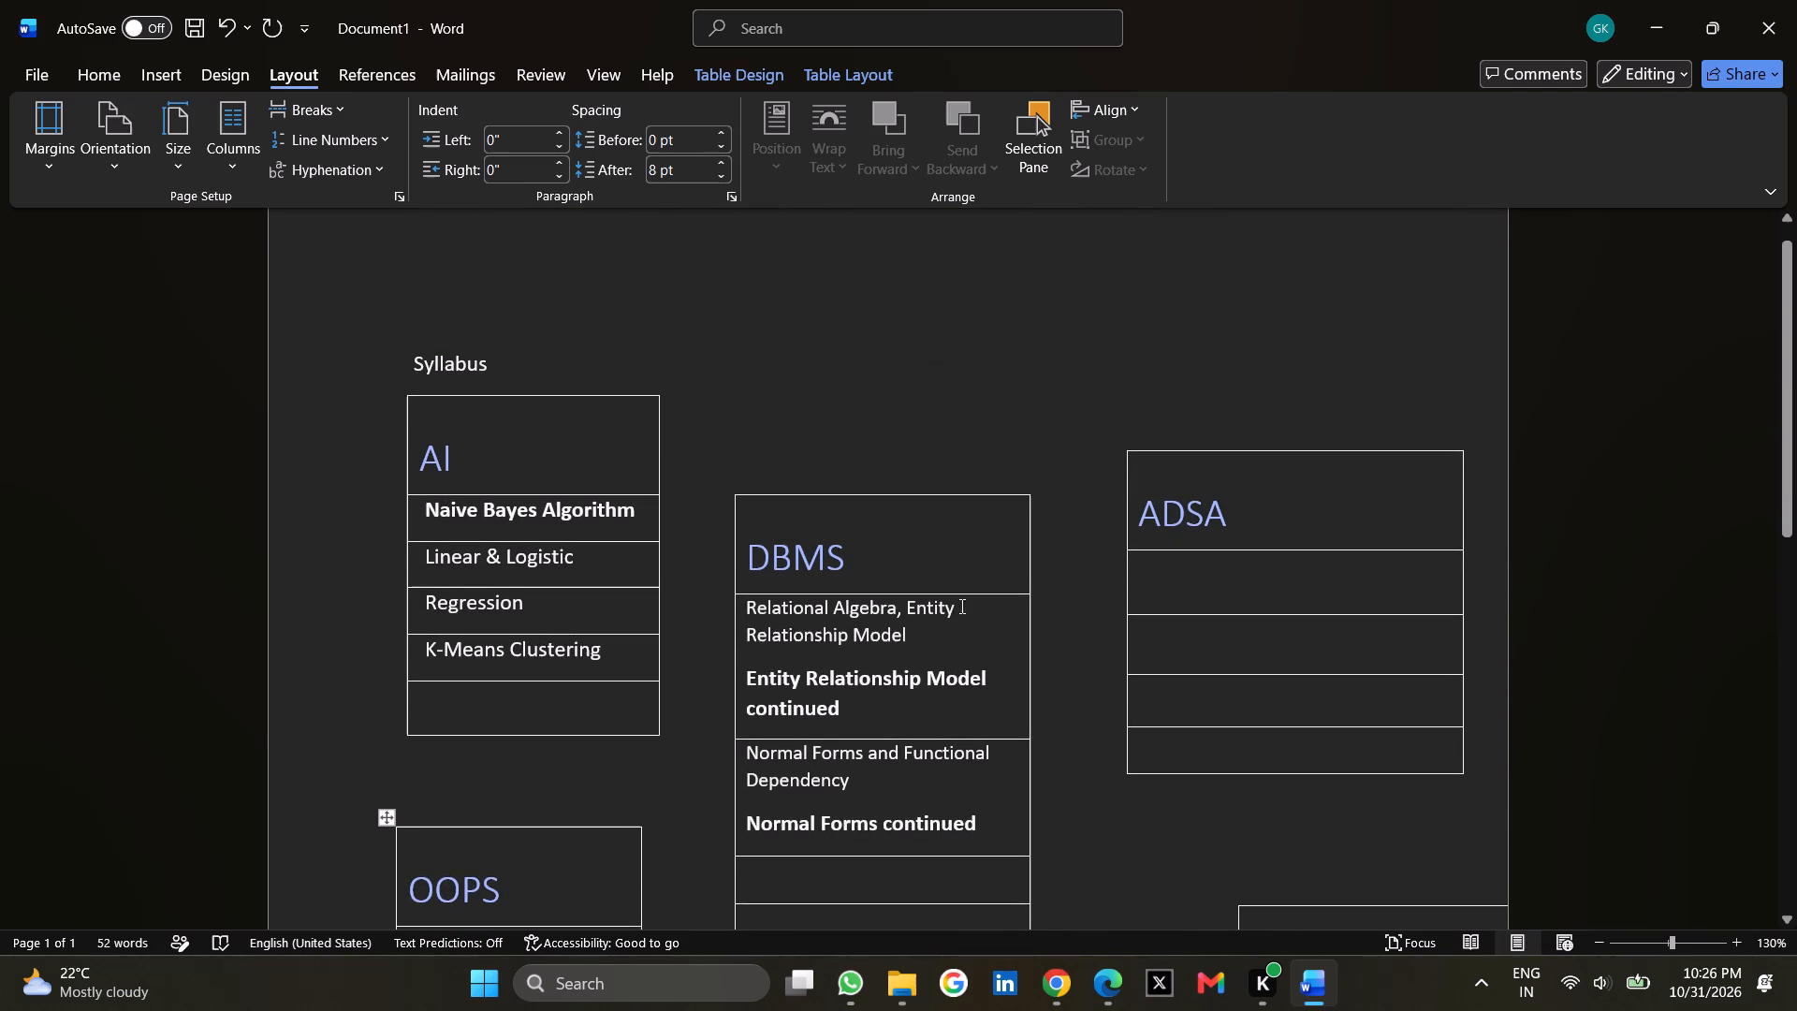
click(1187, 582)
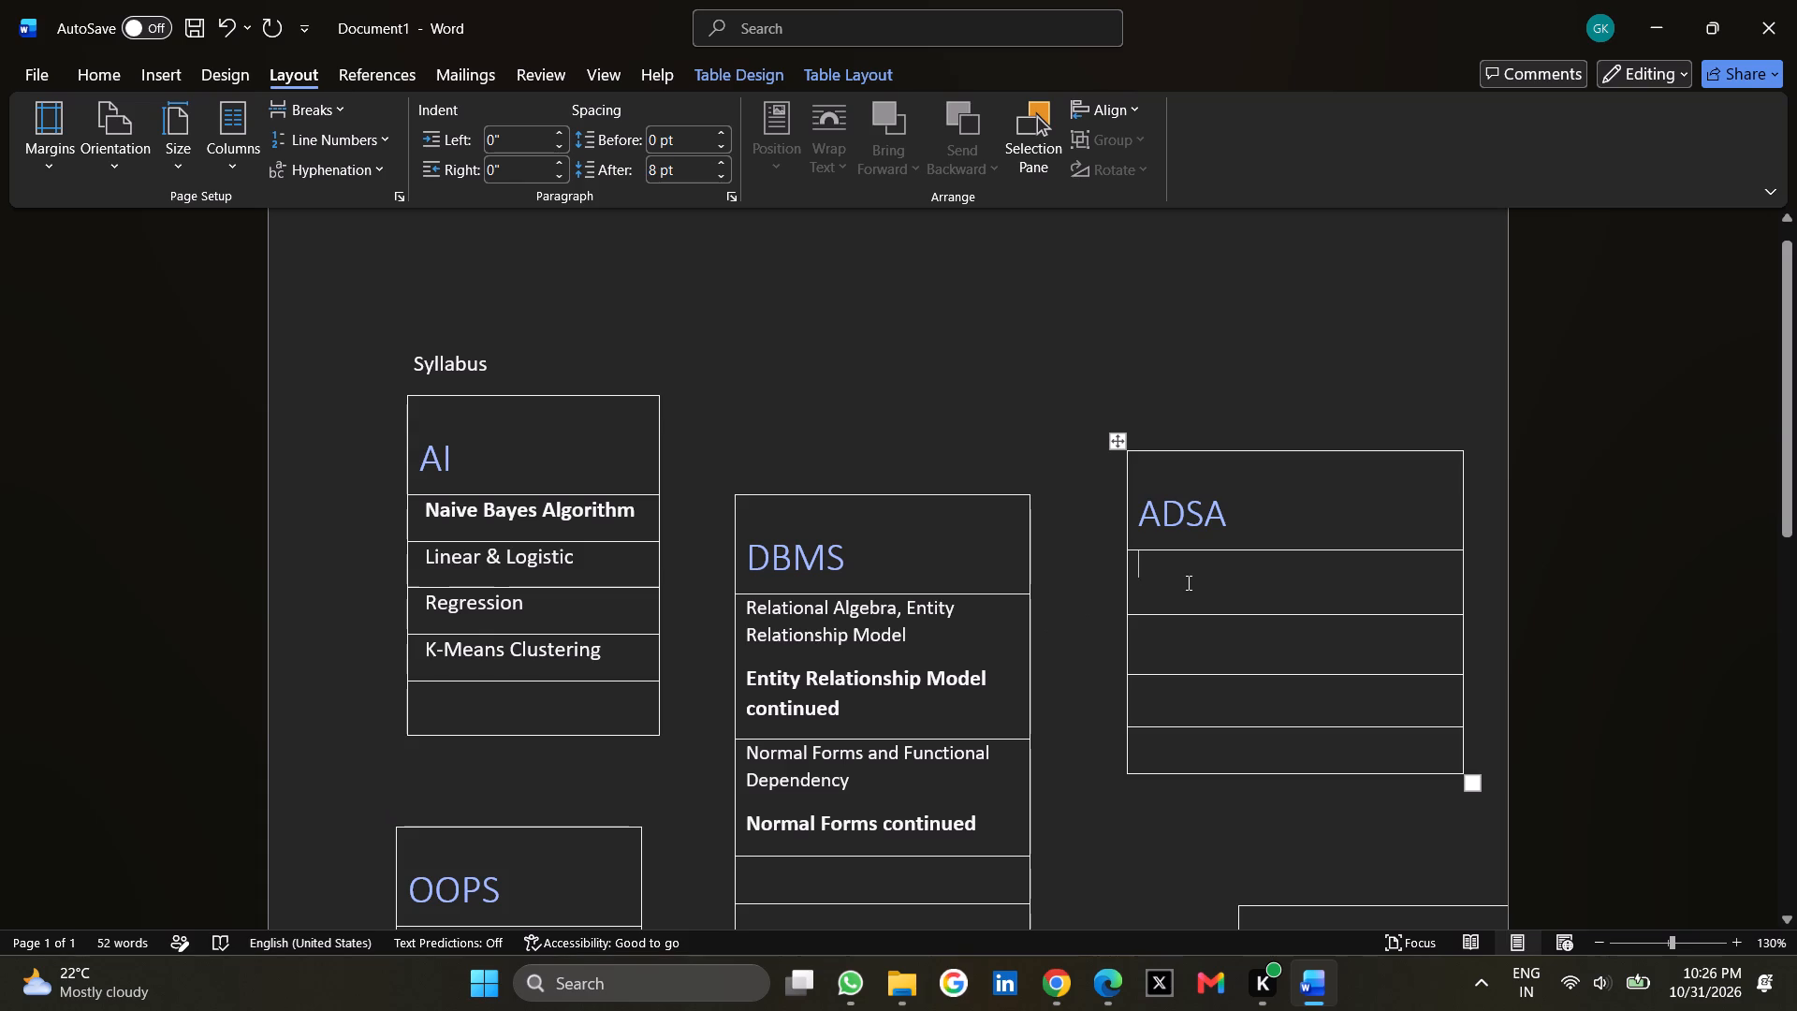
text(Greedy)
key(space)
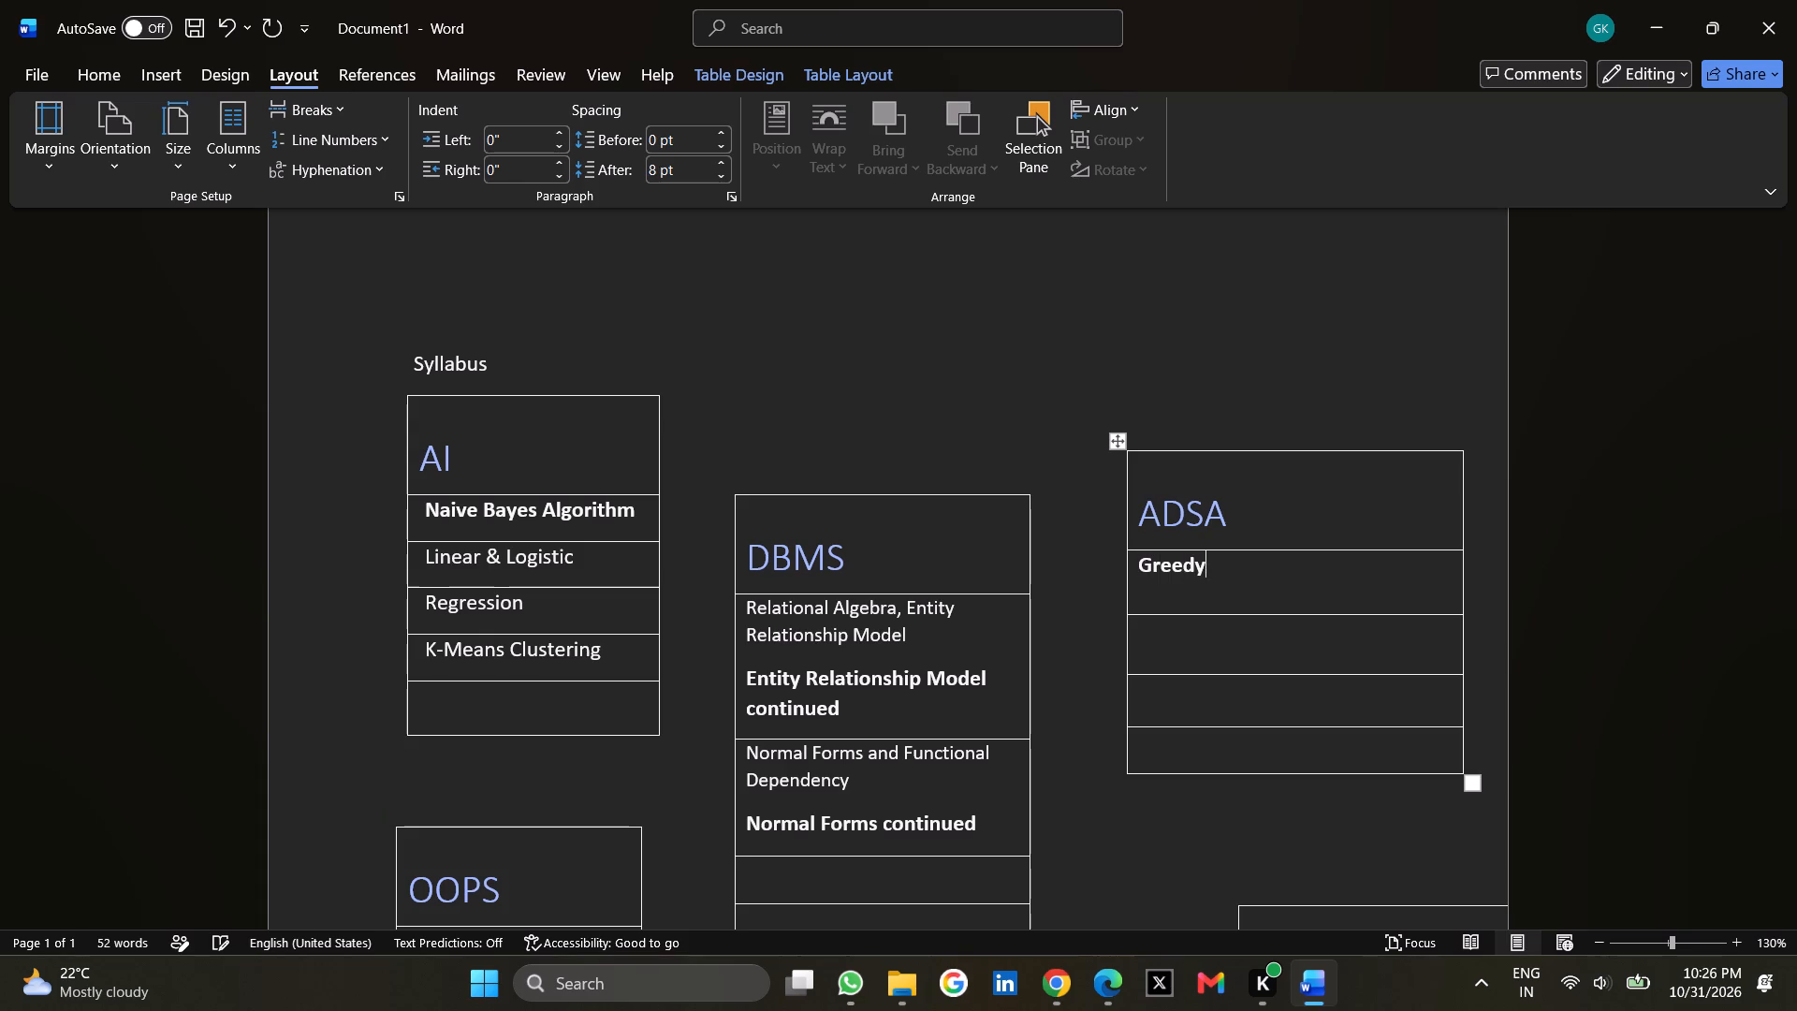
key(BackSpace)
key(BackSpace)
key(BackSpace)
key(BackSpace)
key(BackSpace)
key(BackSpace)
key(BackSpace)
Enter "Searching And Sorting" in the first row under the ADSA heading.
text(Searching And)
key(space)
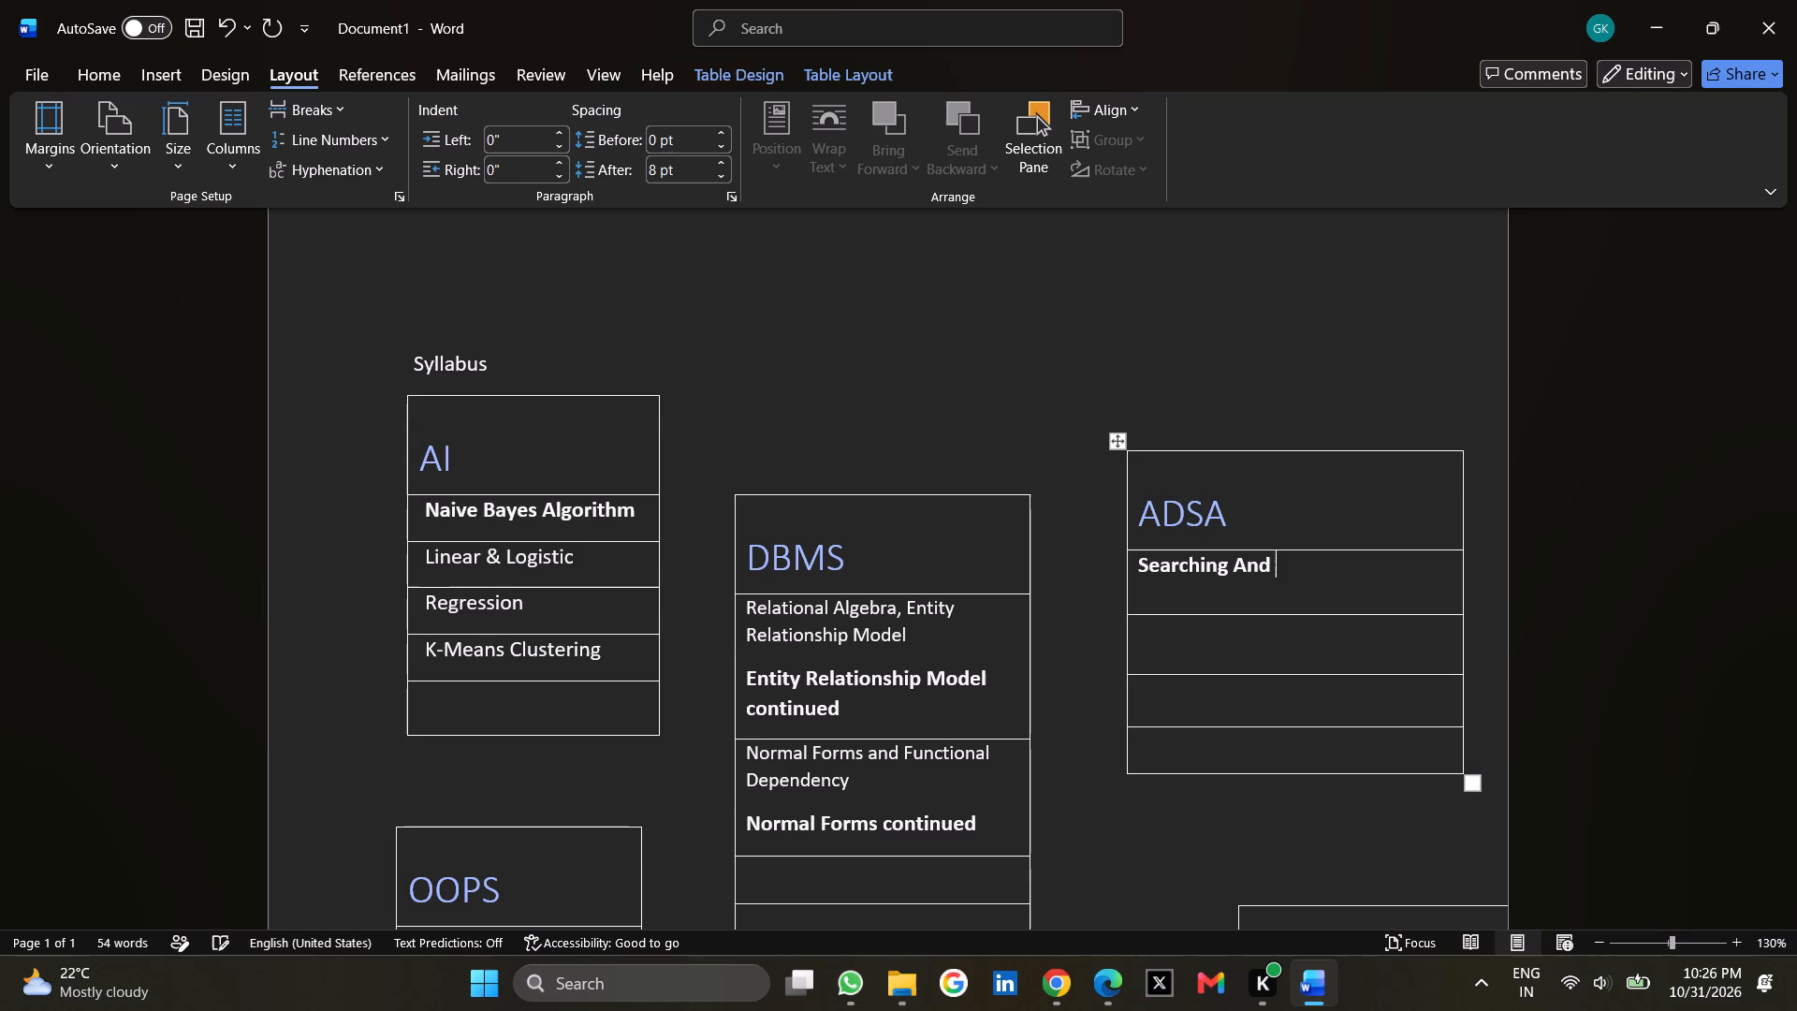
key(shift+s)
text(orting)
key(space)
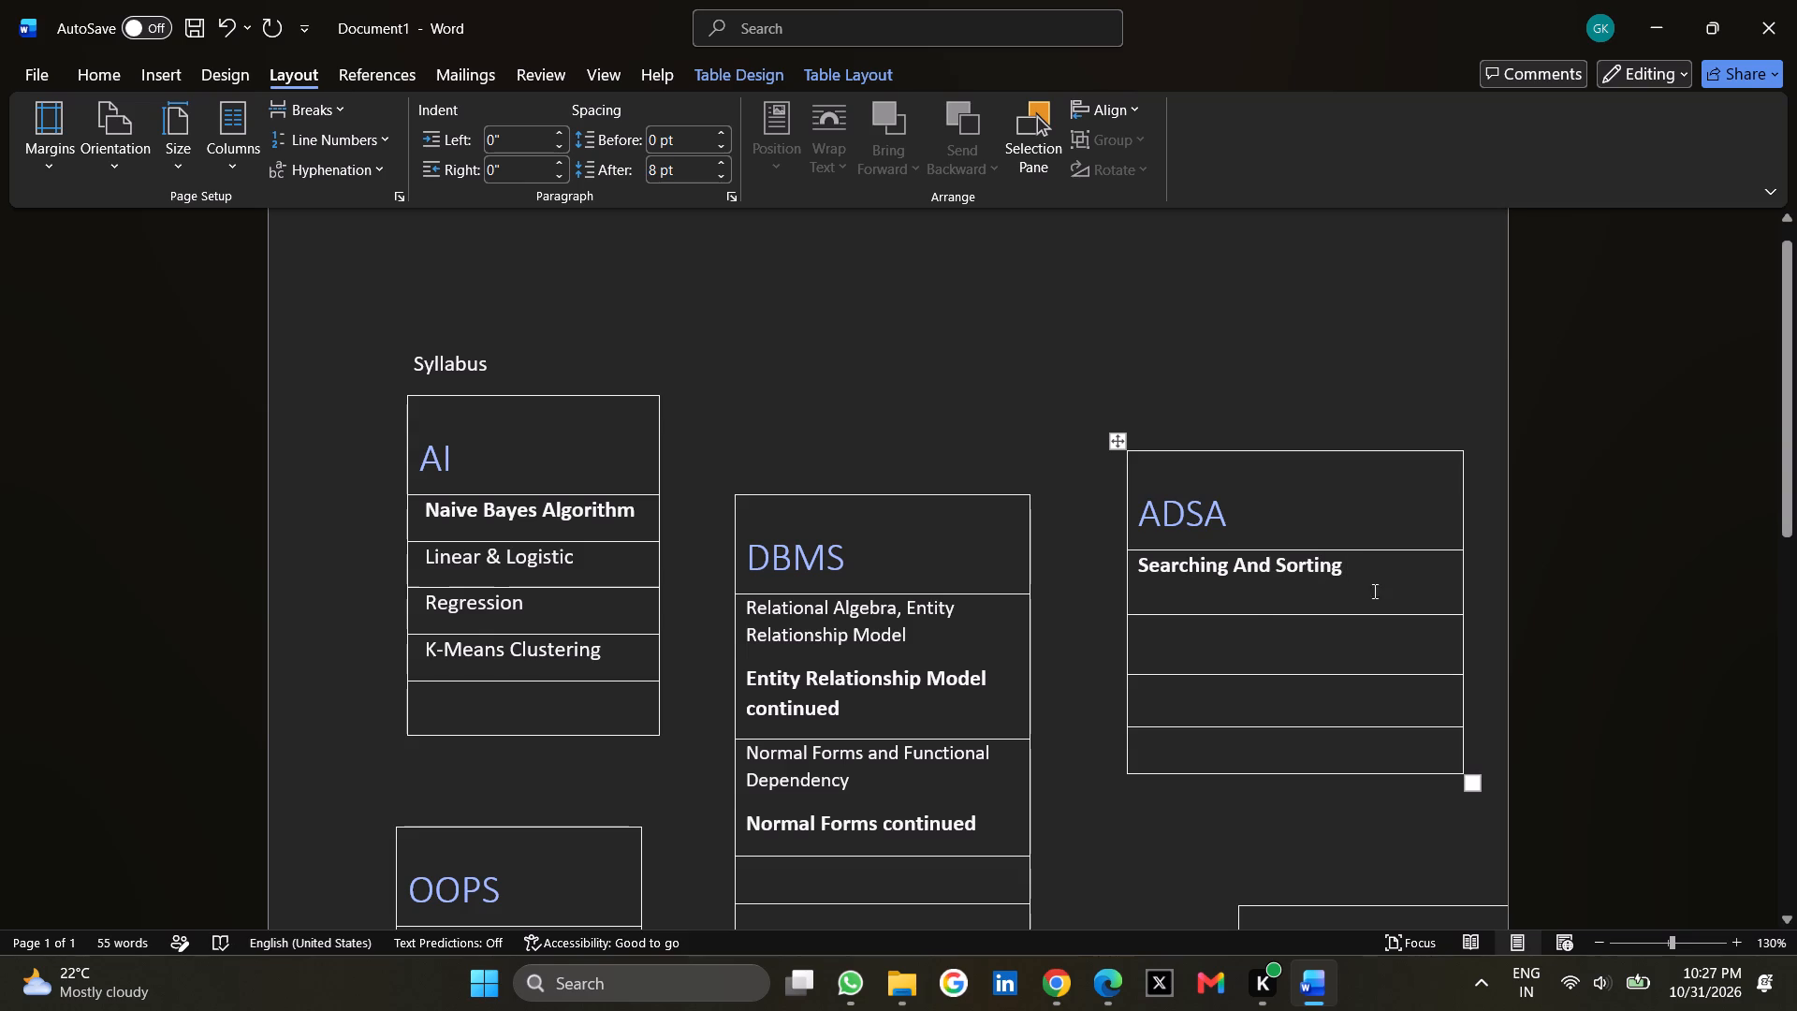
Enter "Greedy Algorithms" in the second row under the ADSA heading.
click(1242, 635)
text(GGree)
key(BackSpace)
key(BackSpace)
key(BackSpace)
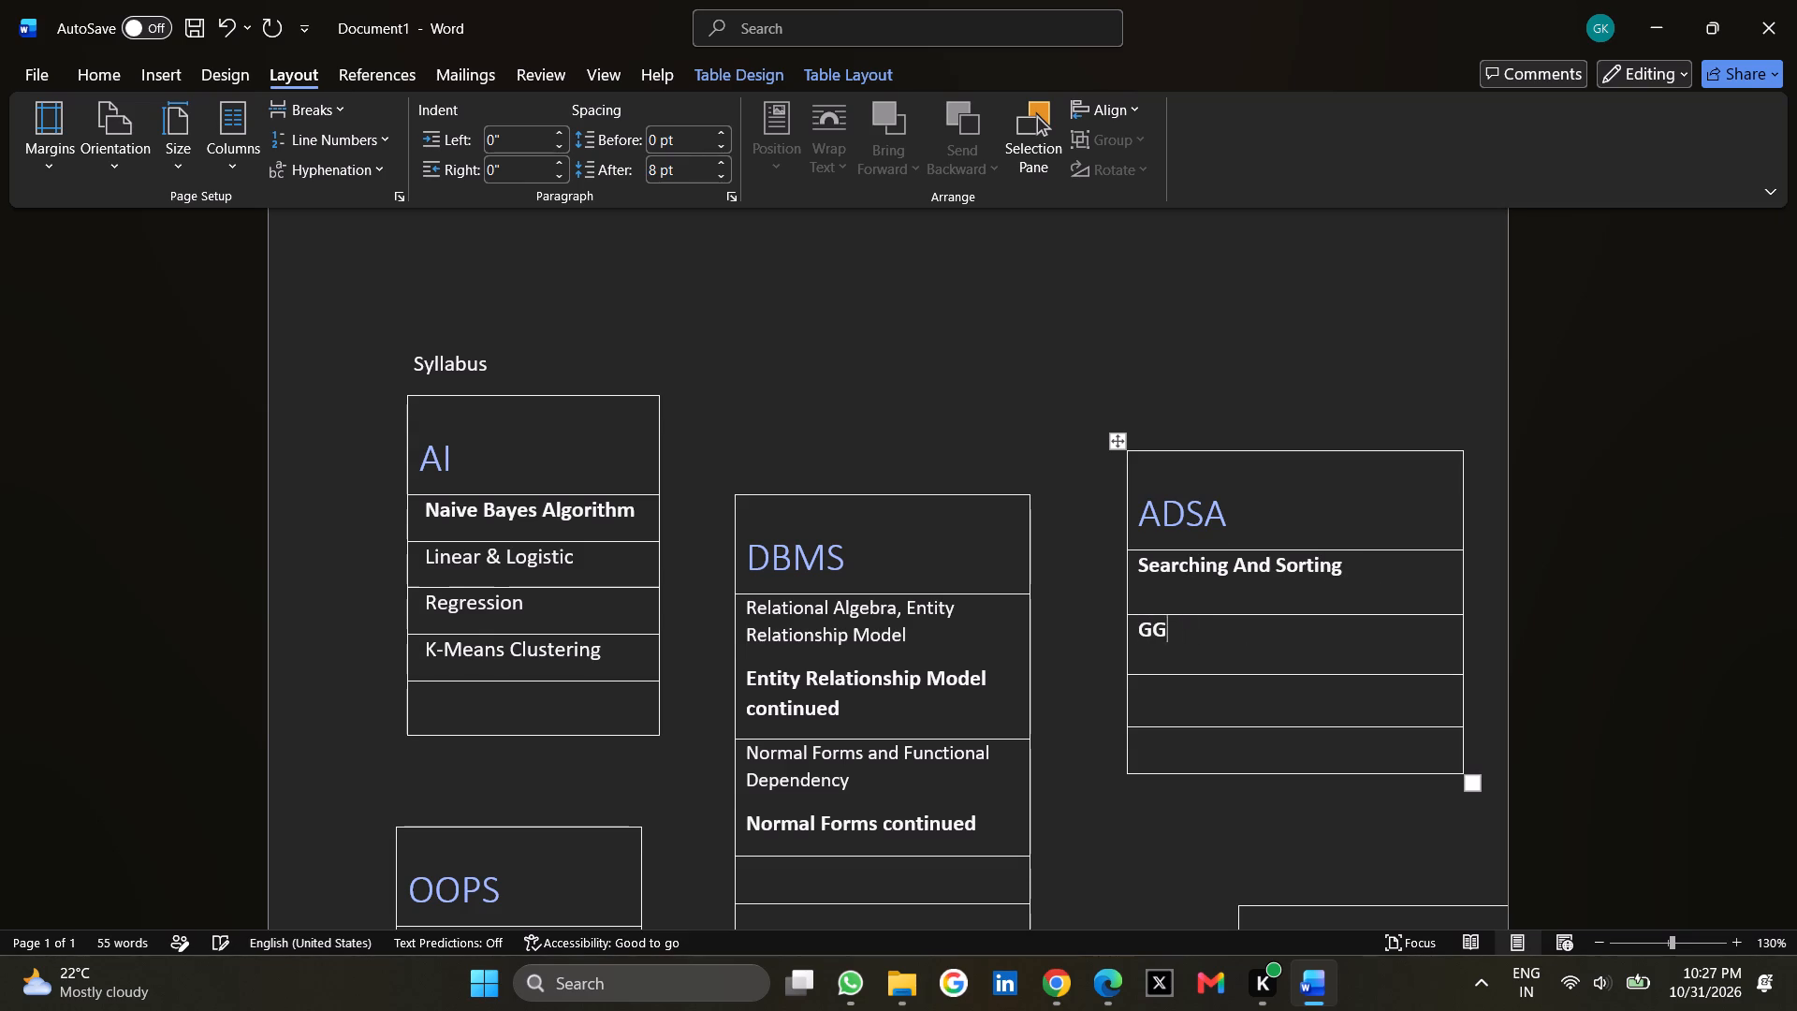
key(BackSpace)
text(ree)
text(dy Ak)
key(BackSpace)
text(lgorithm)
key(space)
scroll(800, 666, down, 1)
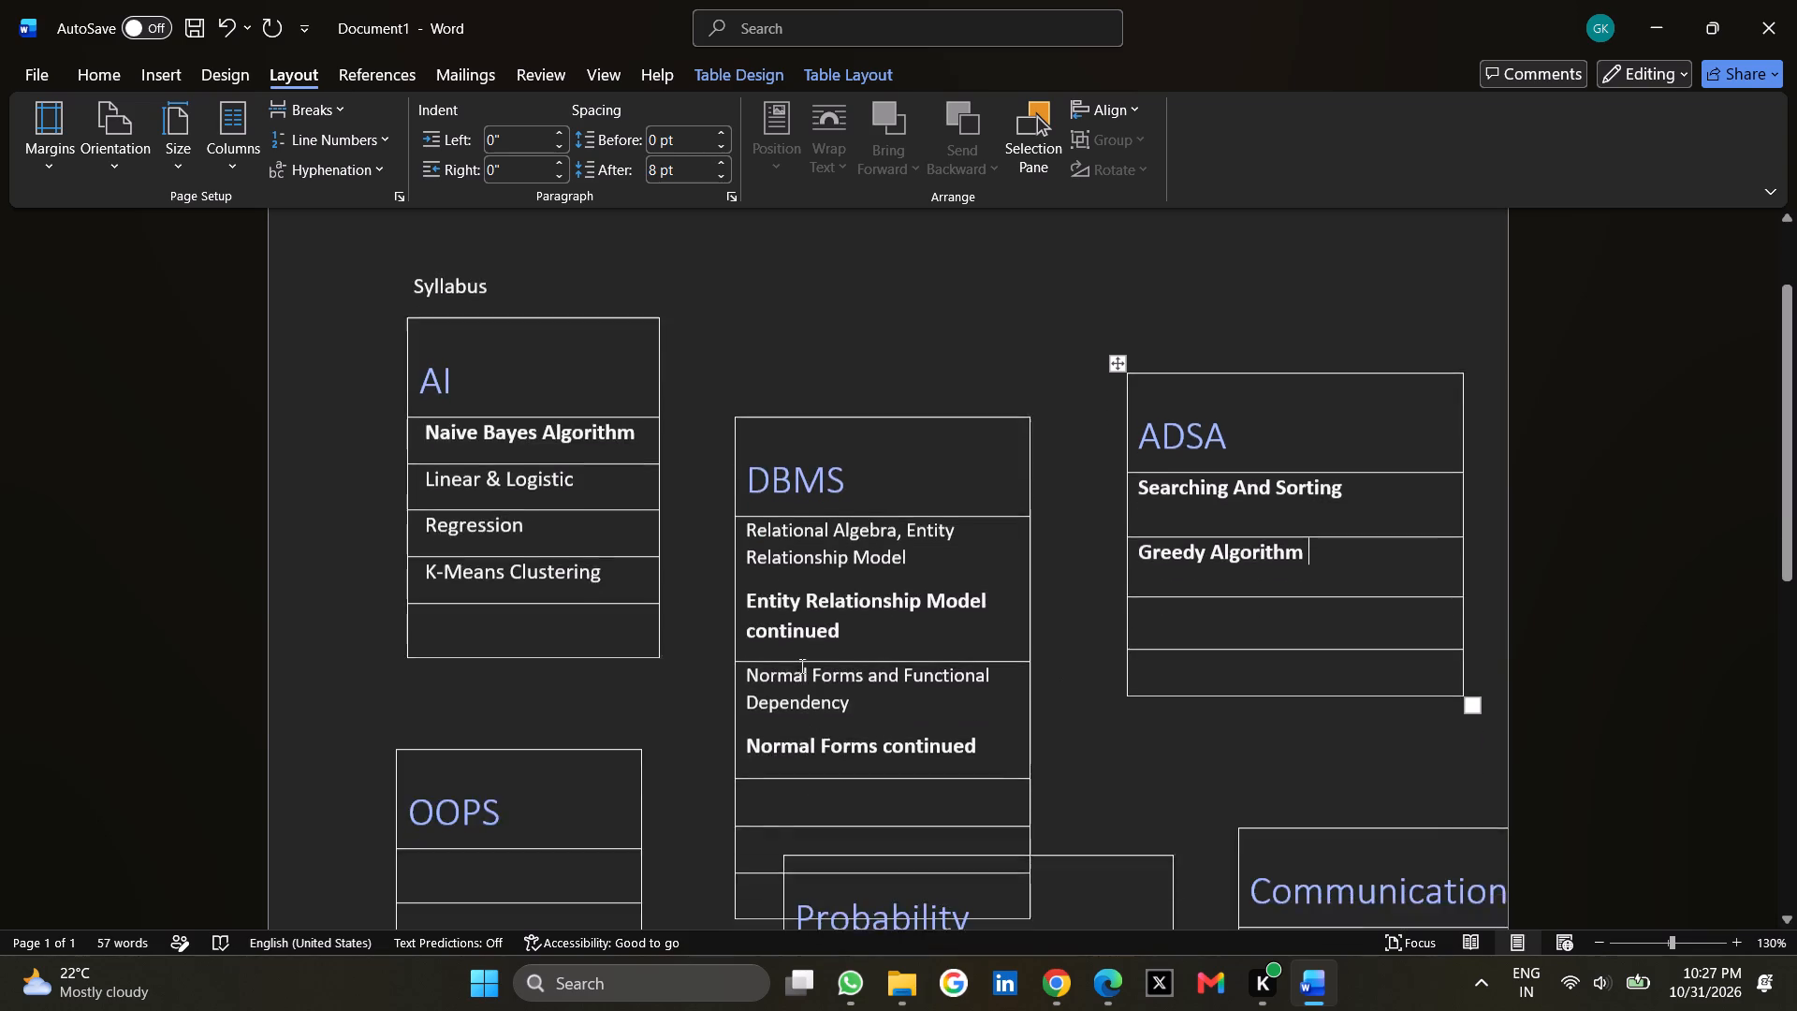
scroll(800, 666, down, 1)
key(BackSpace)
key(s)
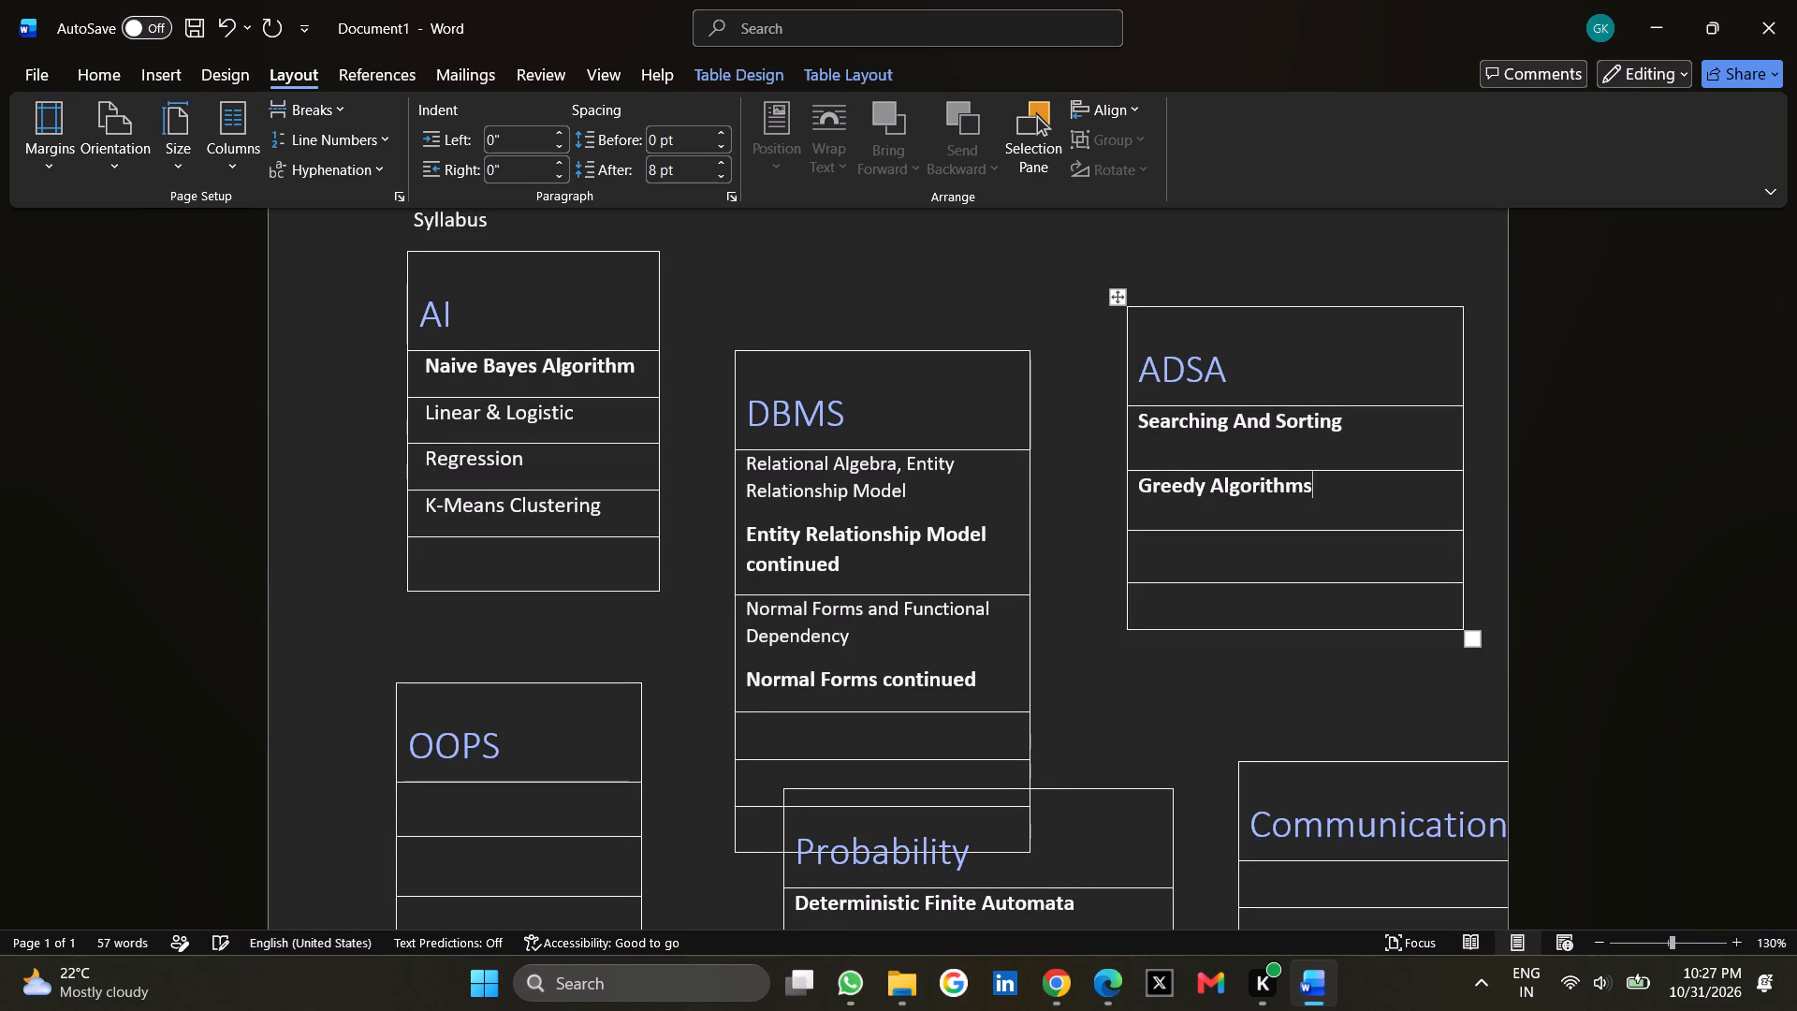
Enter "Machine Learning" in the empty last row of the AI table.
click(519, 816)
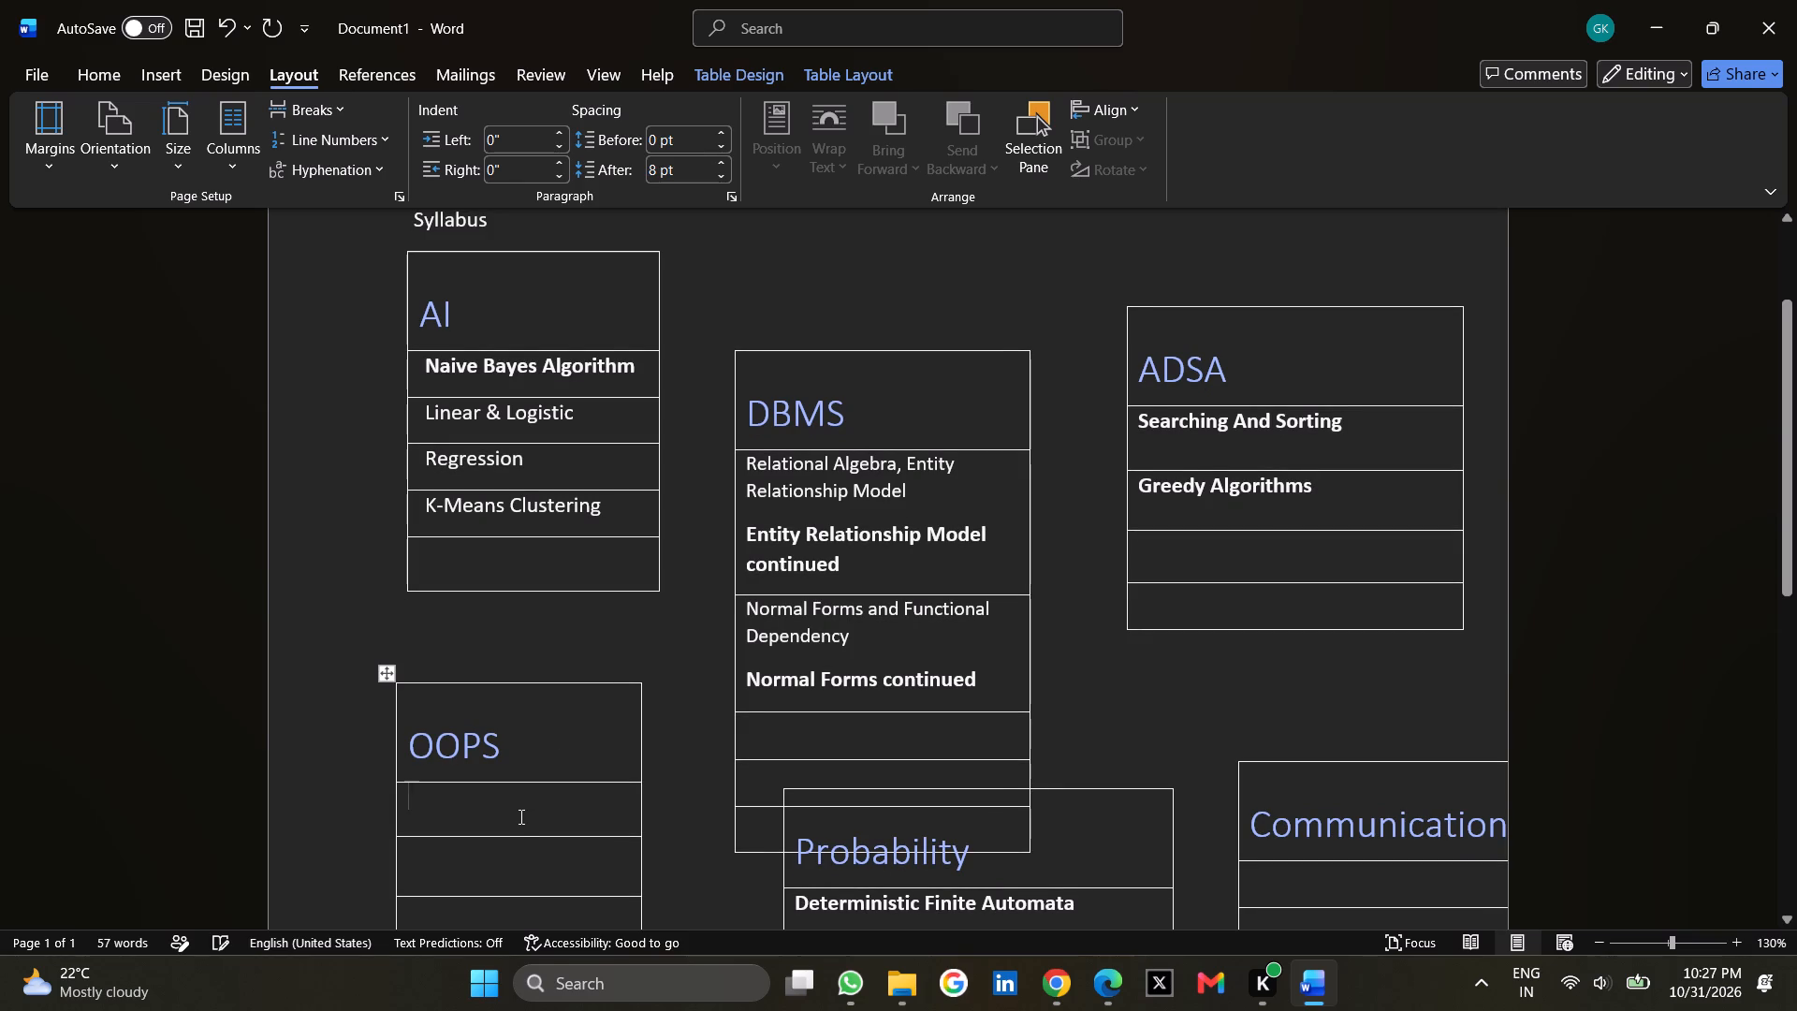
click(561, 567)
text(ma)
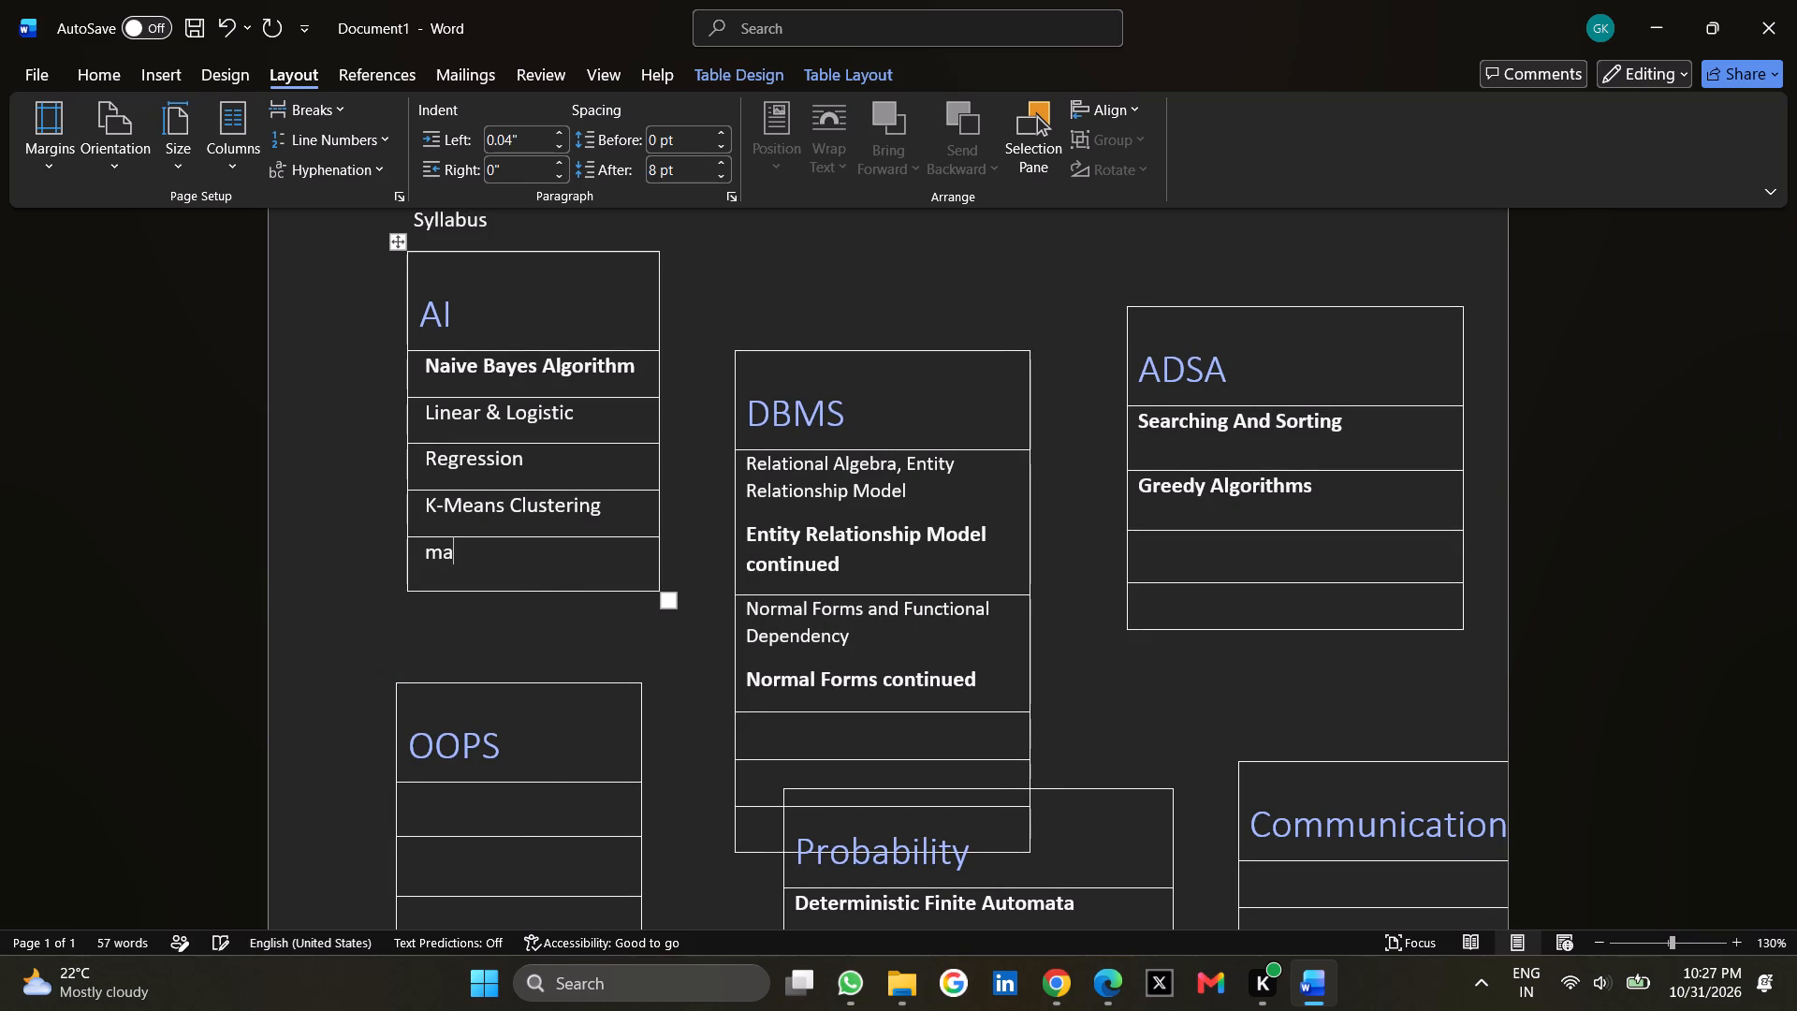
key(BackSpace)
key(BackSpace)
text(Machine)
key(space)
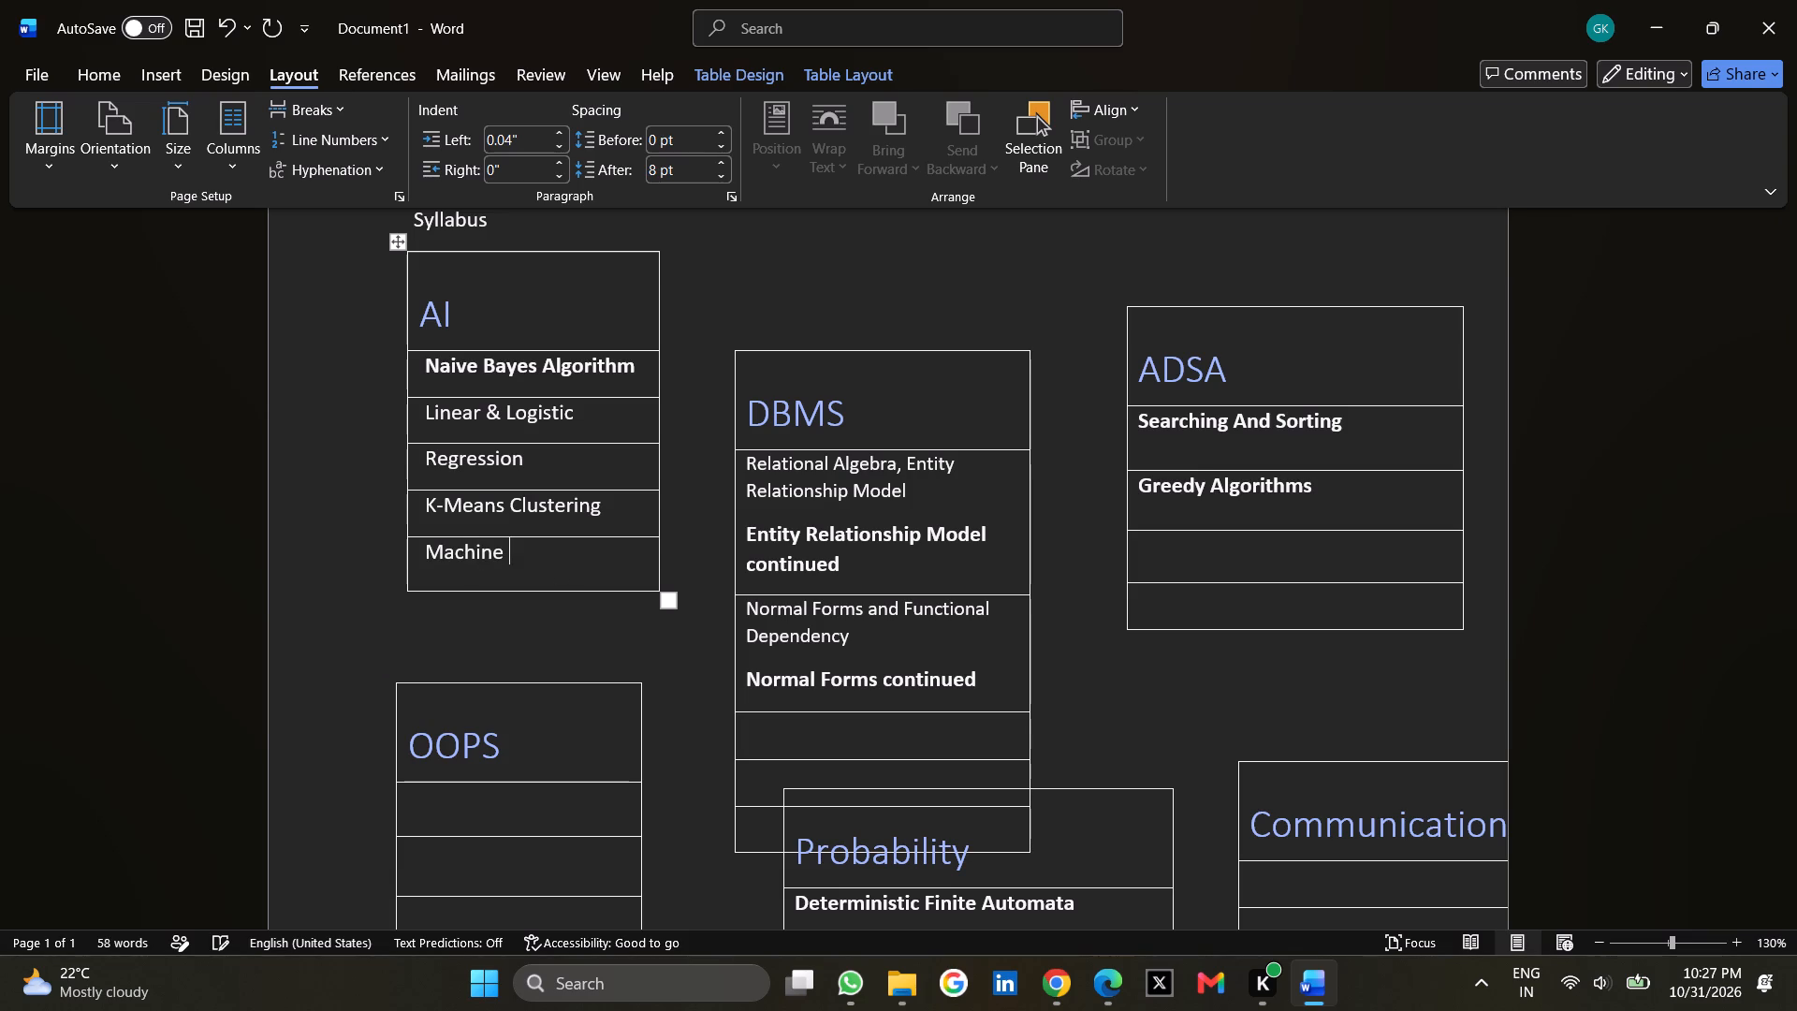
key(shift+l)
text(ea)
text(rning)
Enter "I/o exception handling" in the first row under the OOPS heading.
click(488, 793)
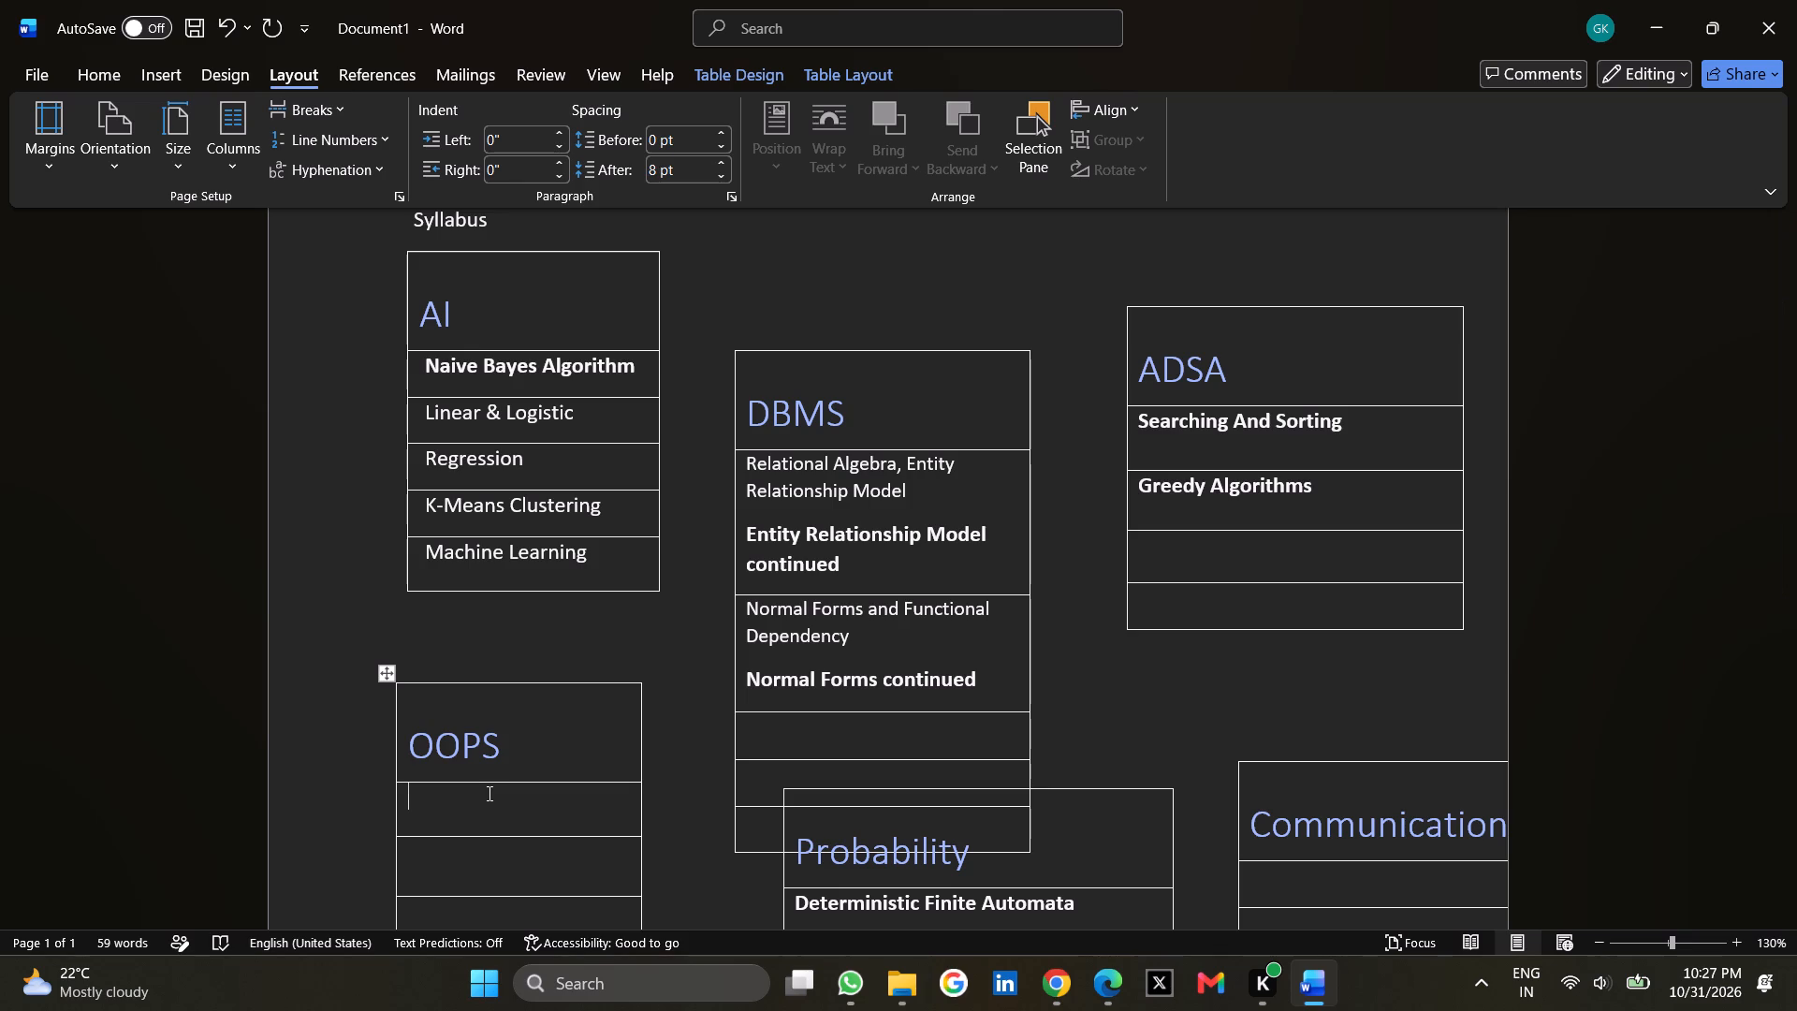
key(shift+i)
text(/o)
key(space)
text(exceptiin)
key(BackSpace)
key(BackSpace)
text(on handling)
key(space)
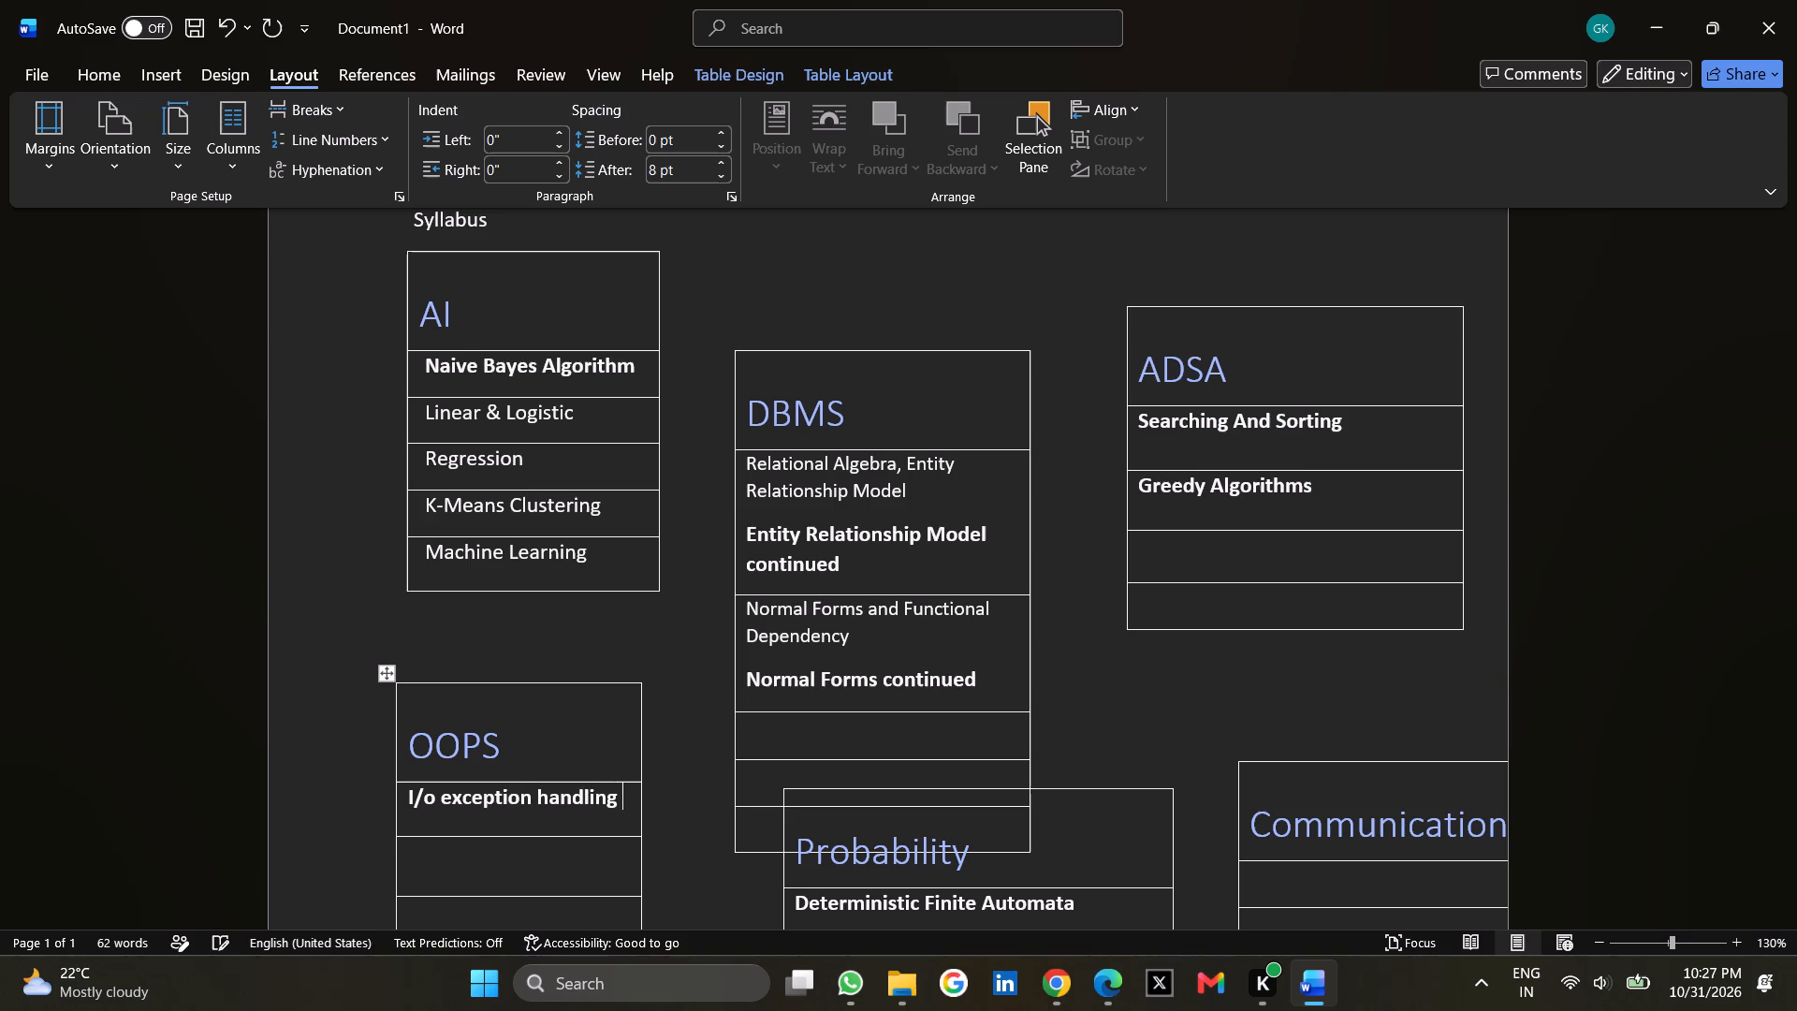
Enter "Java collections frame works" in the second row under the OOPS heading.
click(436, 848)
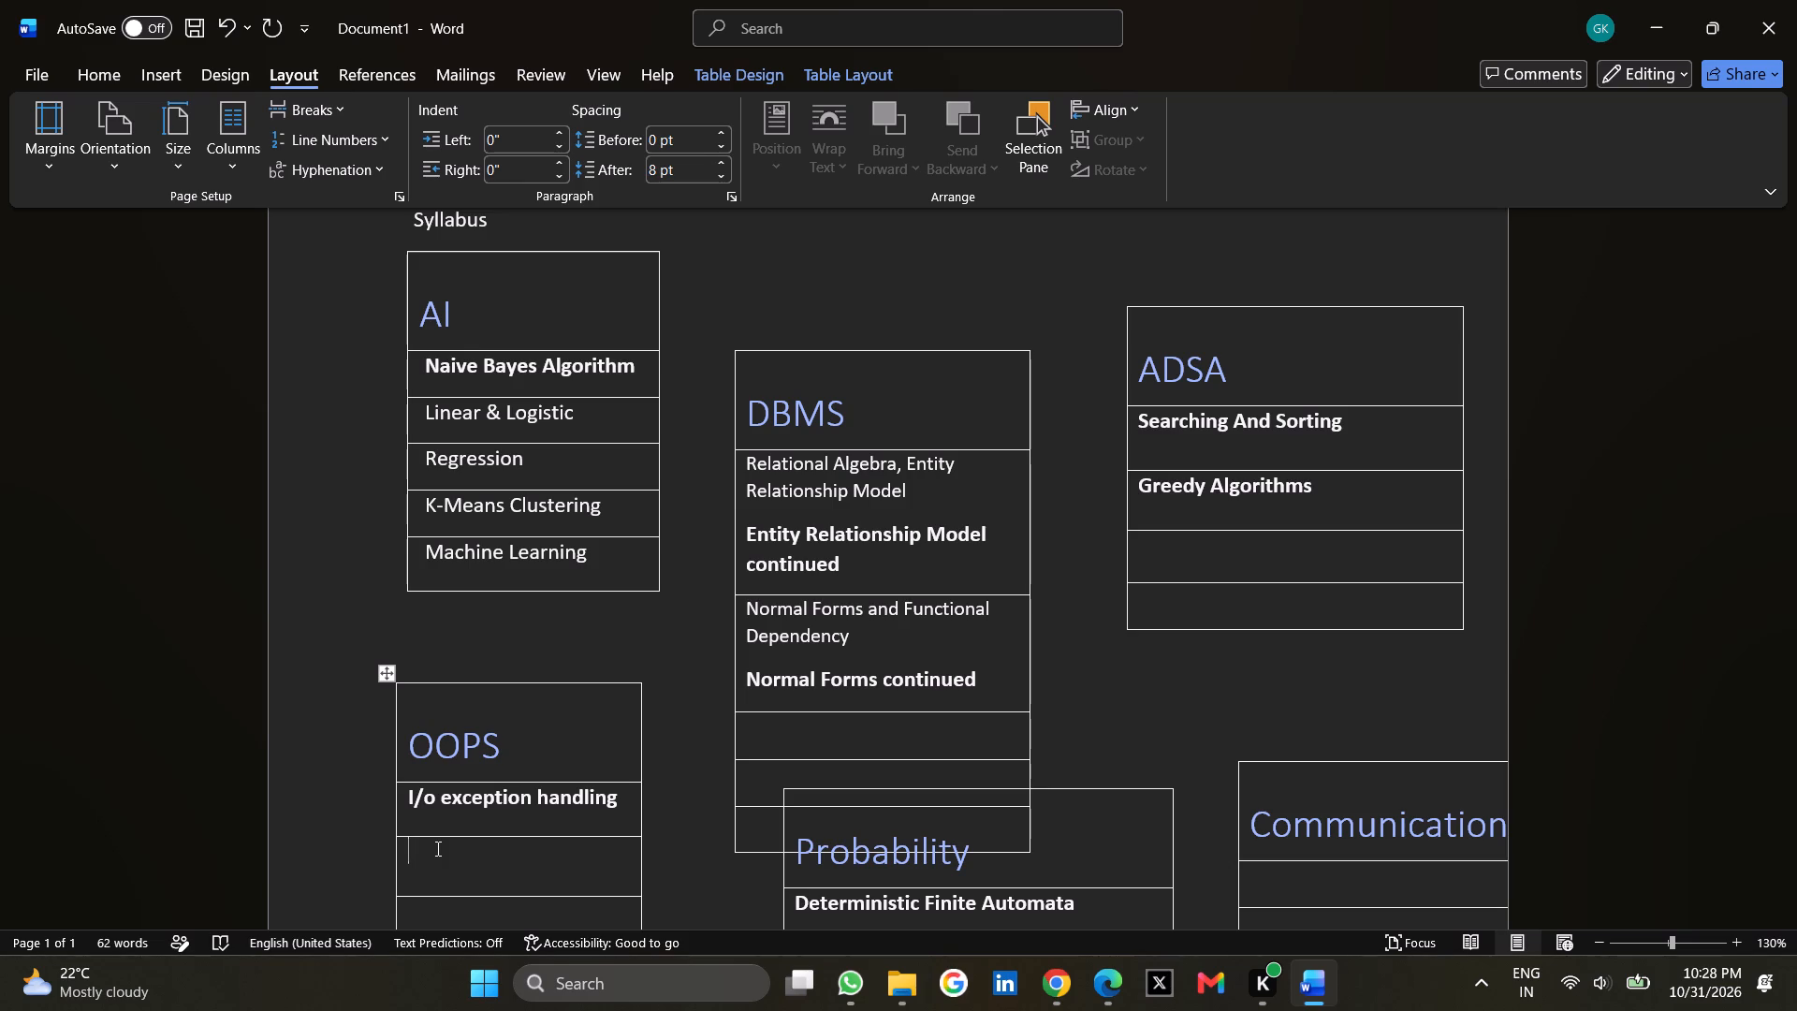
text(Ja)
text(va colection)
key(BackSpace)
key(BackSpace)
key(BackSpace)
key(BackSpace)
key(BackSpace)
key(BackSpace)
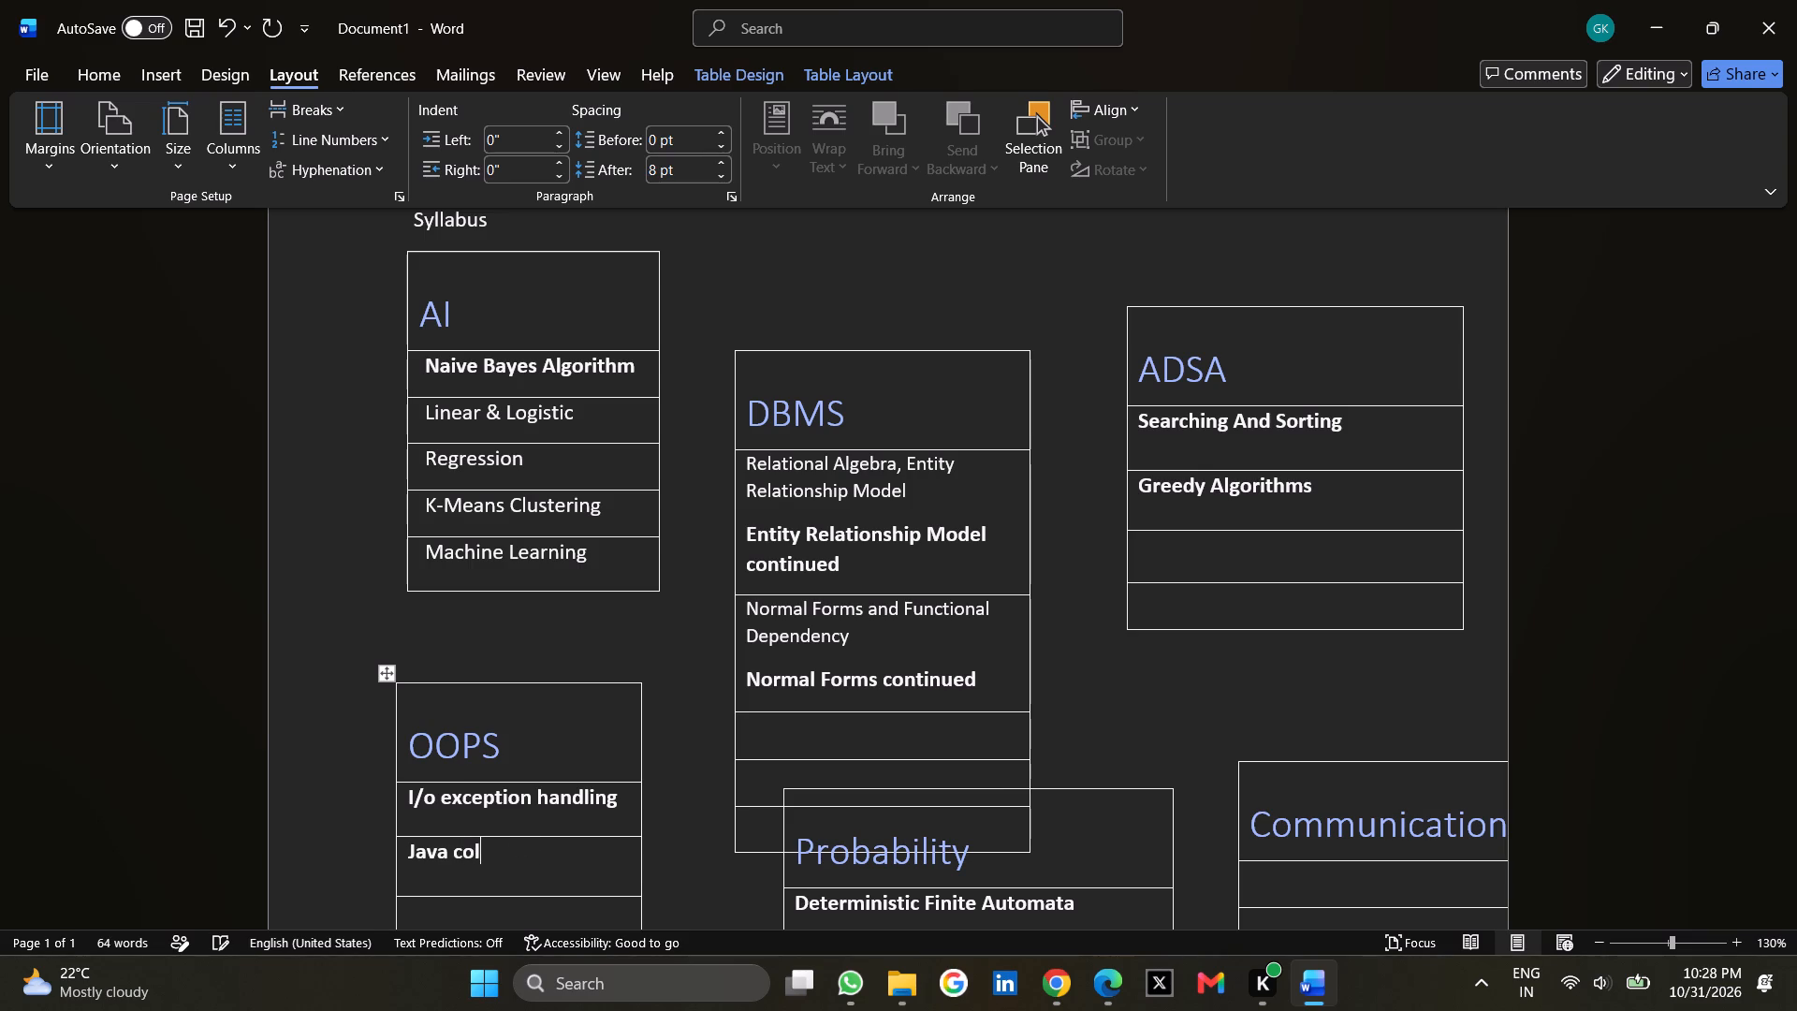
text(lections fra)
text(mef)
key(BackSpace)
text(workd)
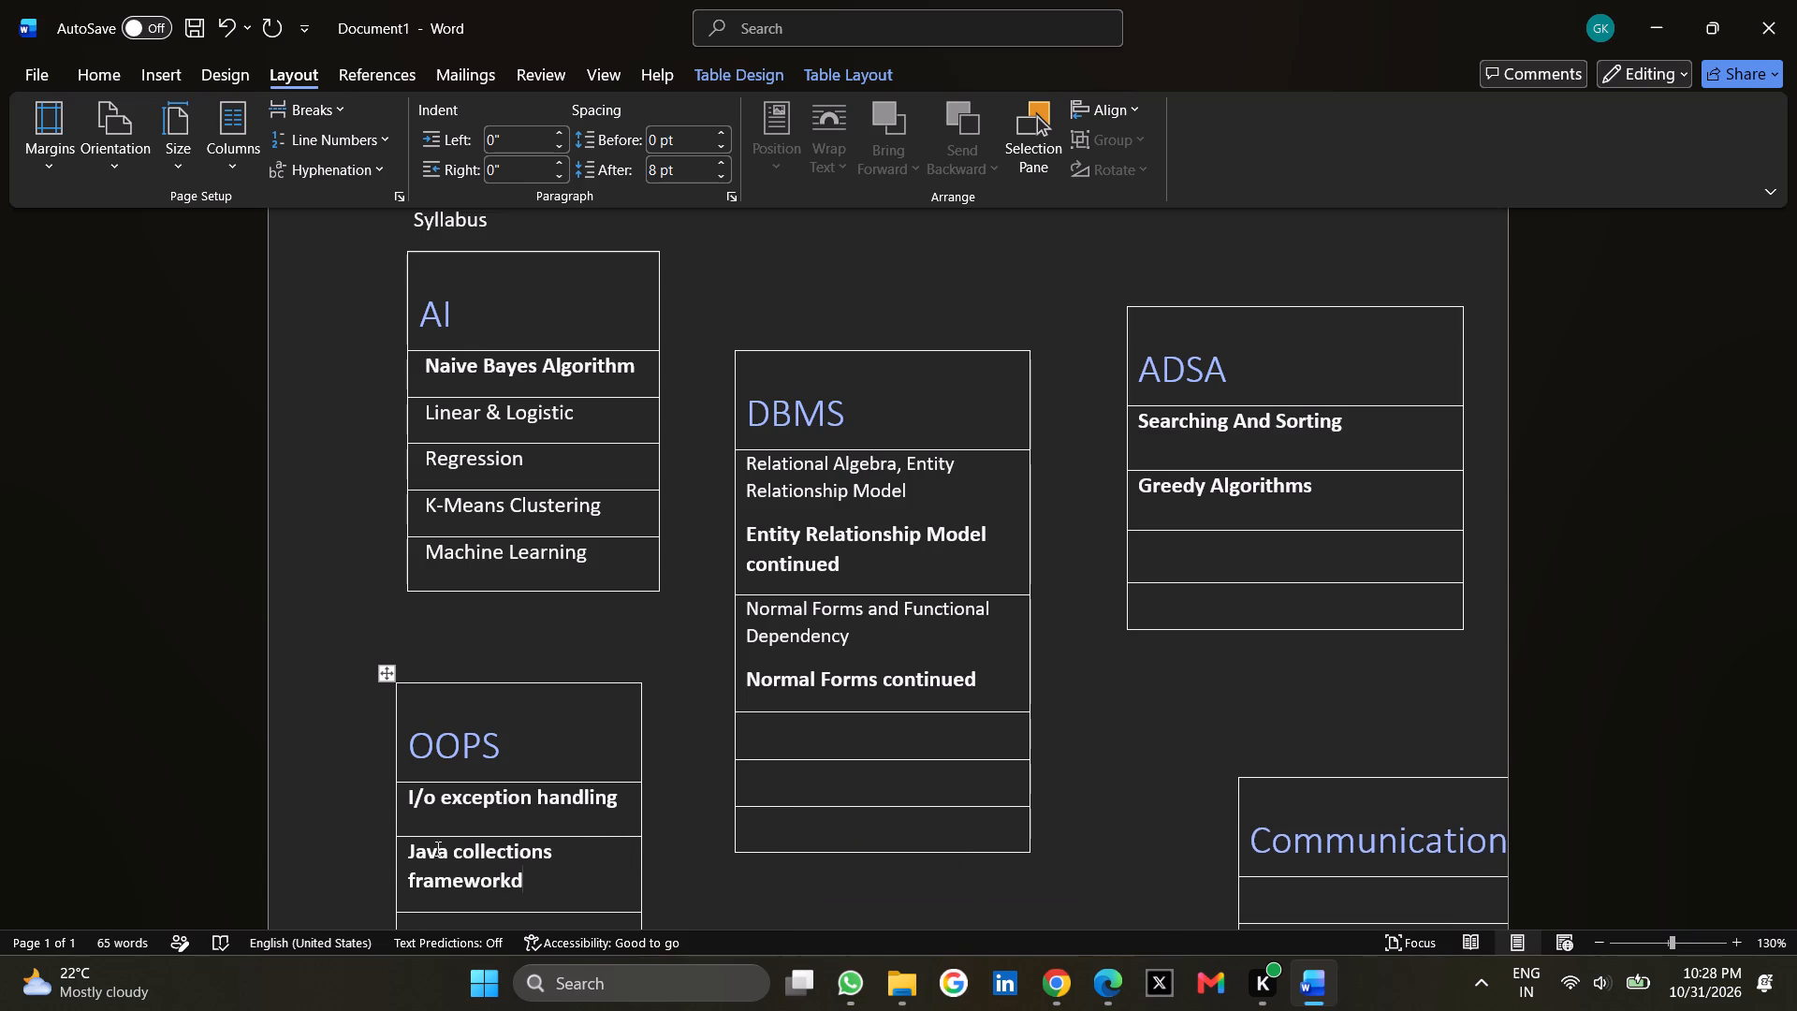
key(BackSpace)
key(BackSpace)
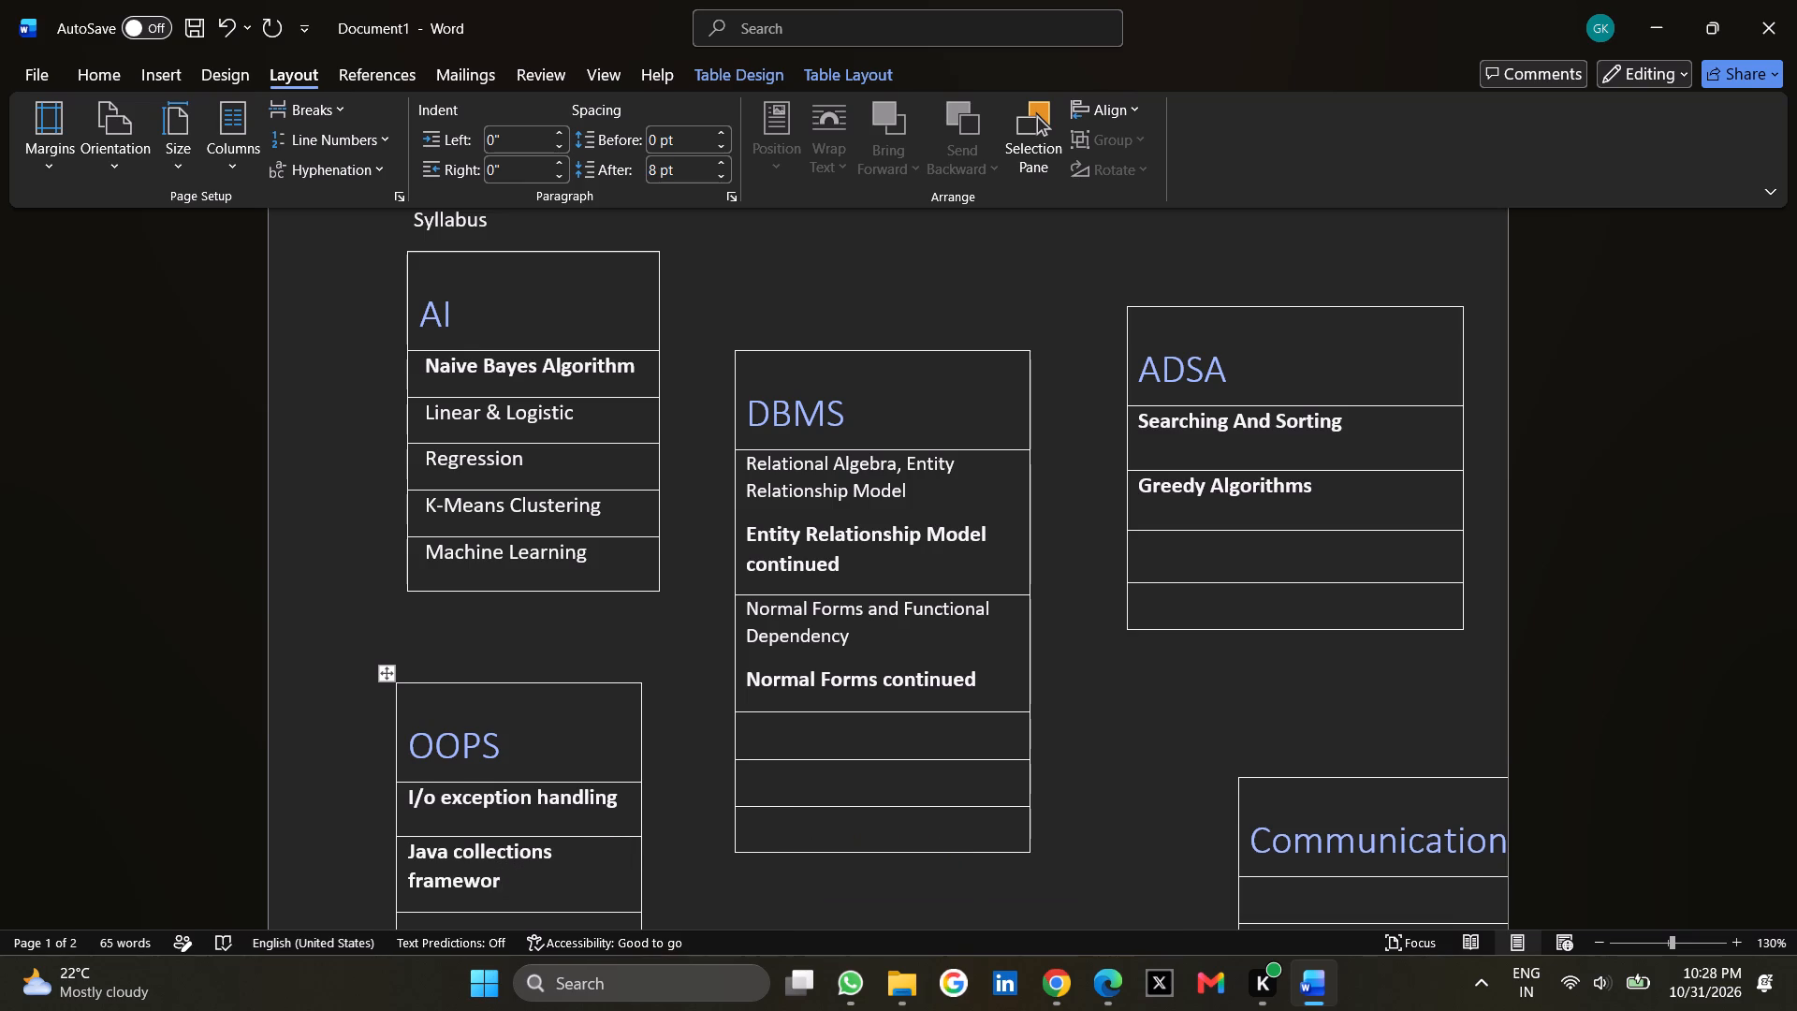
text(ks)
key(Left)
key(Left)
key(Left)
key(Left)
key(Left)
key(Left)
key(Right)
key(space)
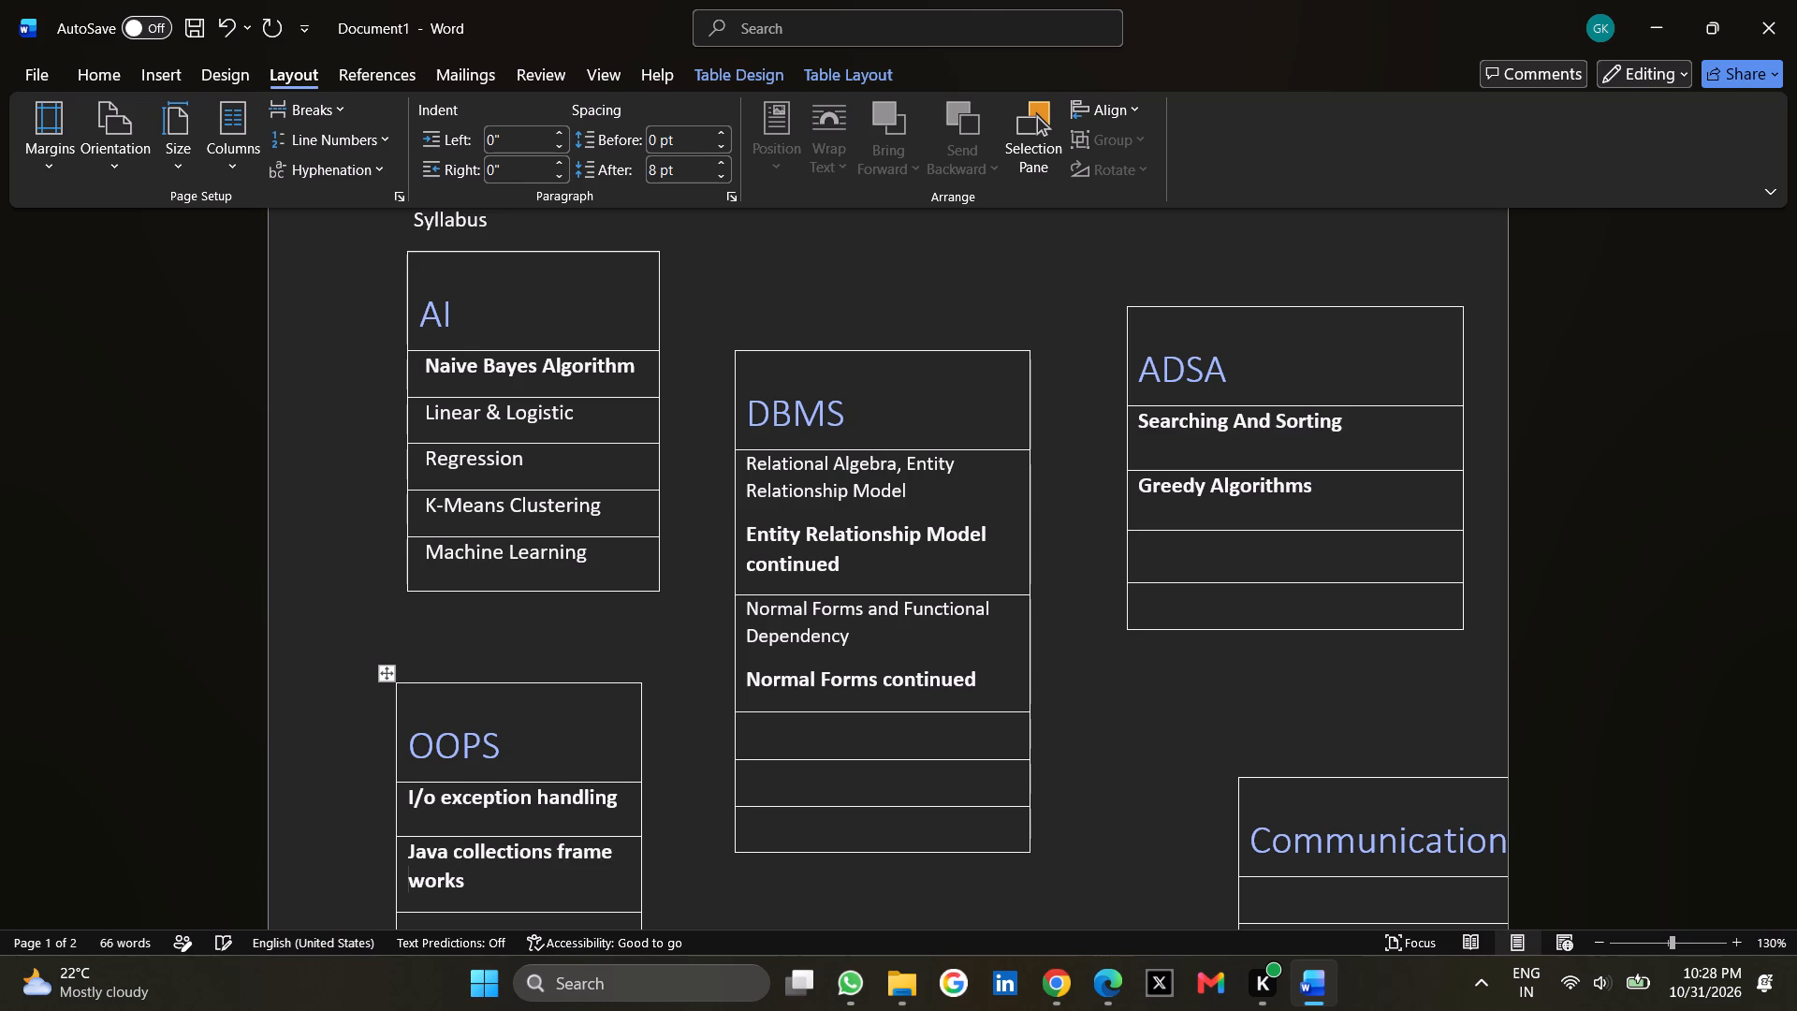
click(519, 874)
Look through both pages to check how the subject tables are laid out, including the position of the Probability table.
scroll(519, 874, down, 3)
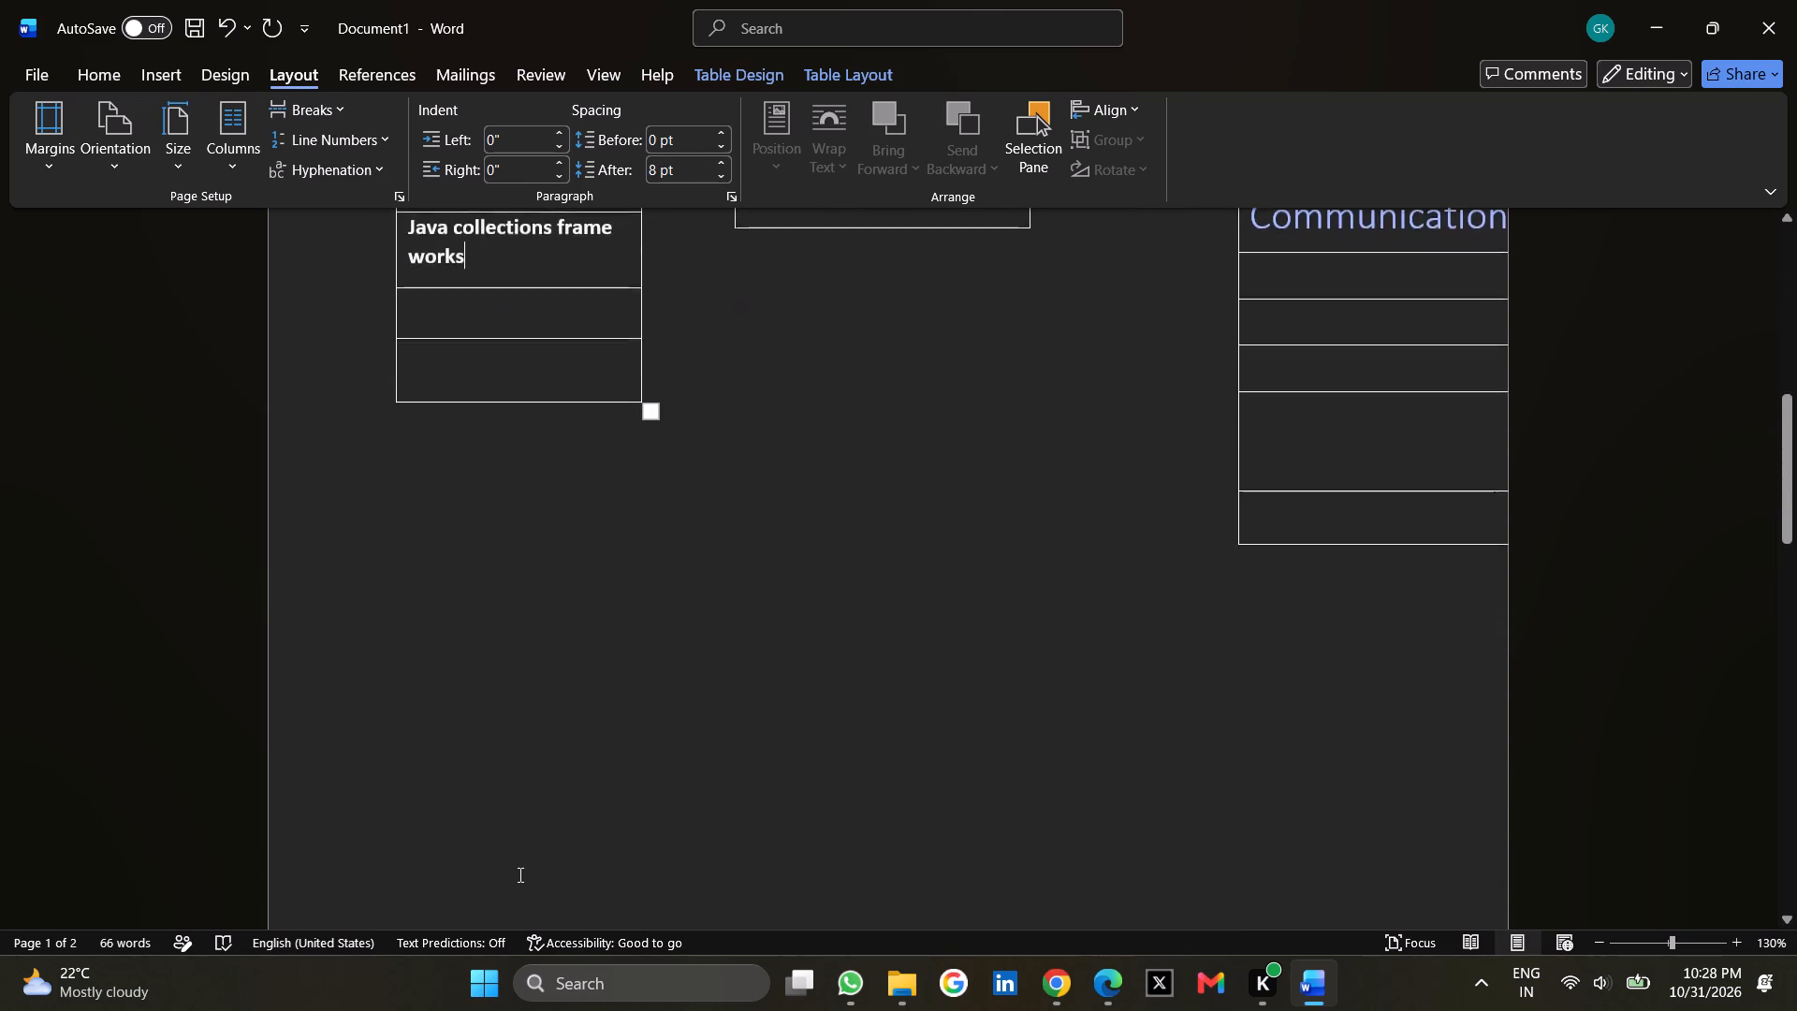
scroll(519, 874, up, 5)
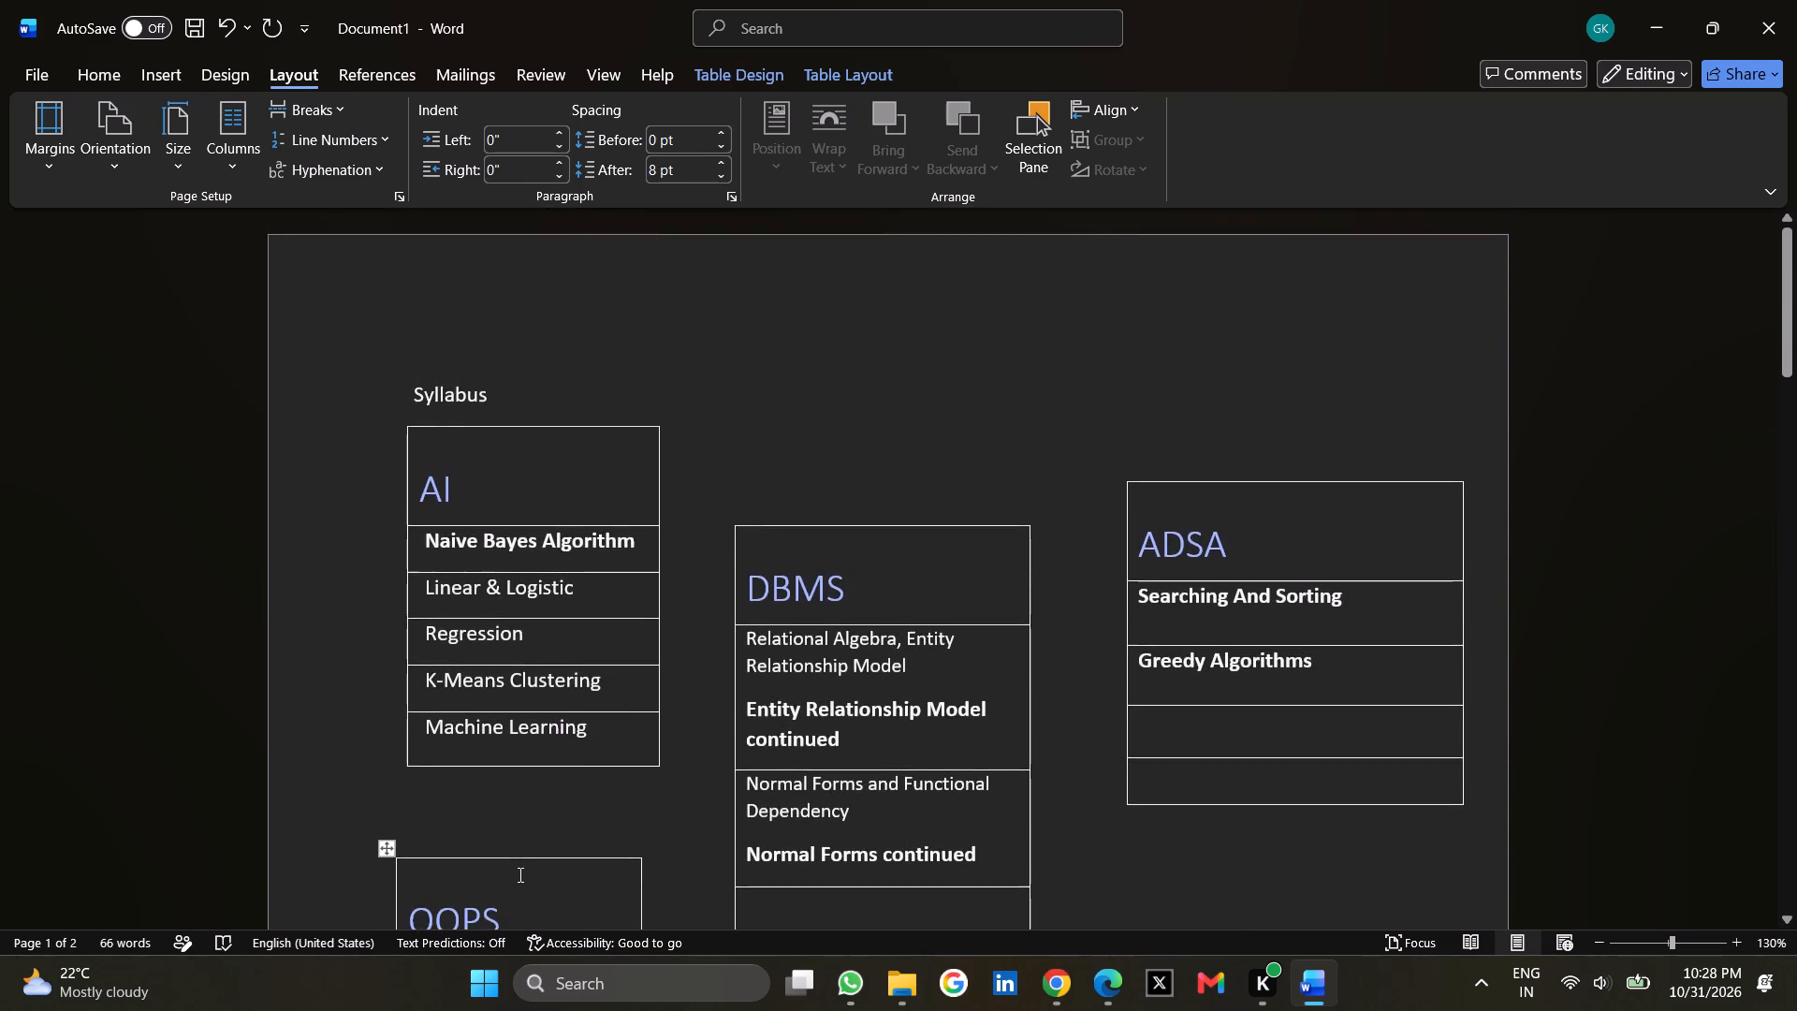
scroll(519, 874, up, 1)
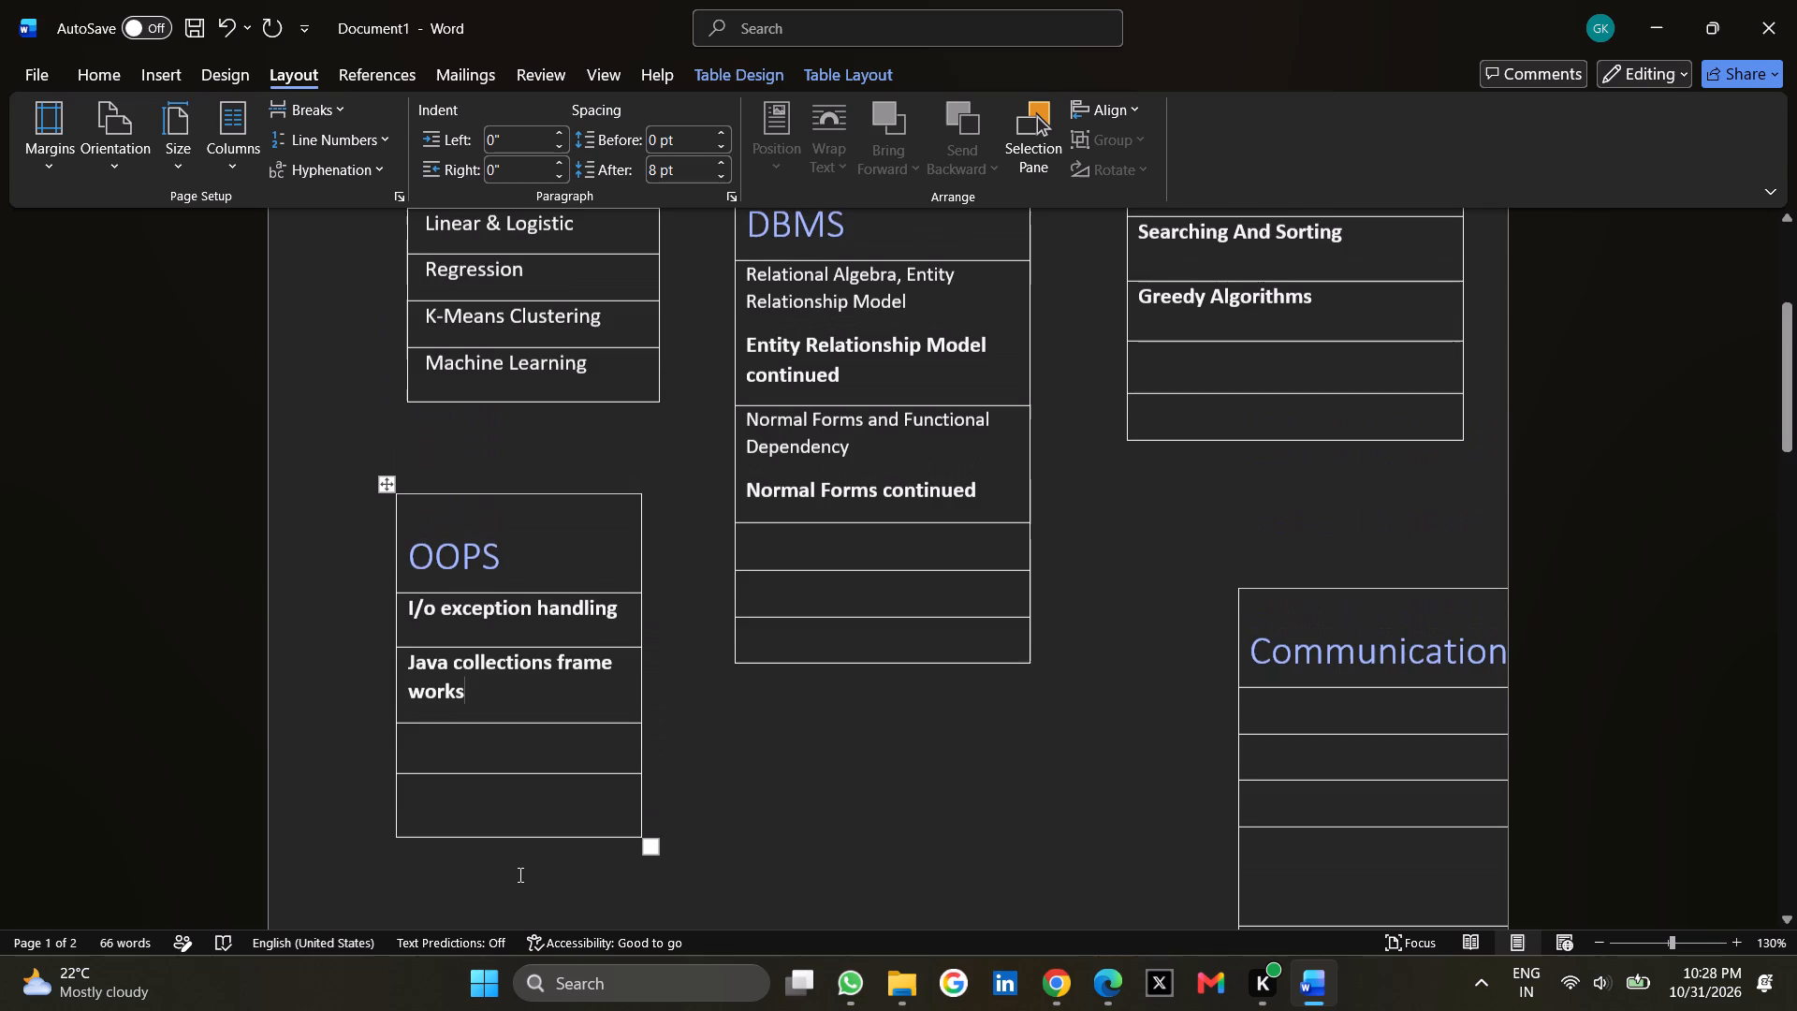
scroll(519, 874, left, 3)
scroll(519, 874, down, 2)
scroll(749, 641, down, 2)
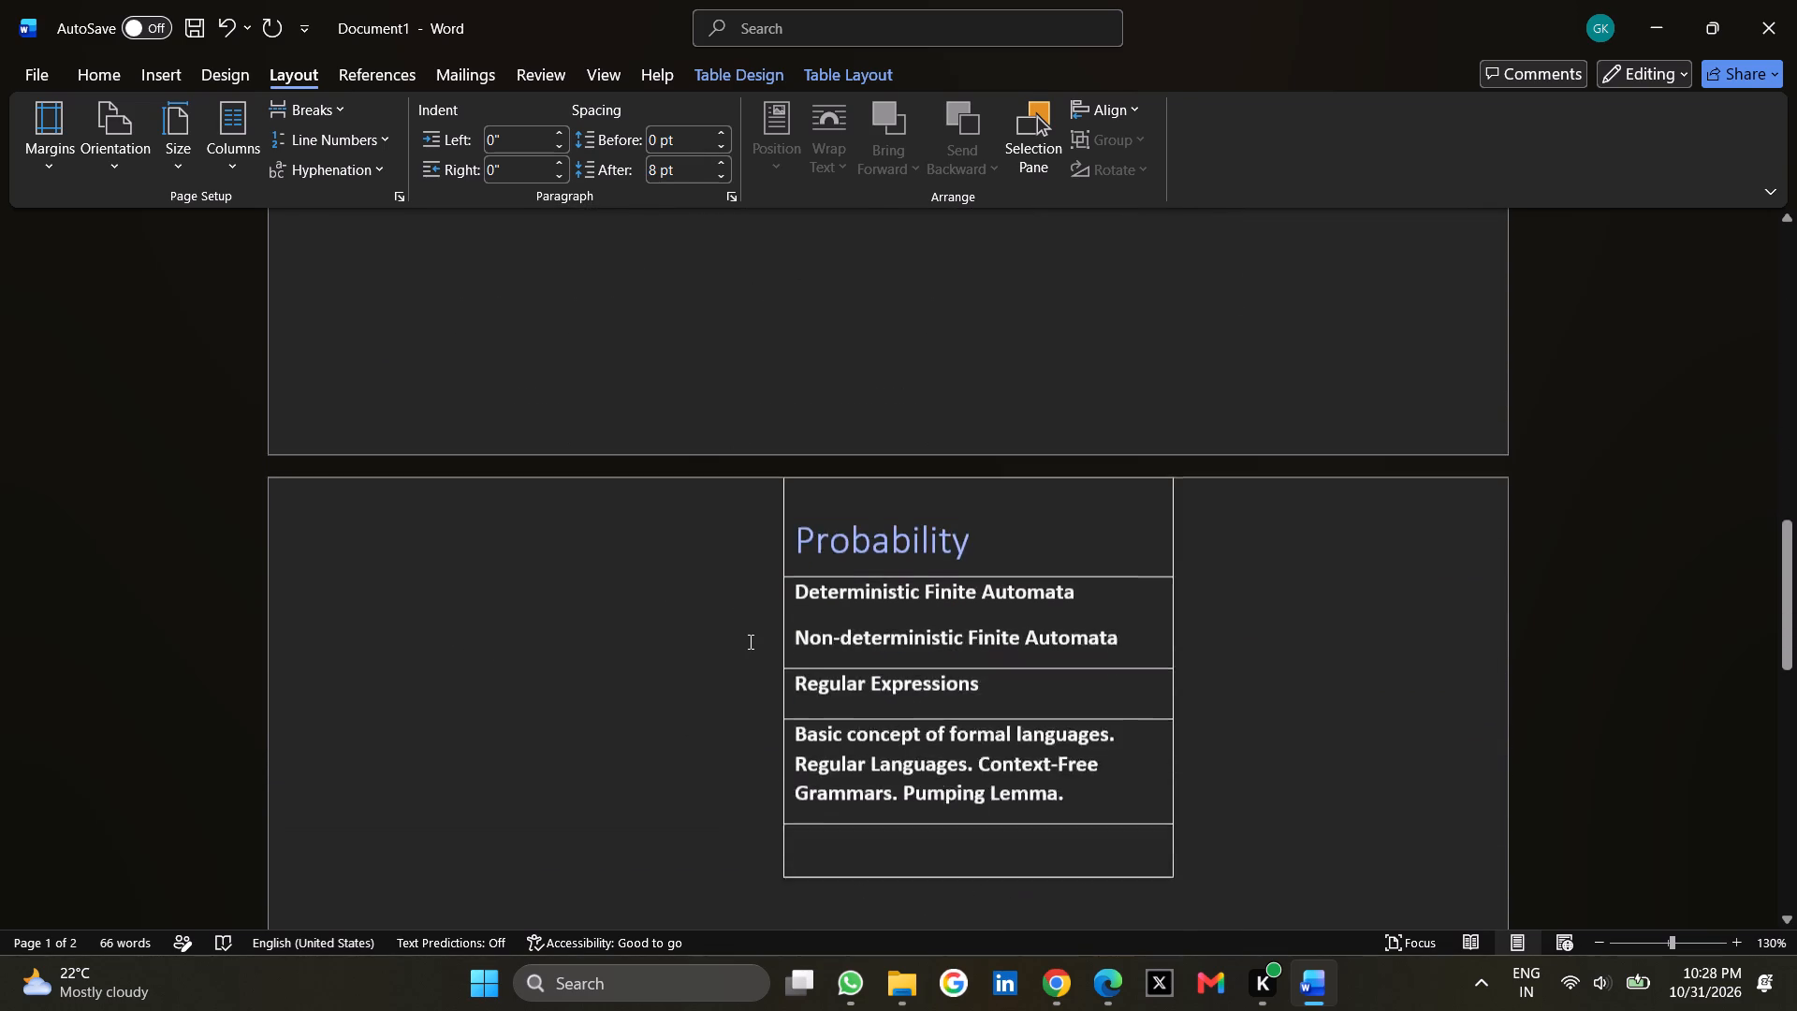
scroll(749, 641, down, 2)
scroll(749, 641, left, 1)
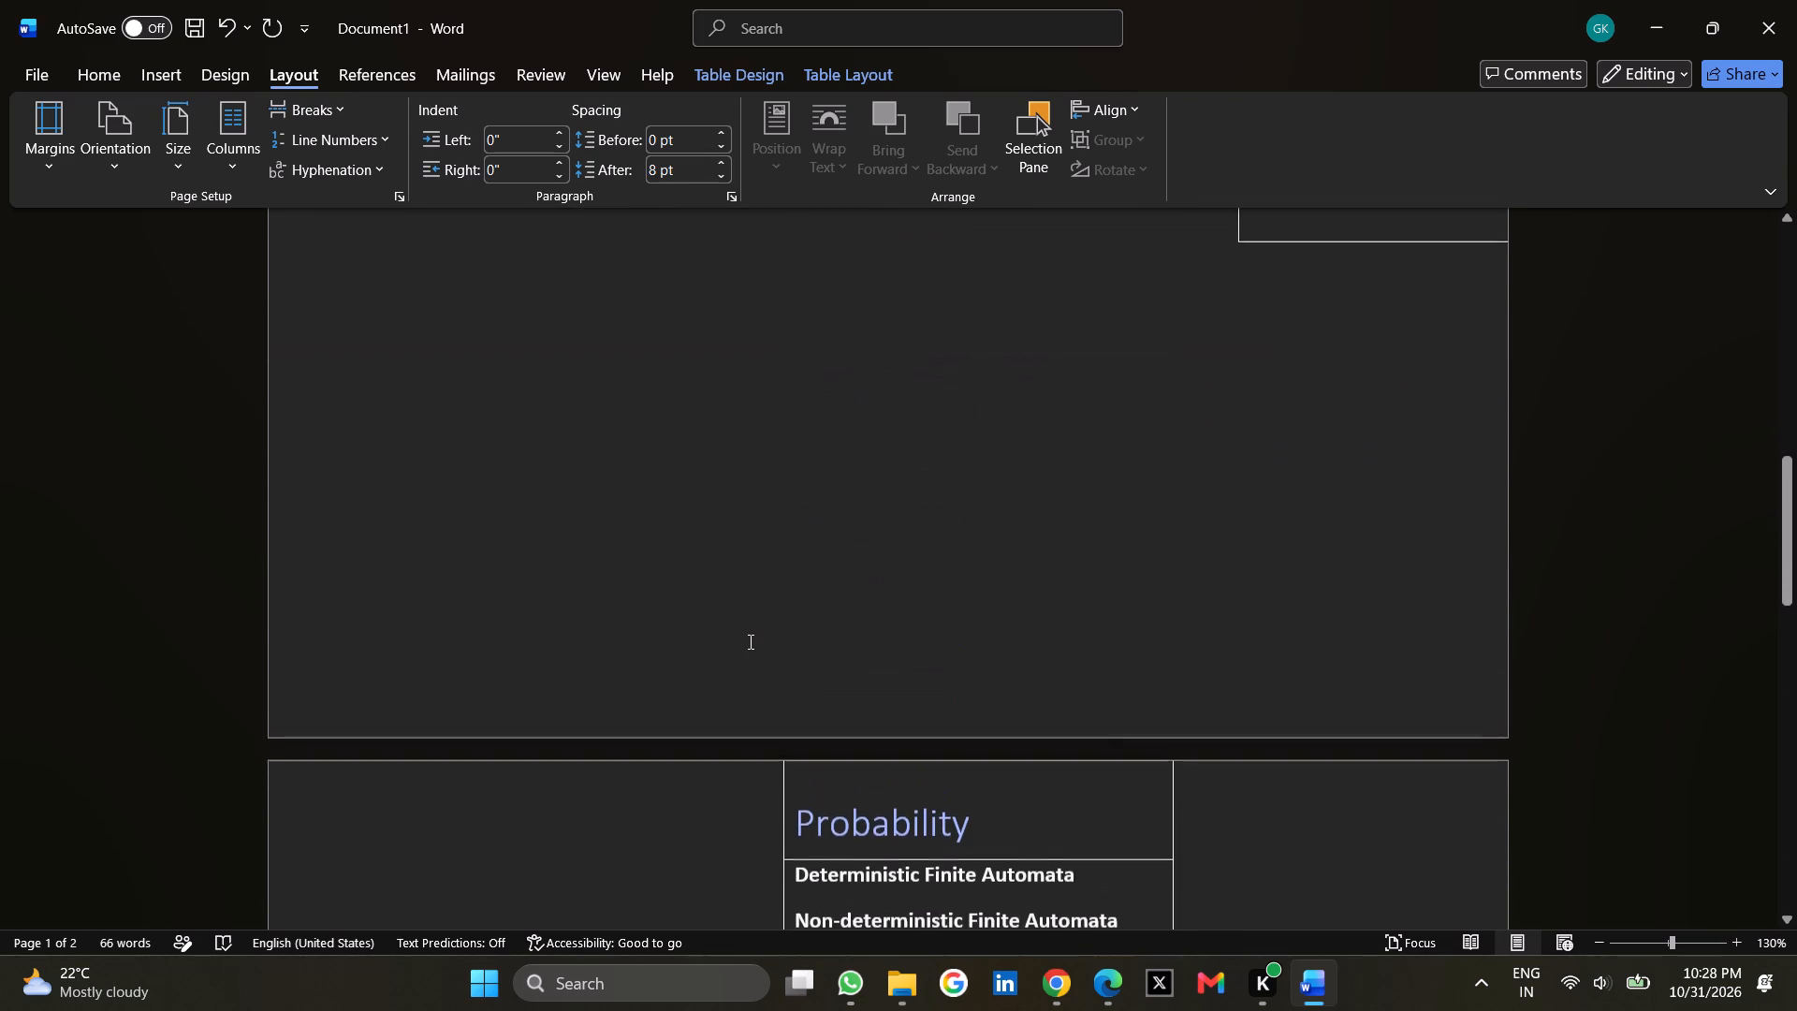
scroll(749, 641, down, 2)
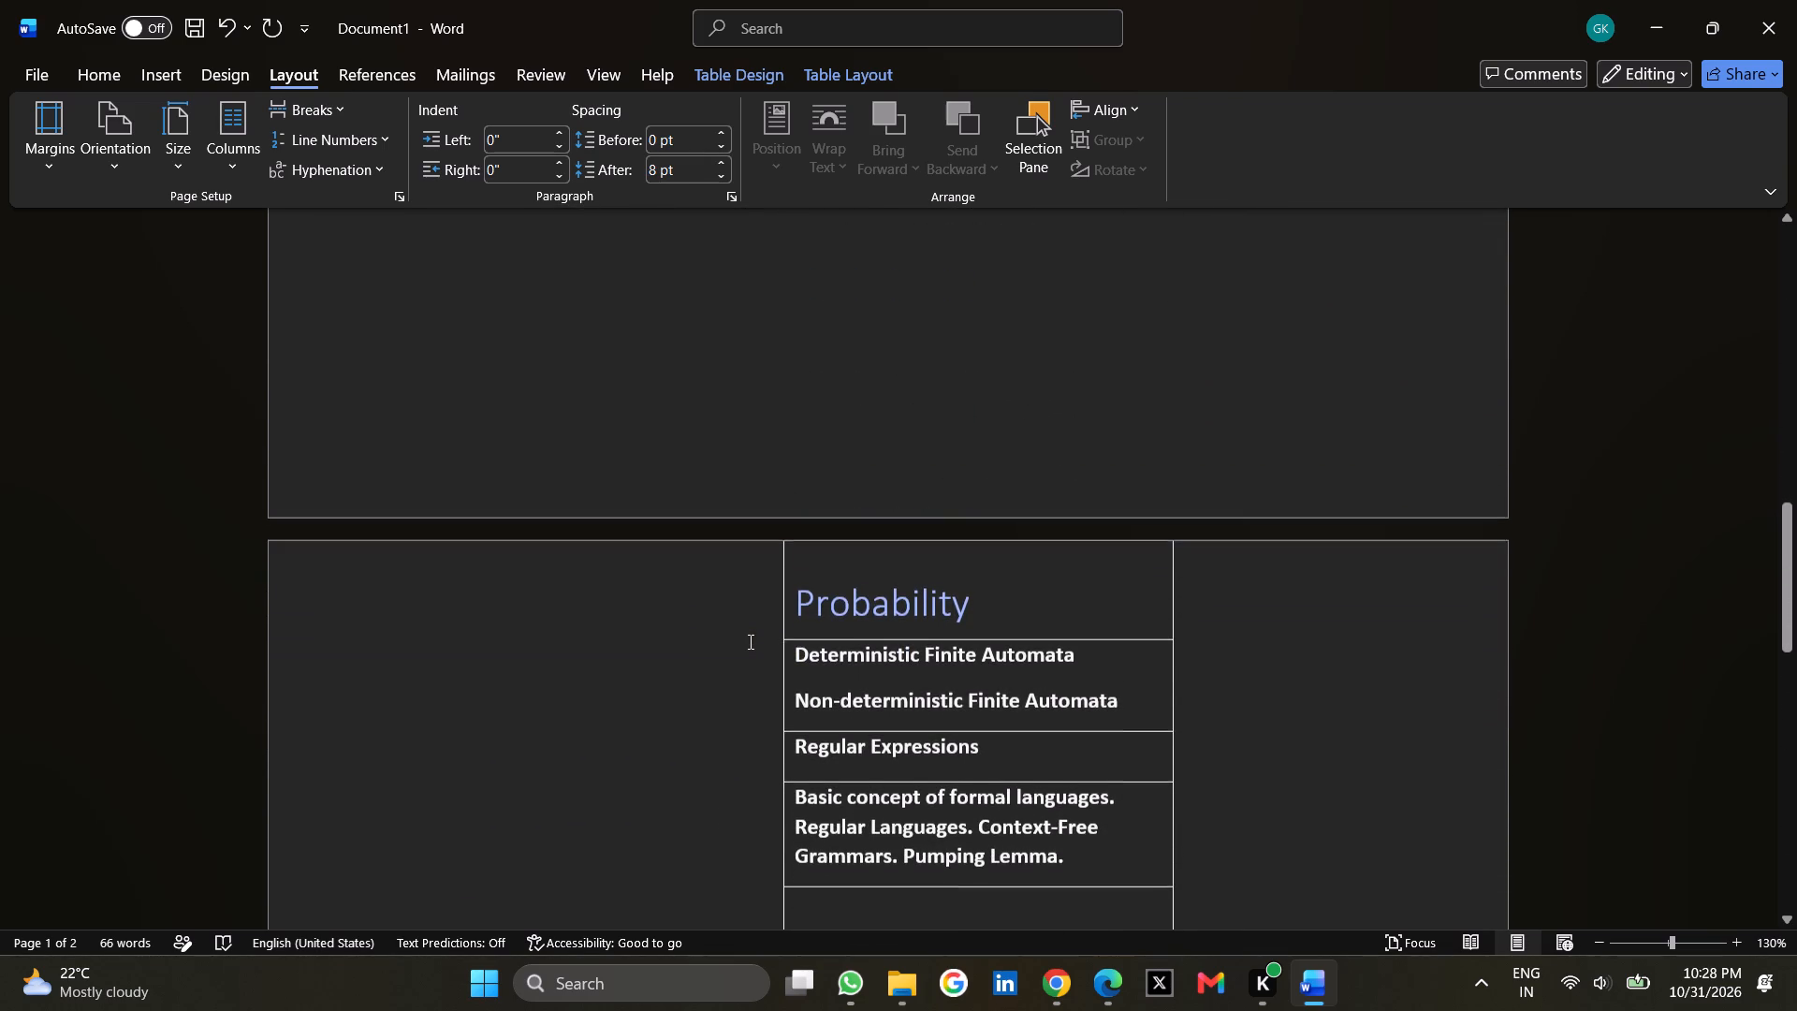
scroll(977, 576, down, 5)
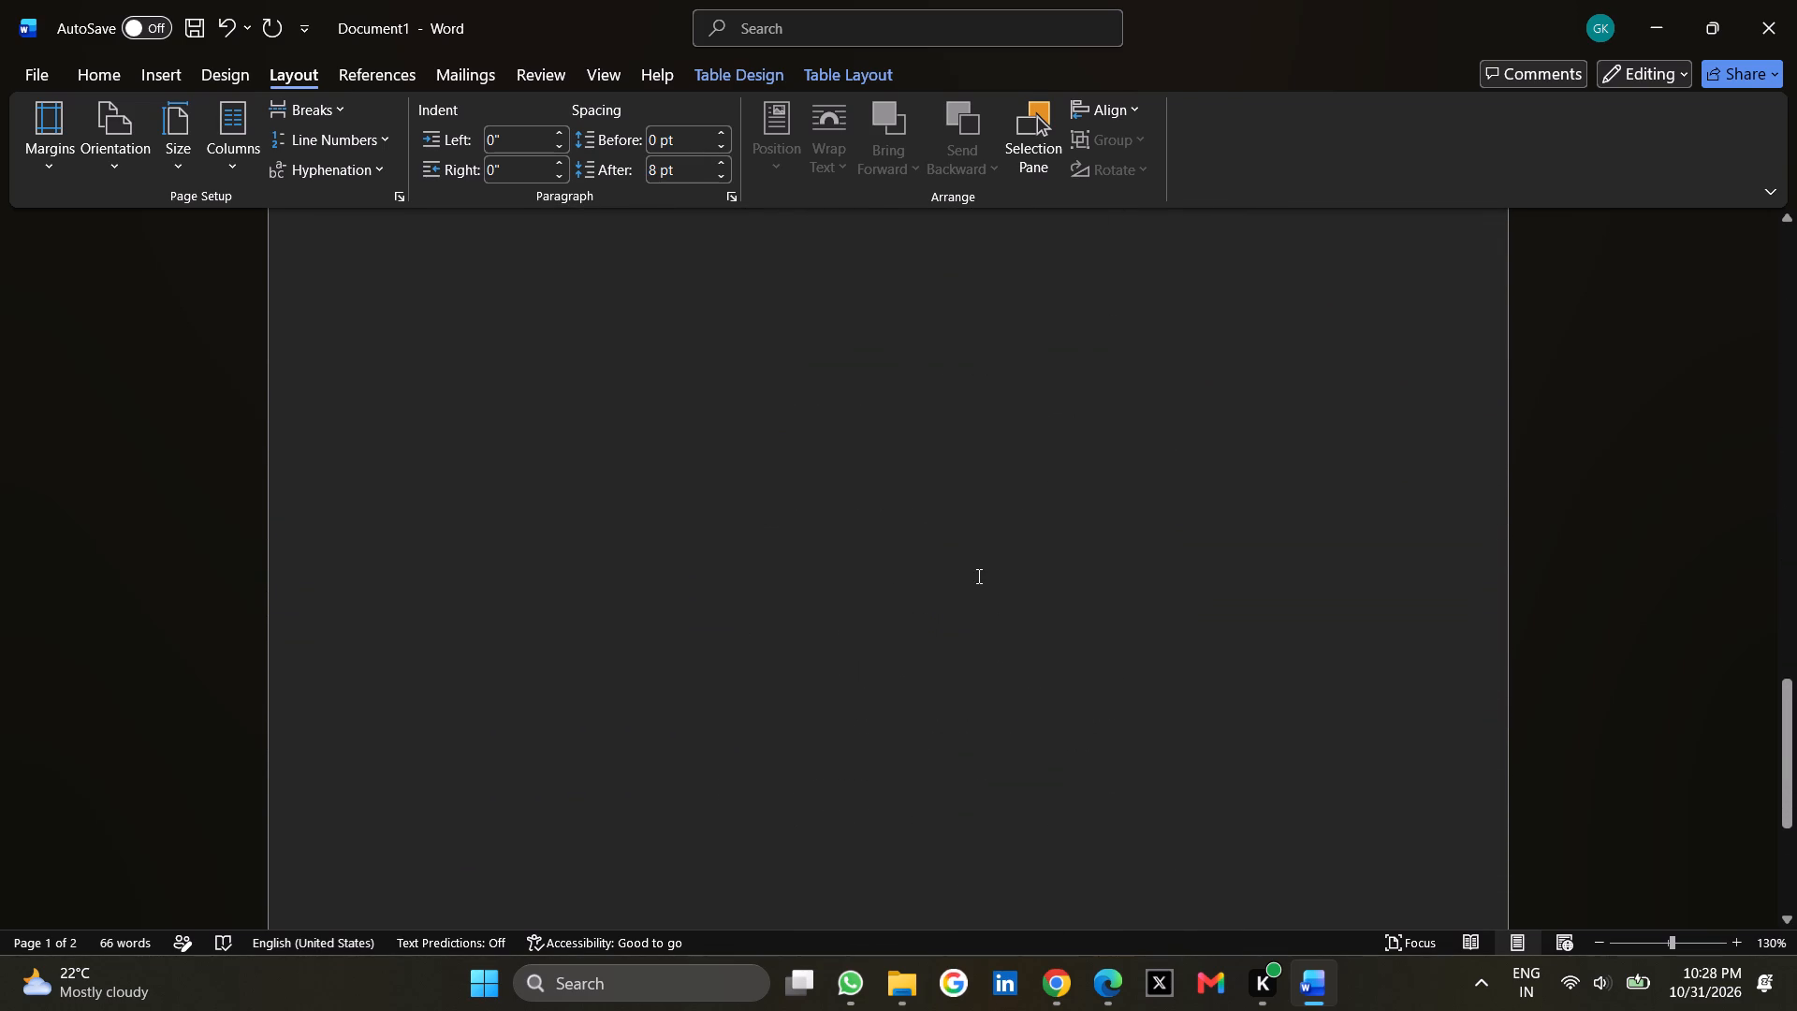
scroll(977, 576, up, 4)
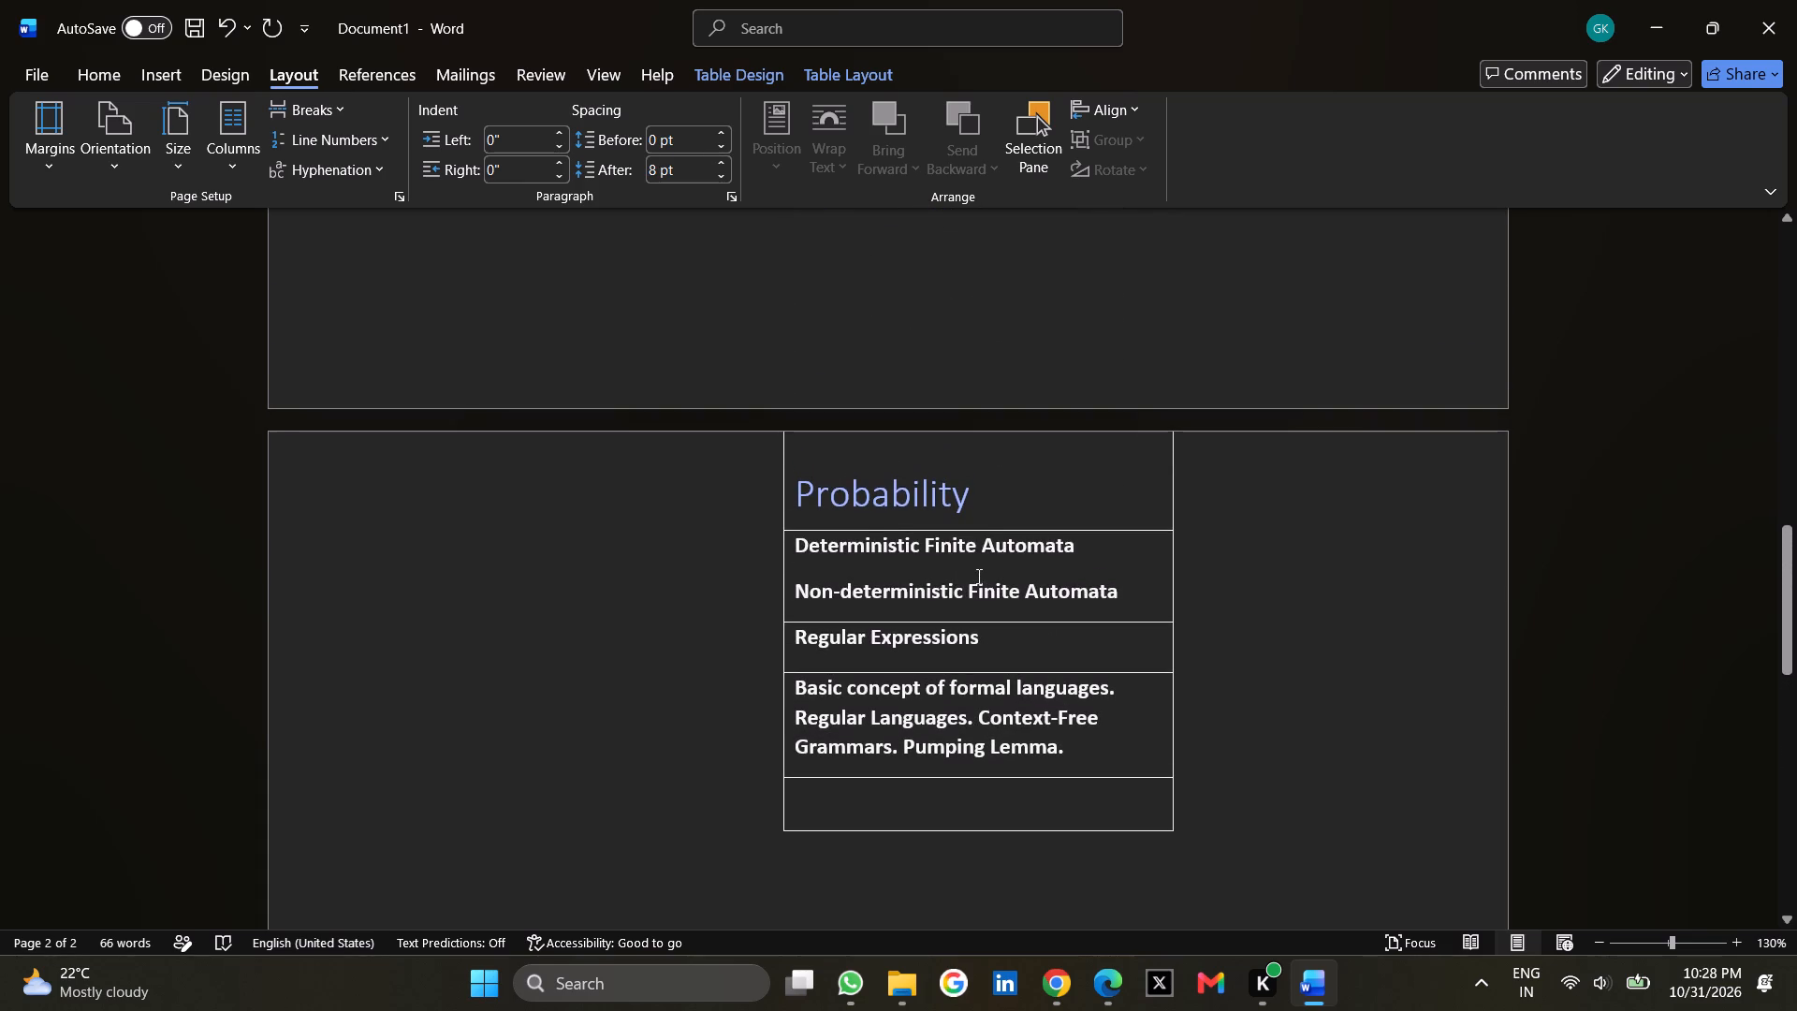
Open the Selection pane for the document.
click(1008, 120)
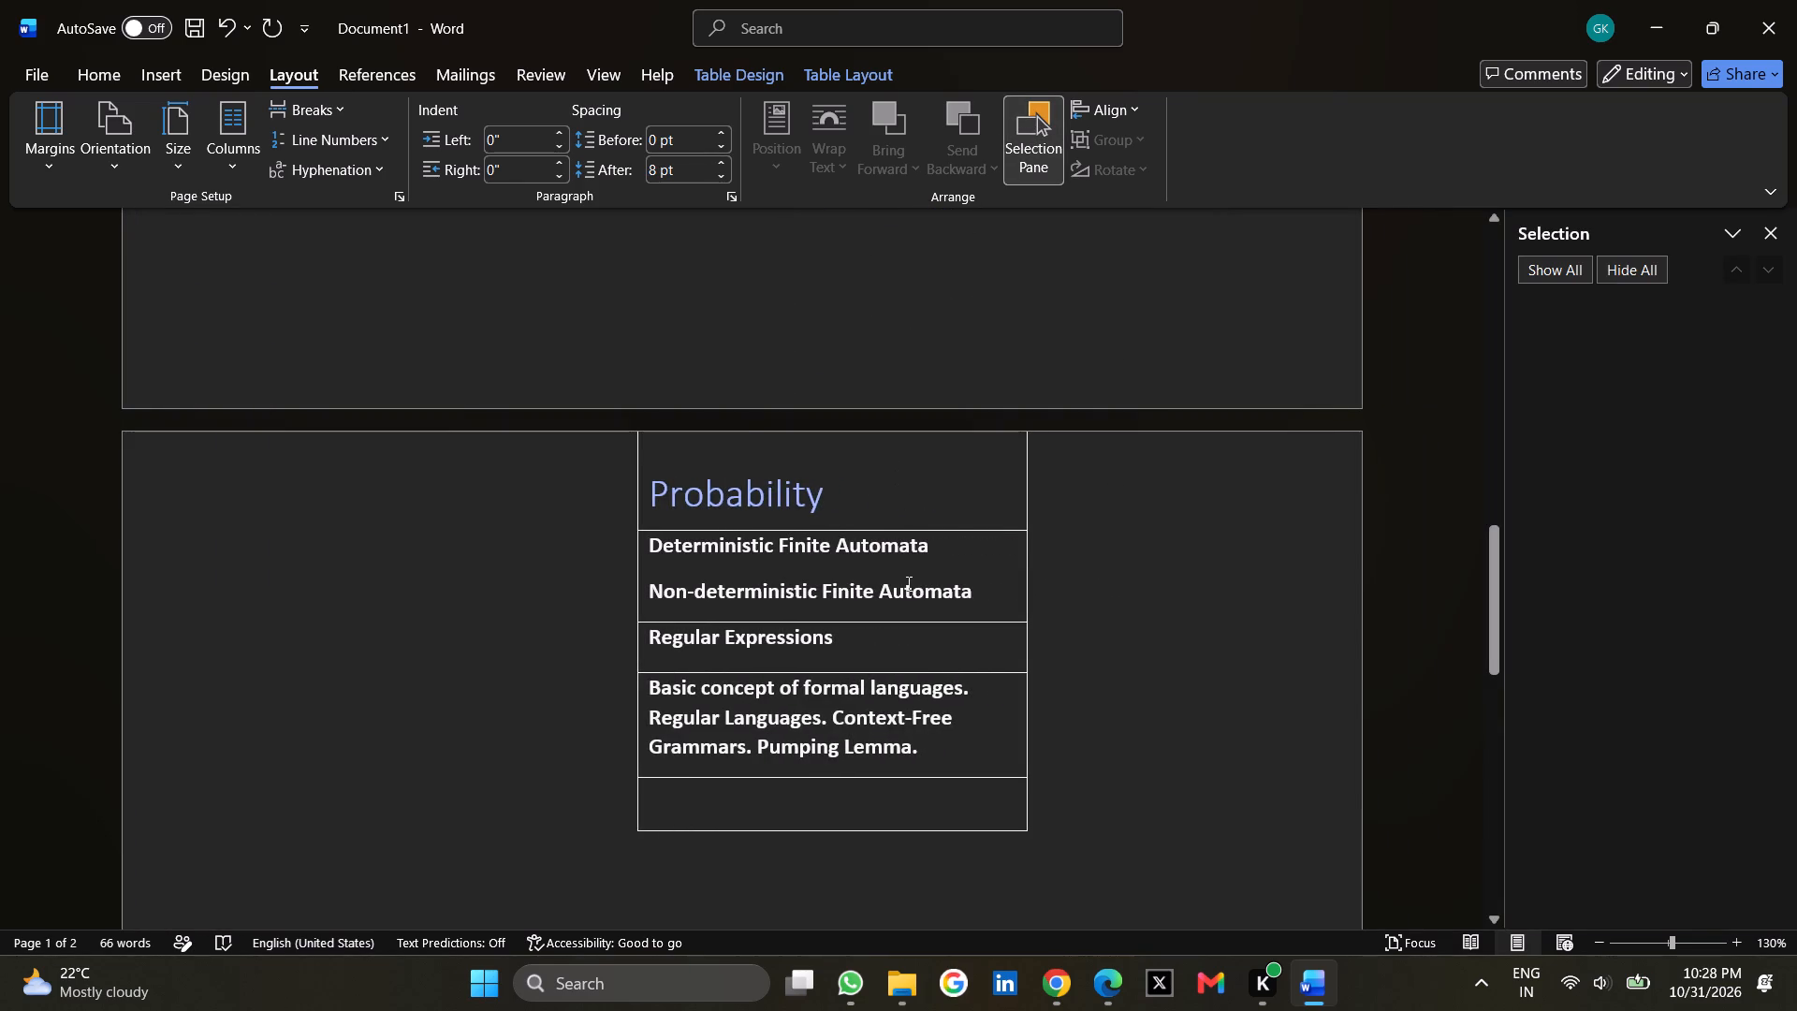
Move the ADSA table up to the page's upper-right corner, with its top edge above the Syllabus title.
scroll(914, 589, up, 5)
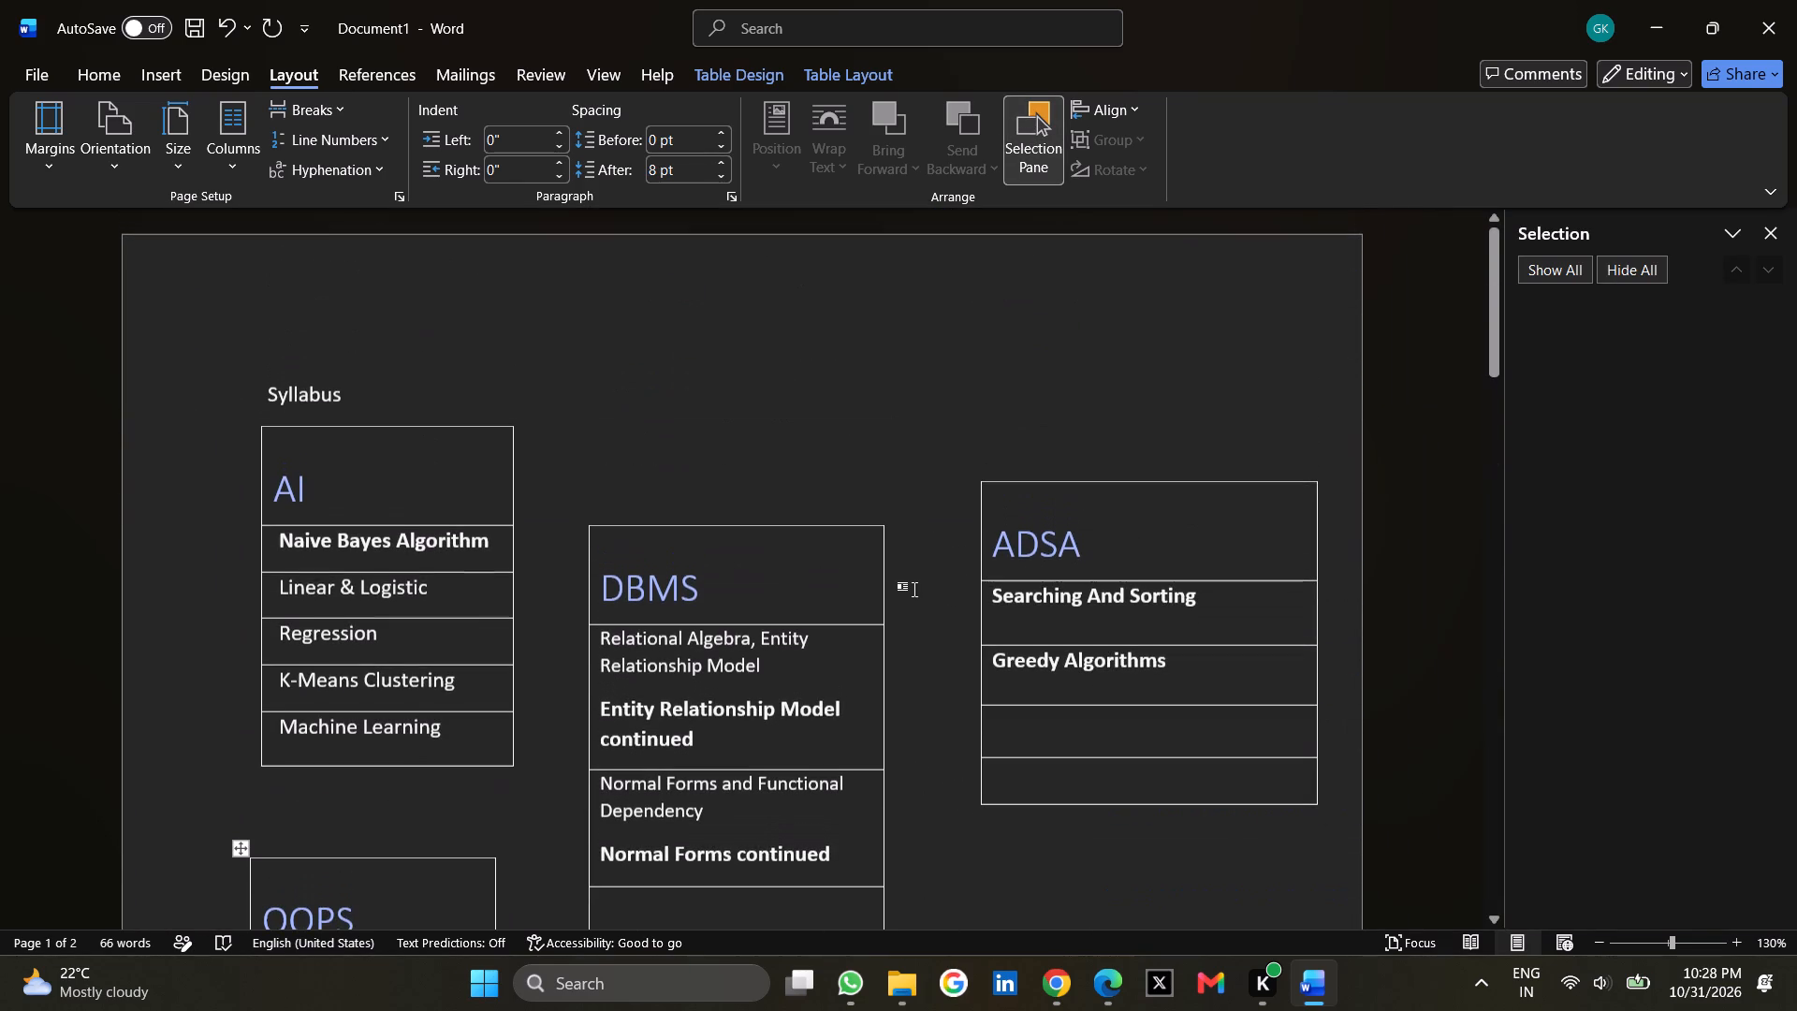
scroll(914, 589, up, 1)
click(1136, 528)
click(1189, 552)
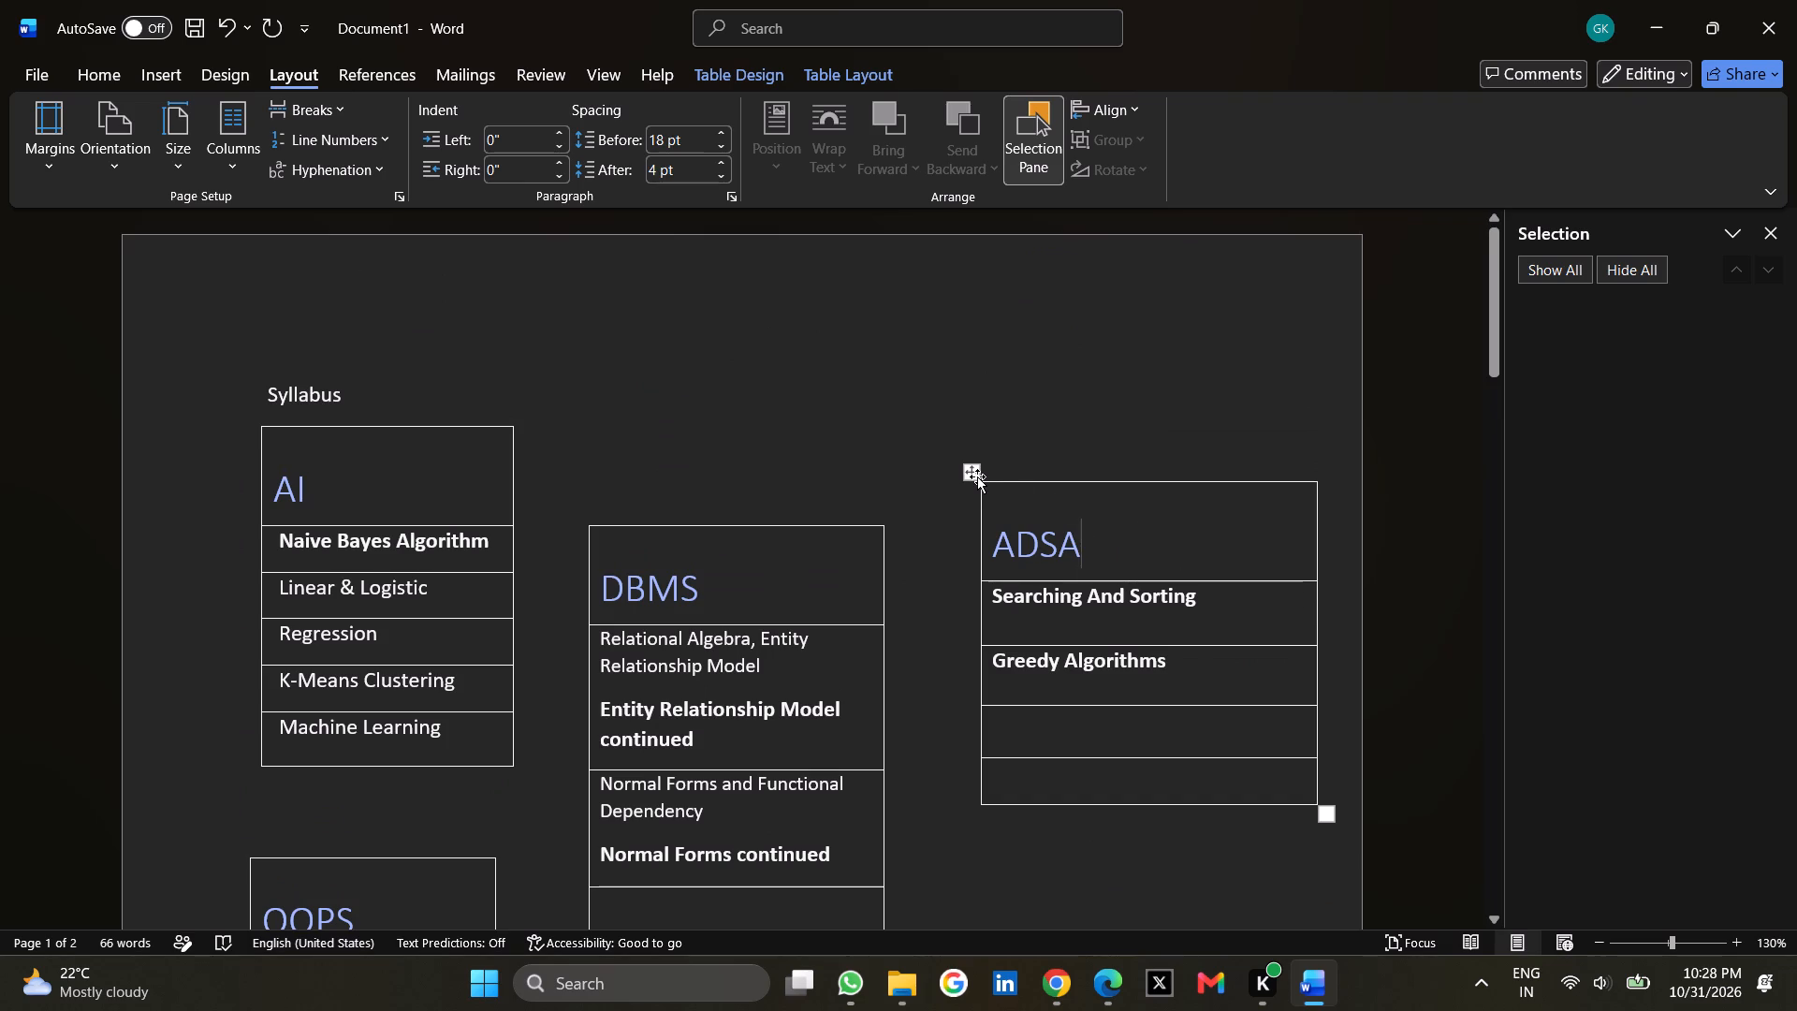
drag(977, 476, 872, 301)
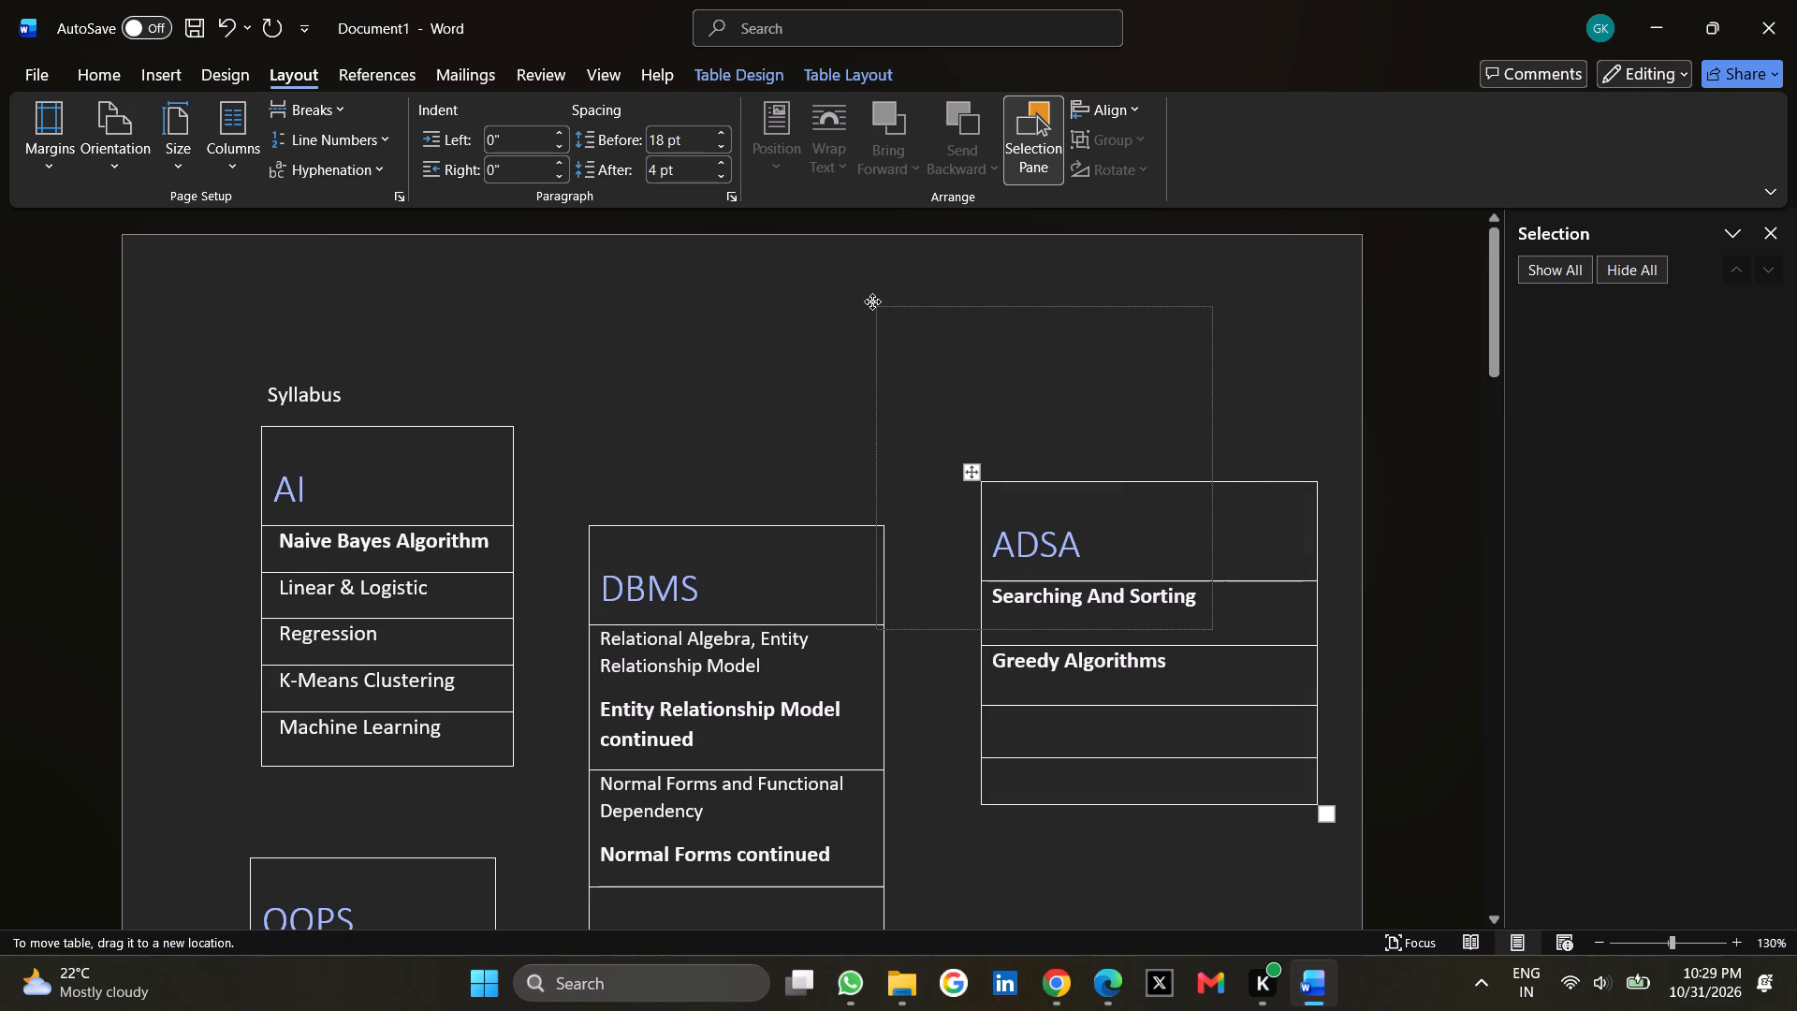
drag(872, 301, 954, 285)
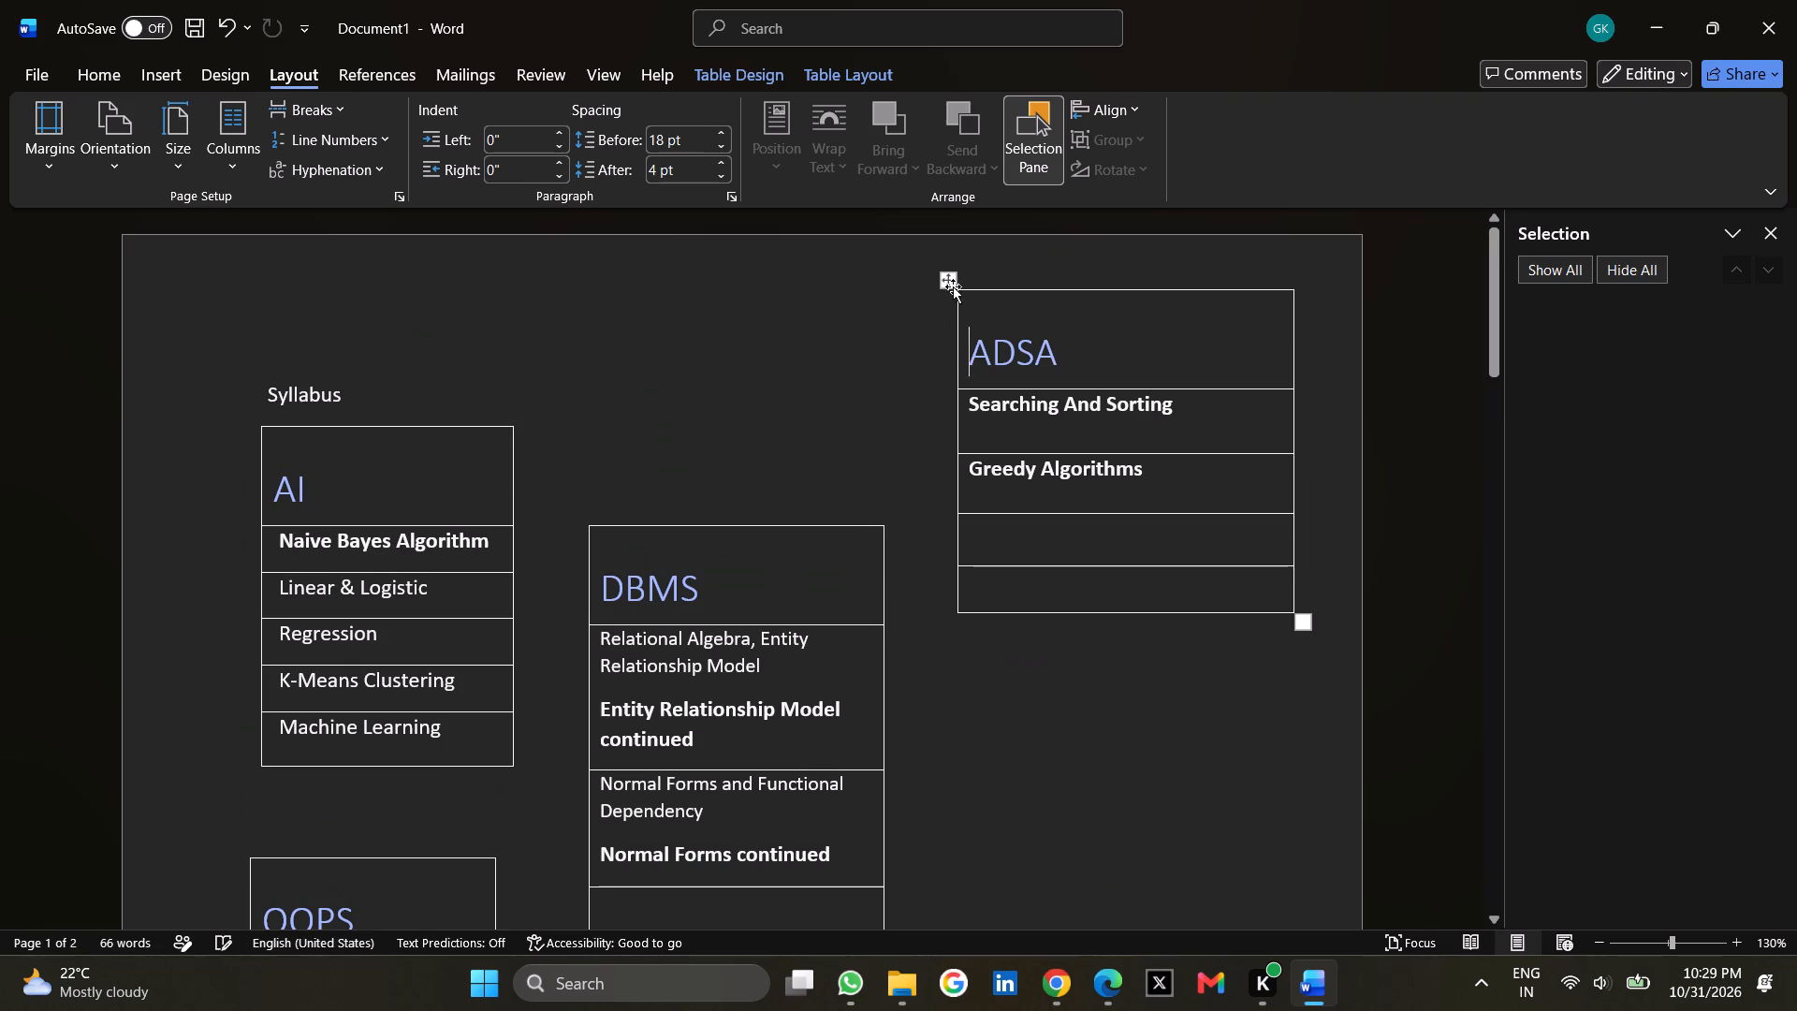
click(884, 346)
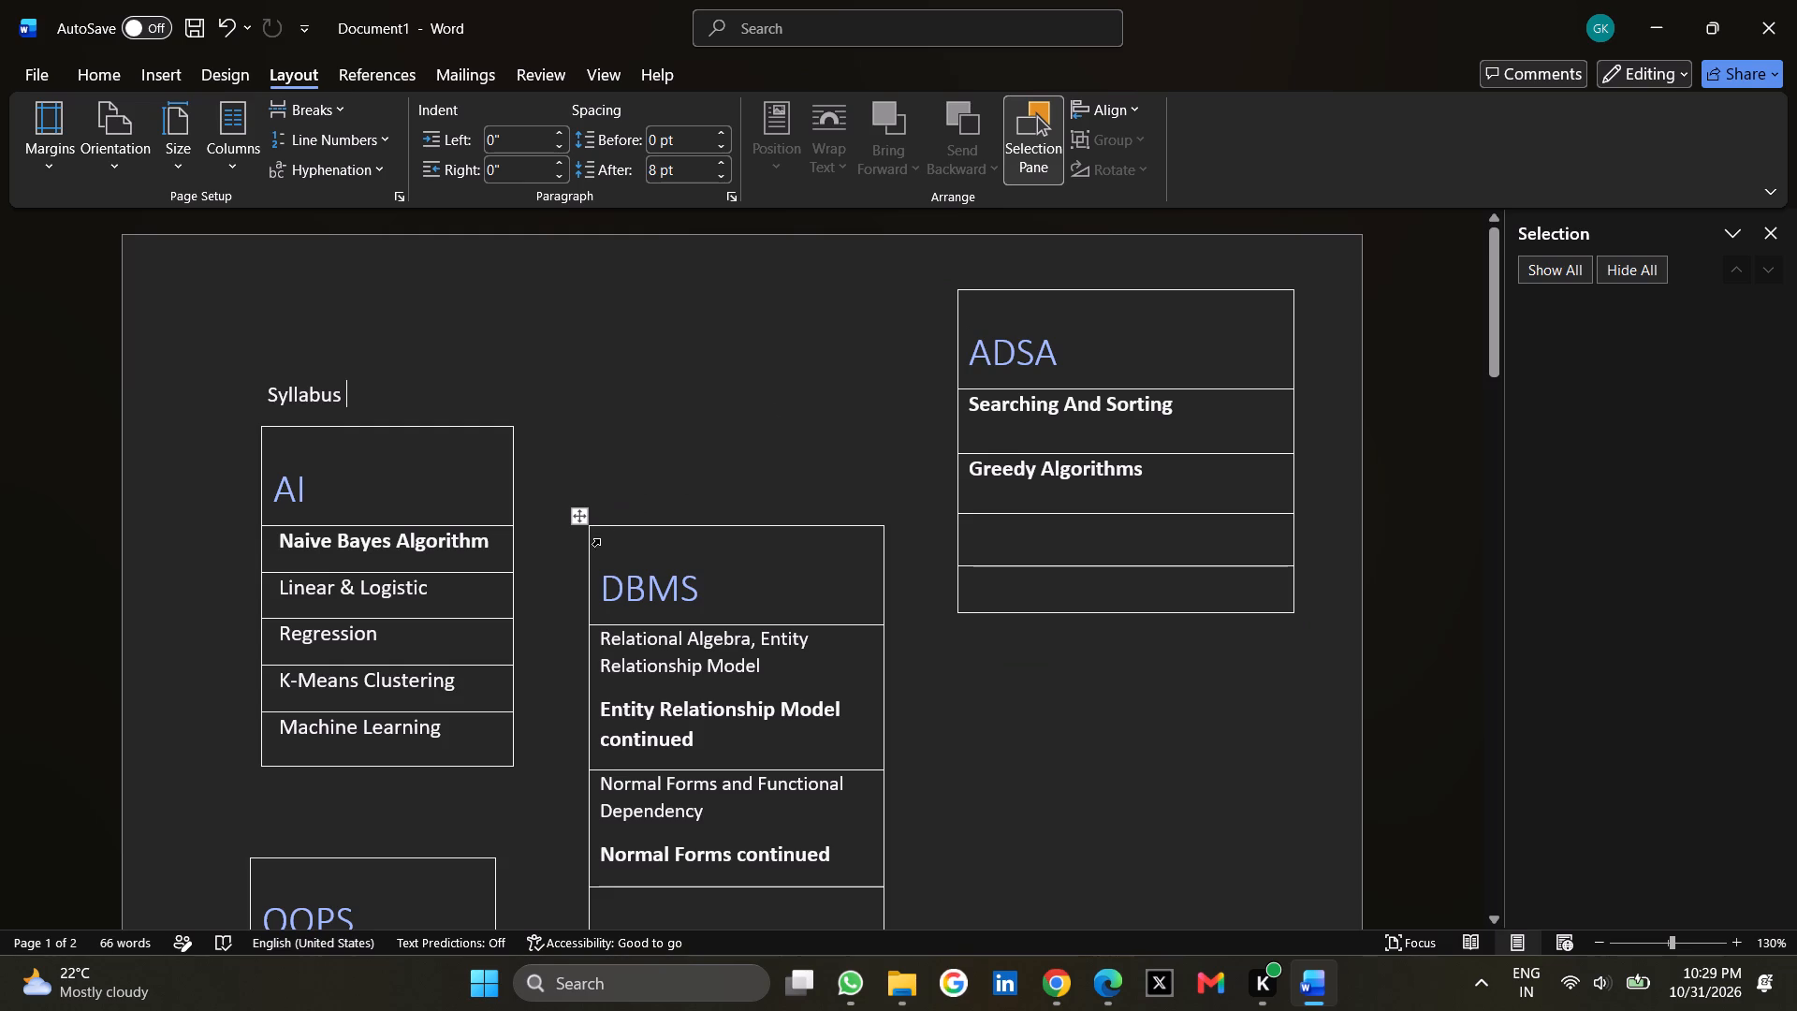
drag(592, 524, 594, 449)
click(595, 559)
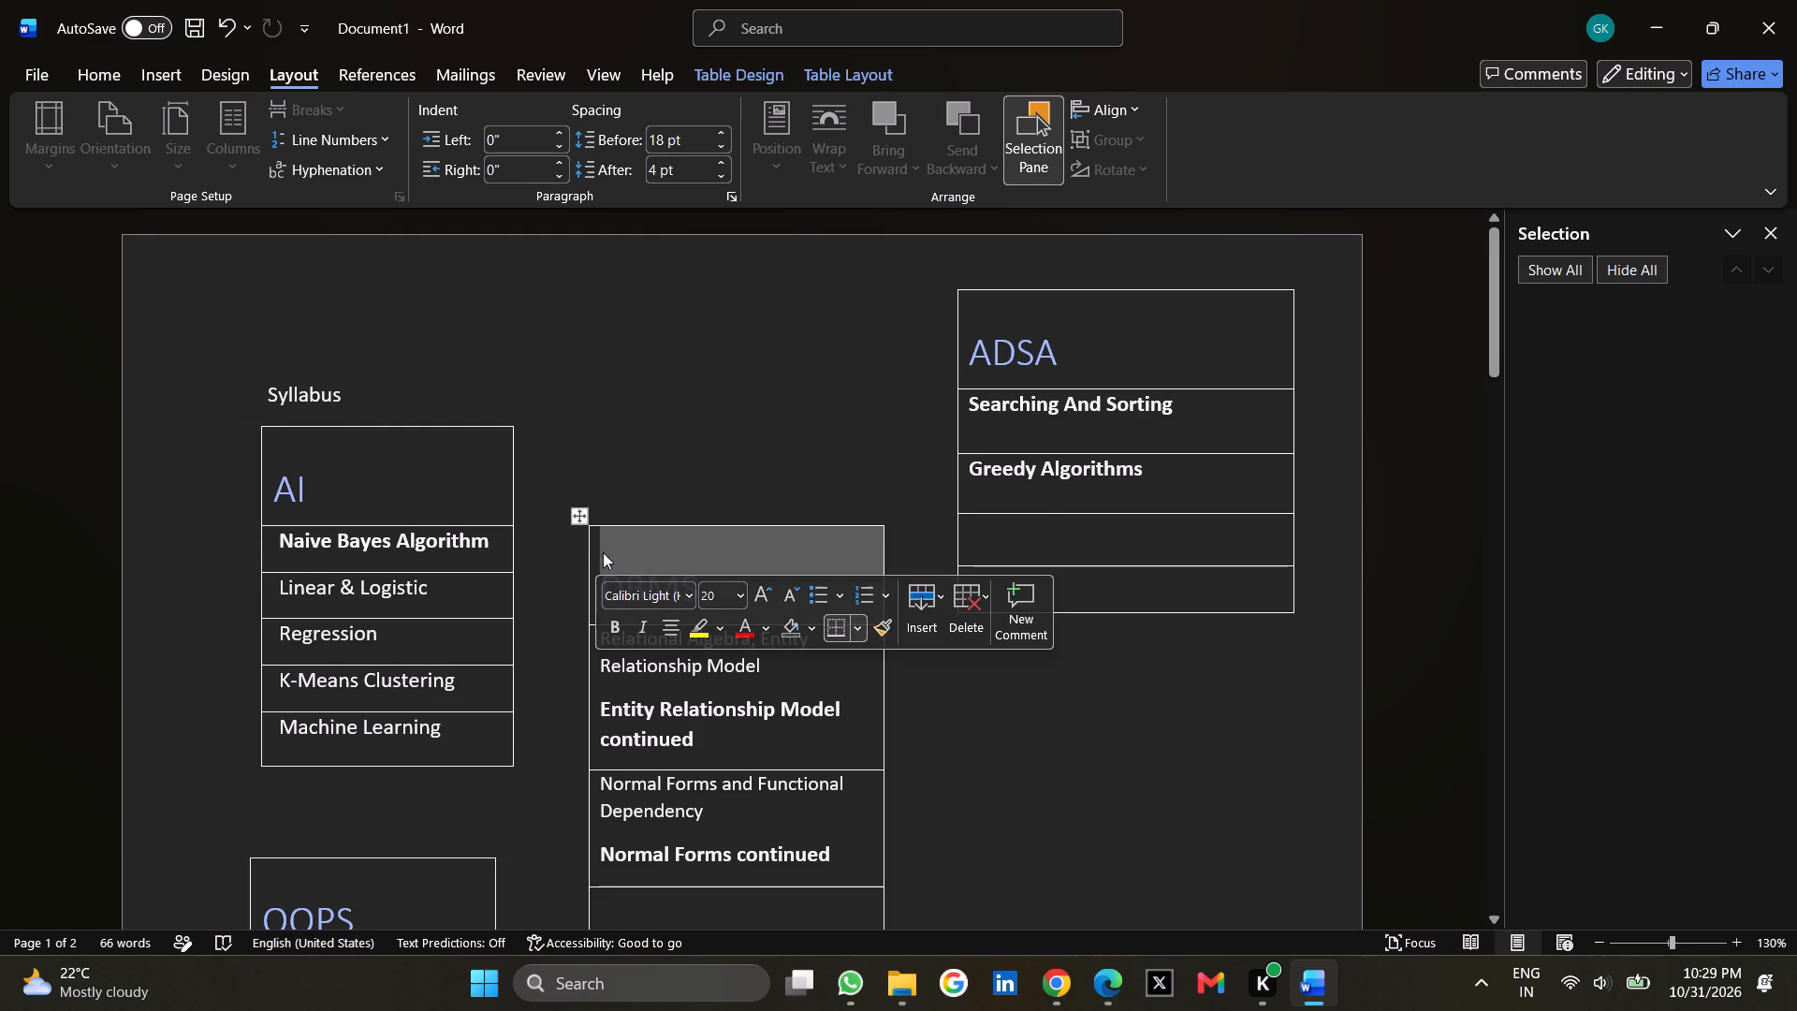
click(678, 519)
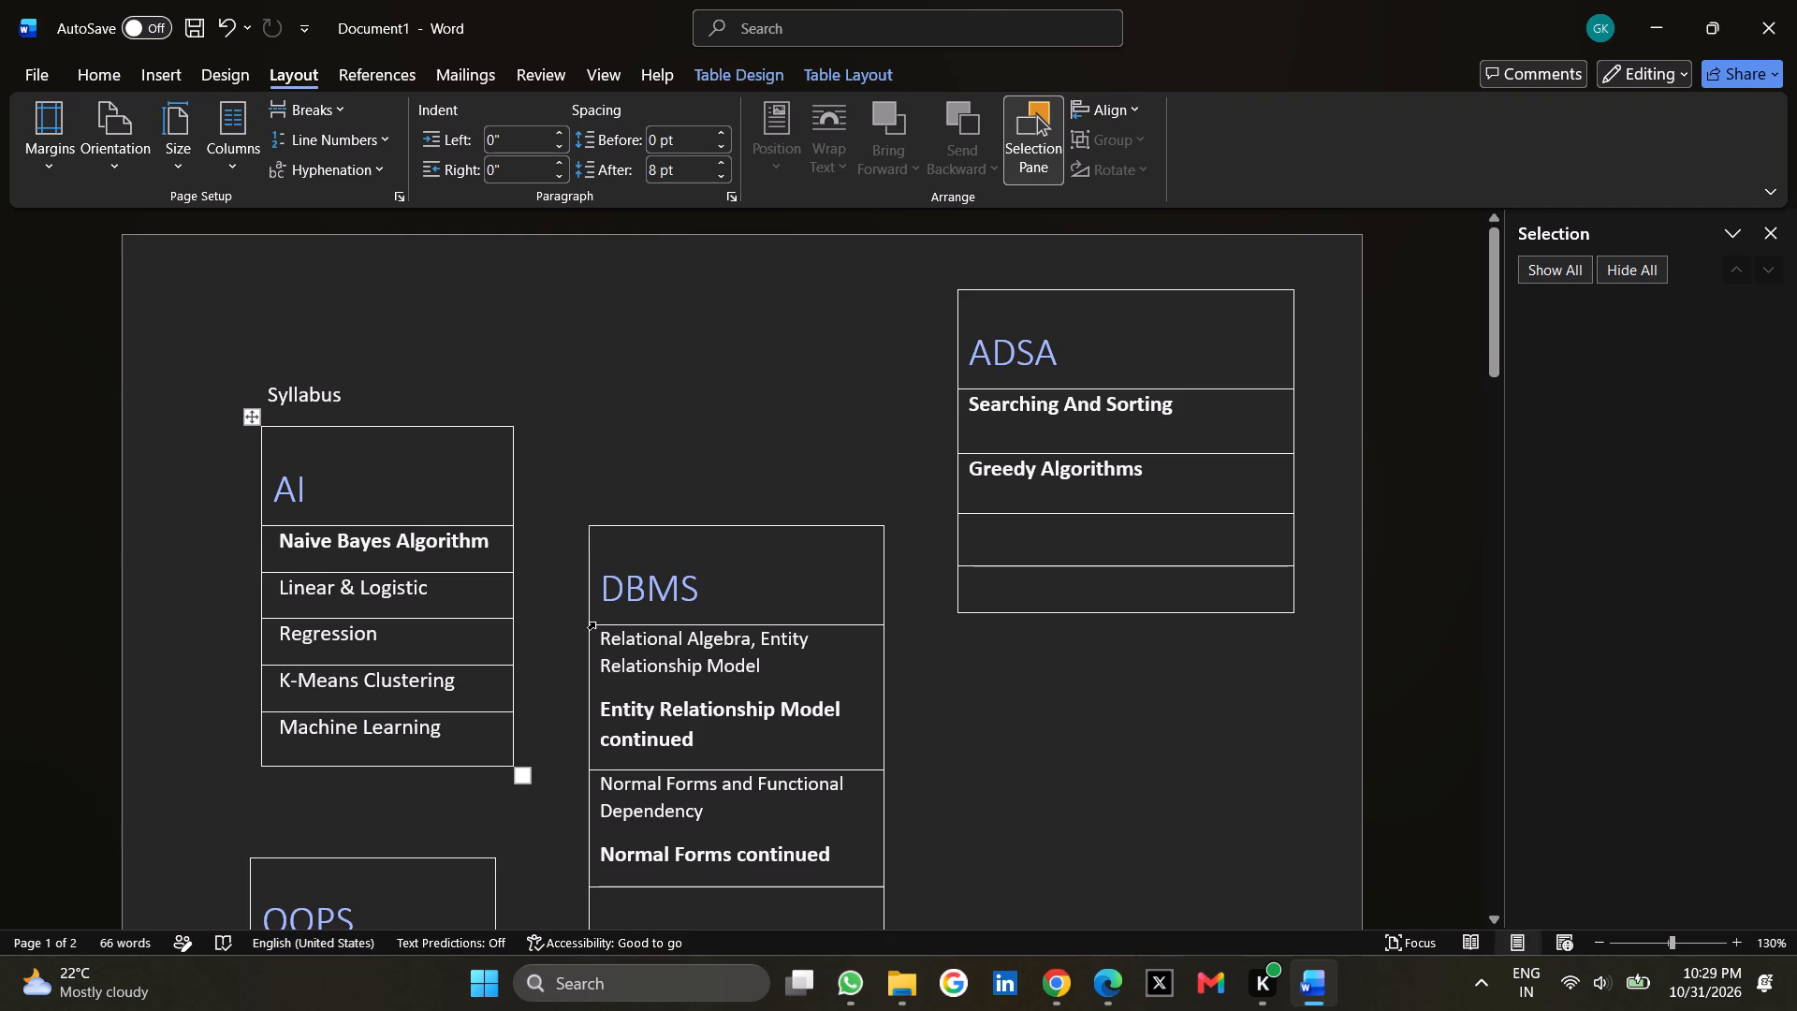
Widen the DBMS table slightly by moving its left border outward toward the AI table.
drag(589, 604, 577, 598)
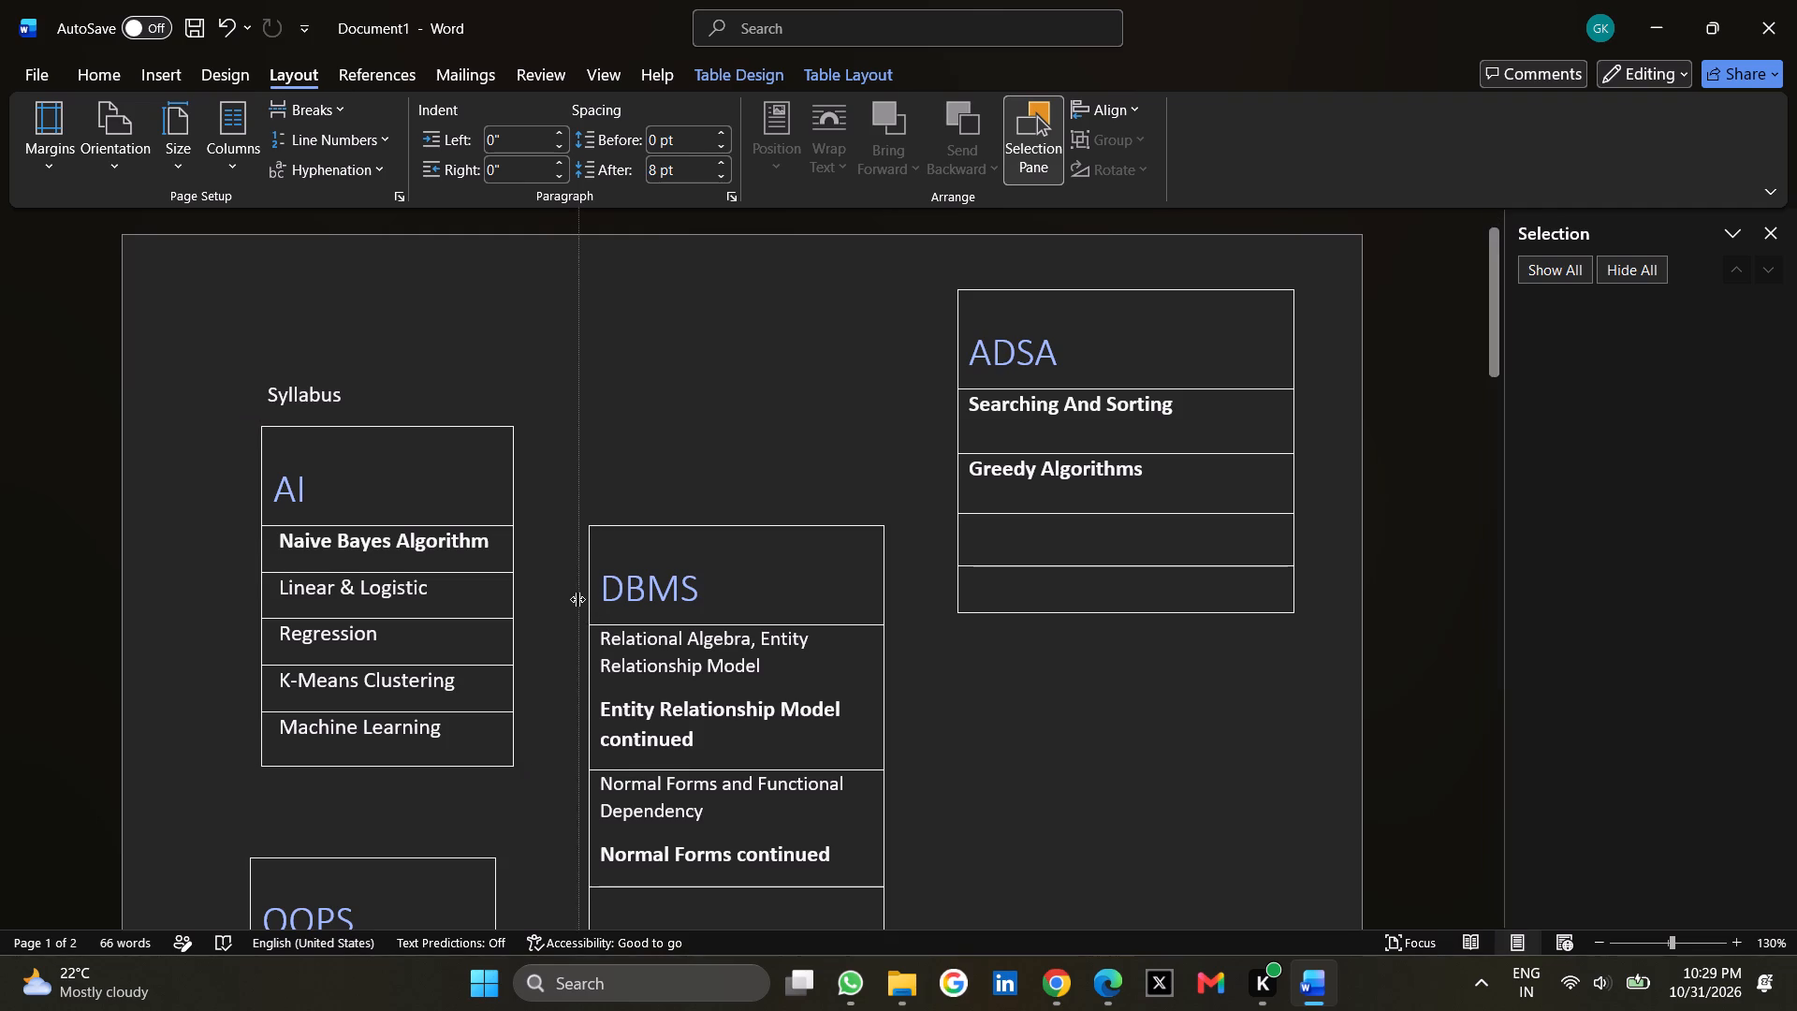
drag(577, 598, 575, 598)
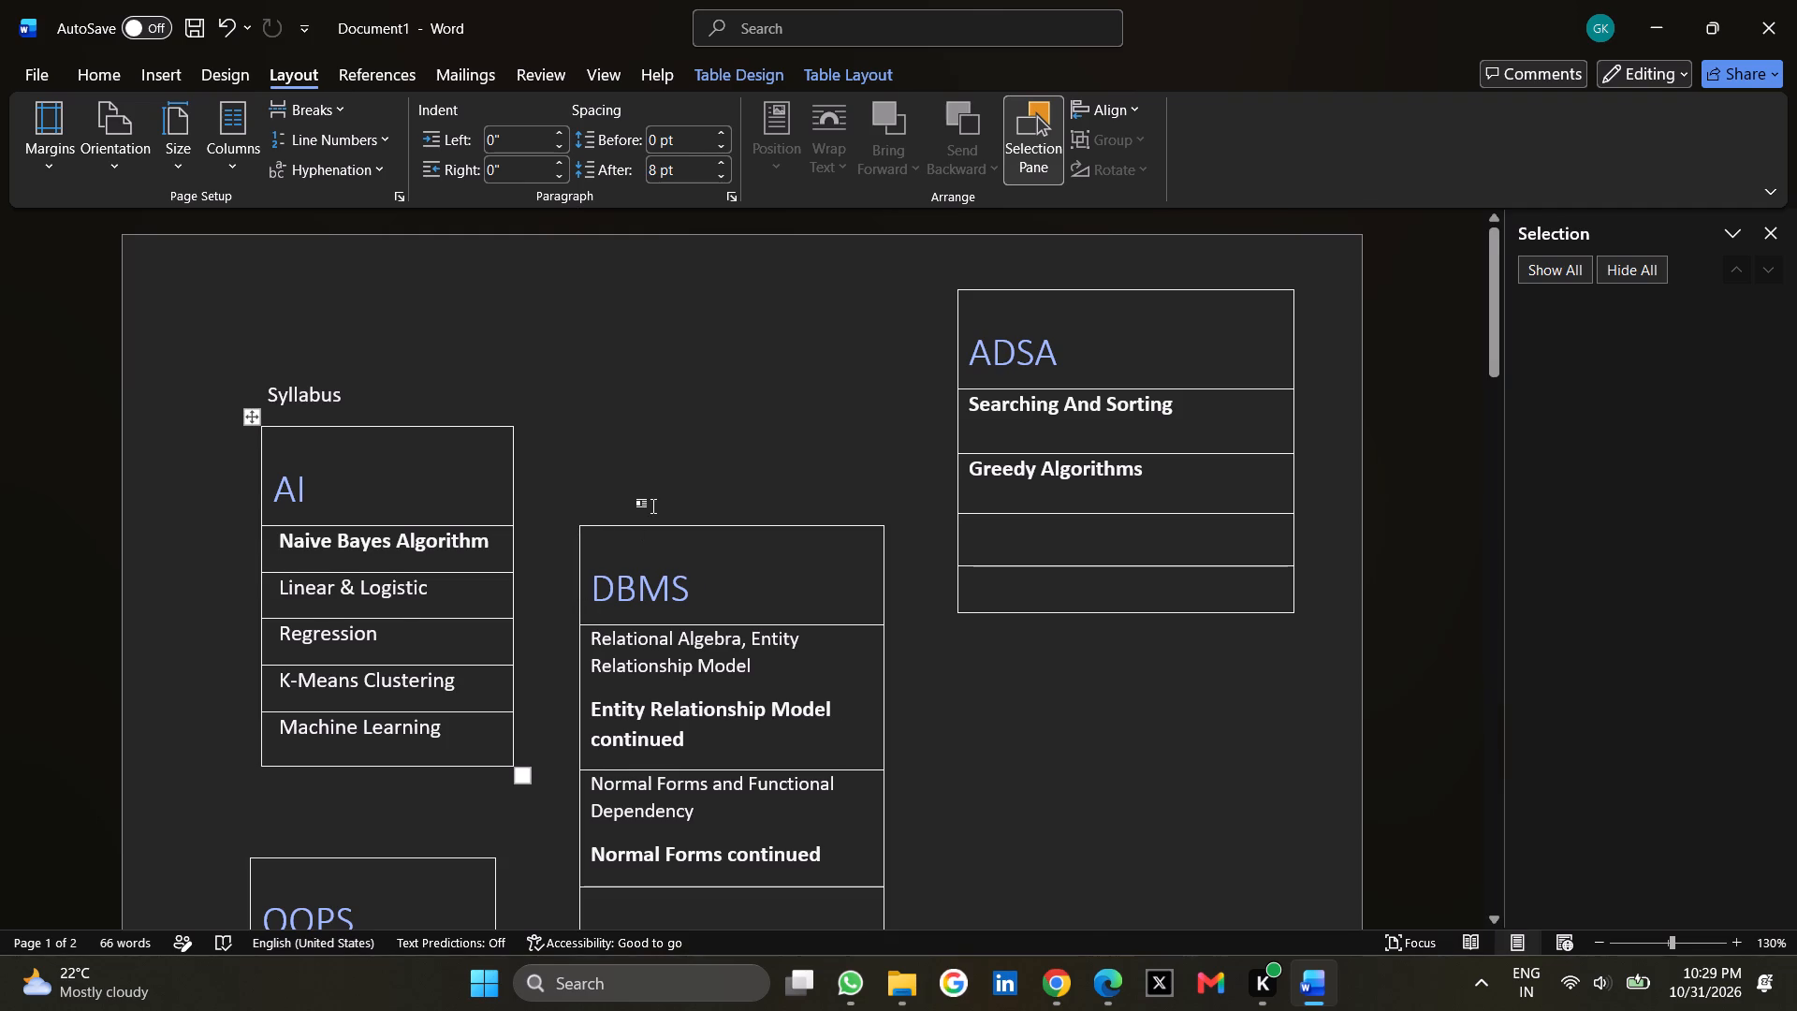
Move the AI table up and left so it sits in the page's upper-left corner beside the Syllabus title.
scroll(653, 505, down, 2)
scroll(679, 523, up, 1)
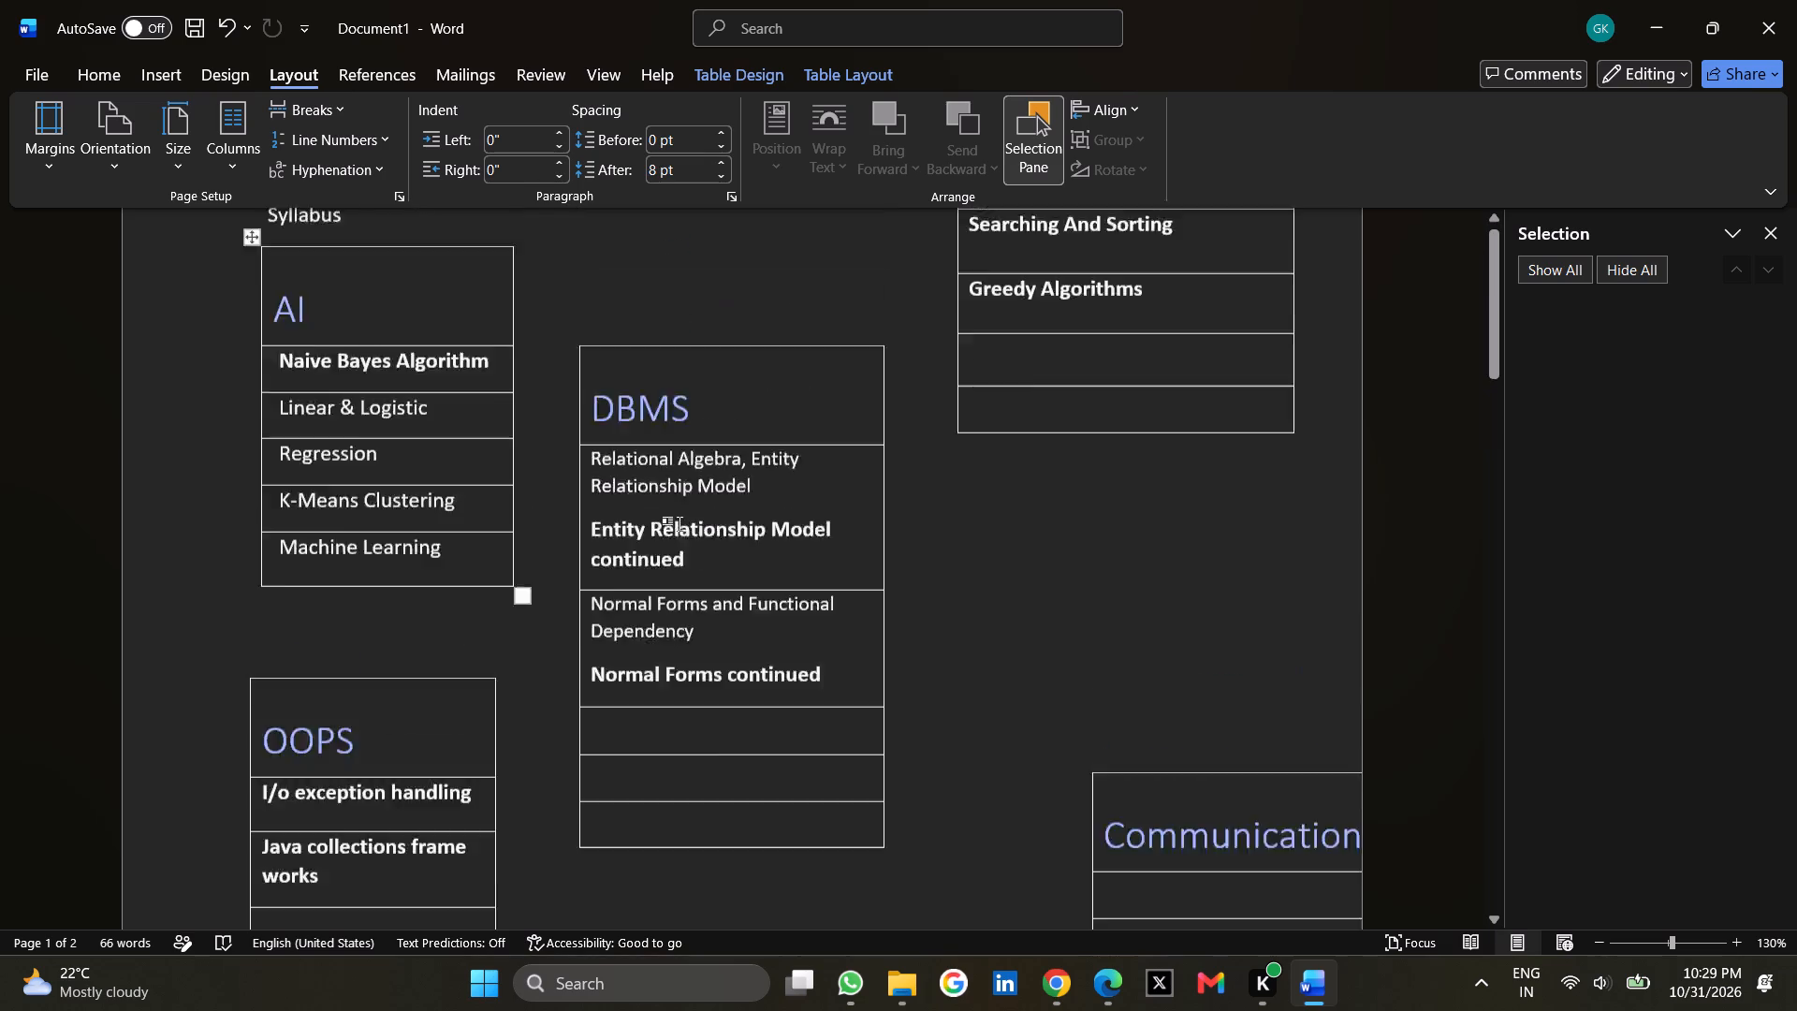
scroll(679, 523, up, 1)
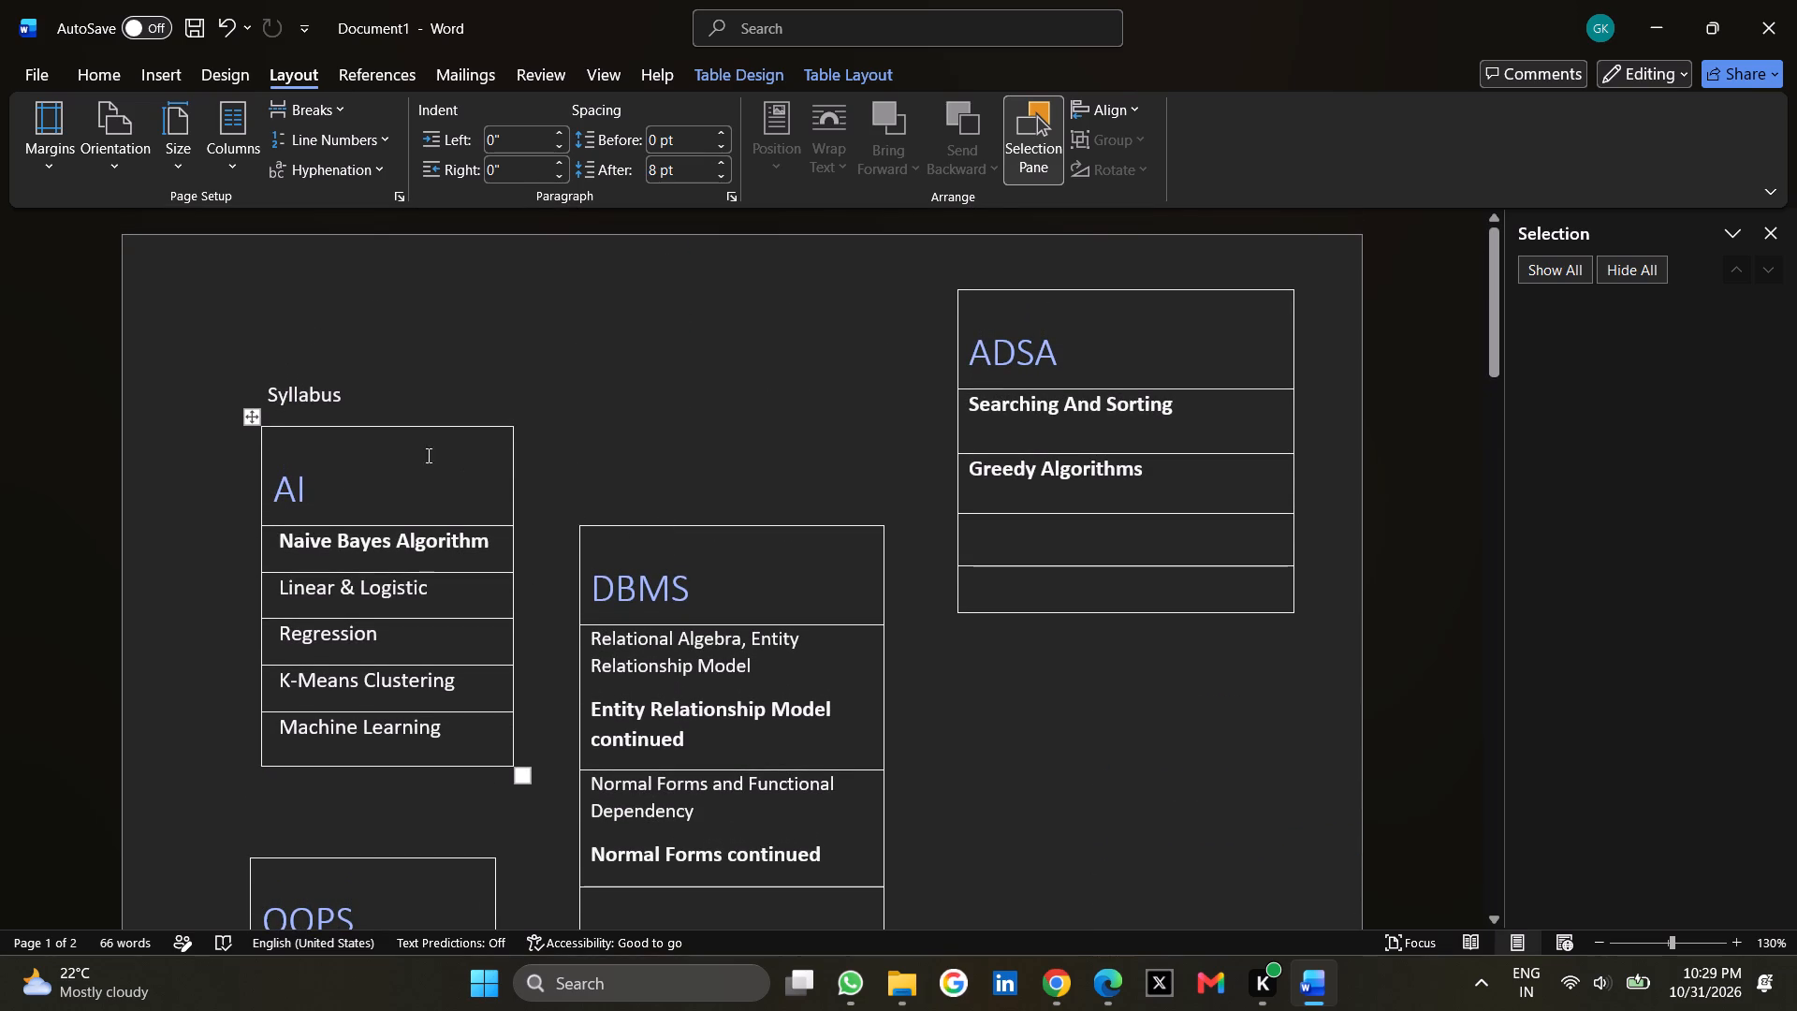
drag(254, 415, 172, 297)
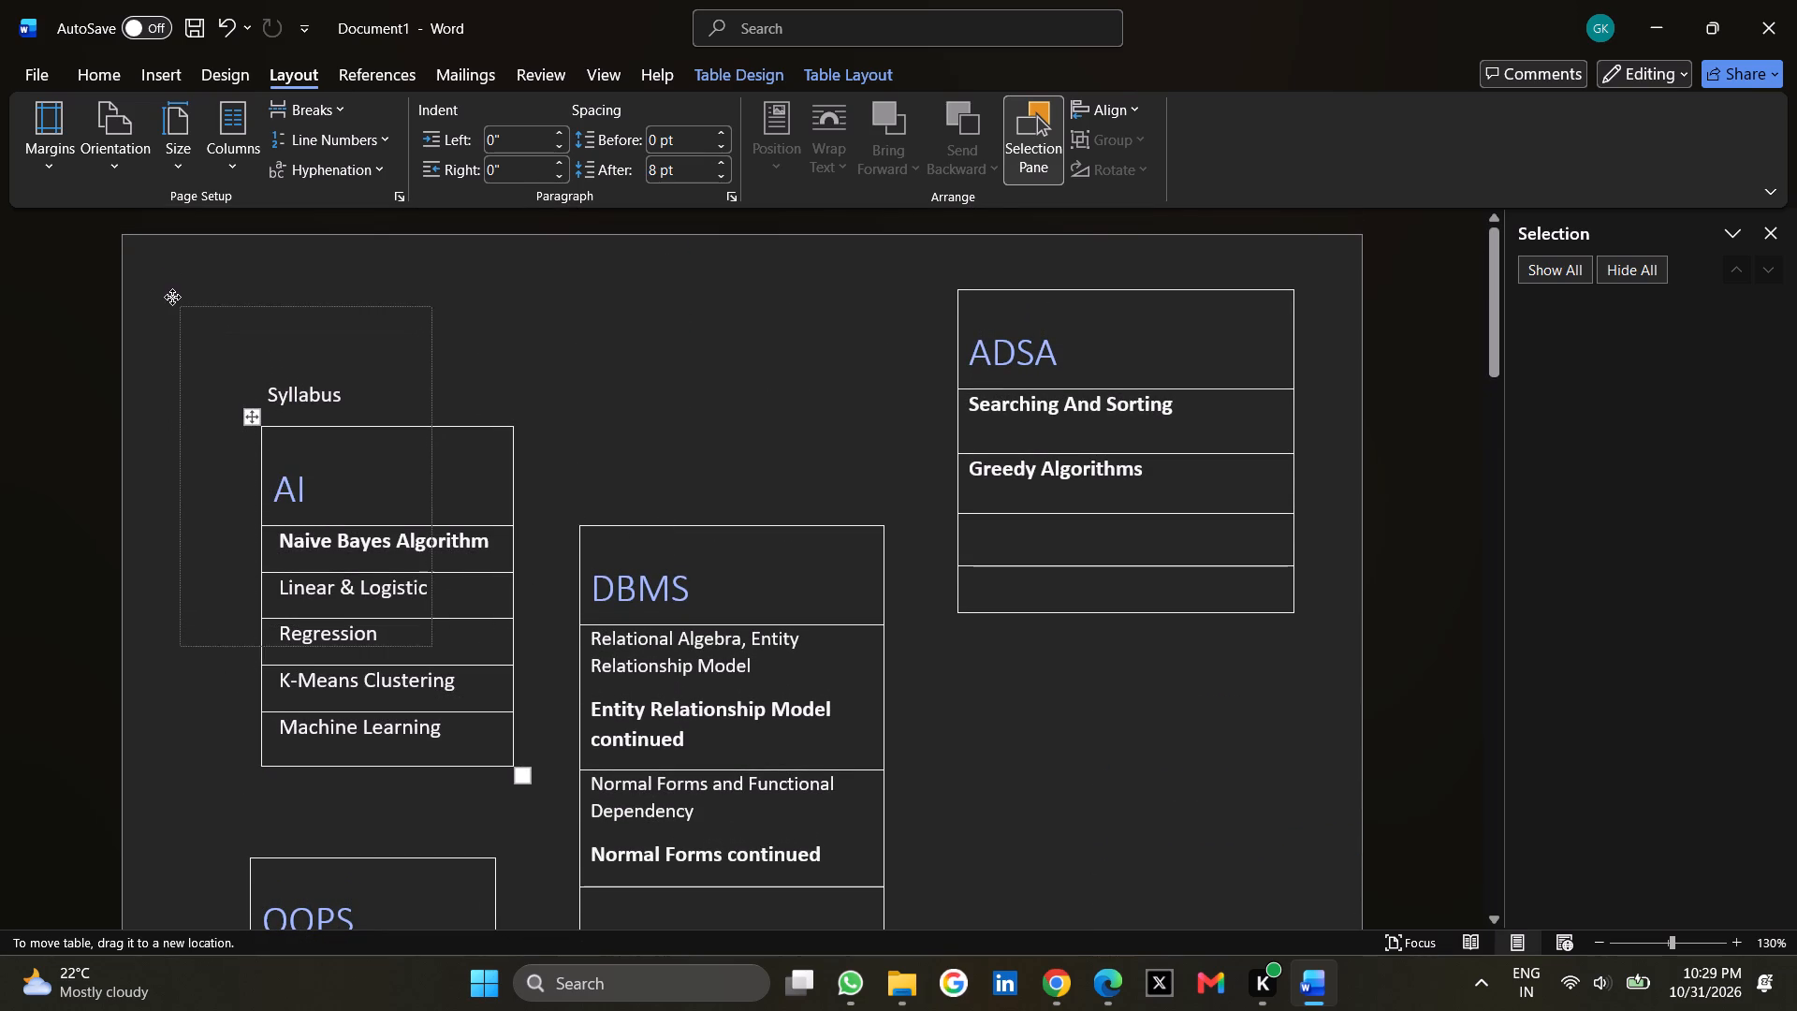
drag(172, 297, 173, 306)
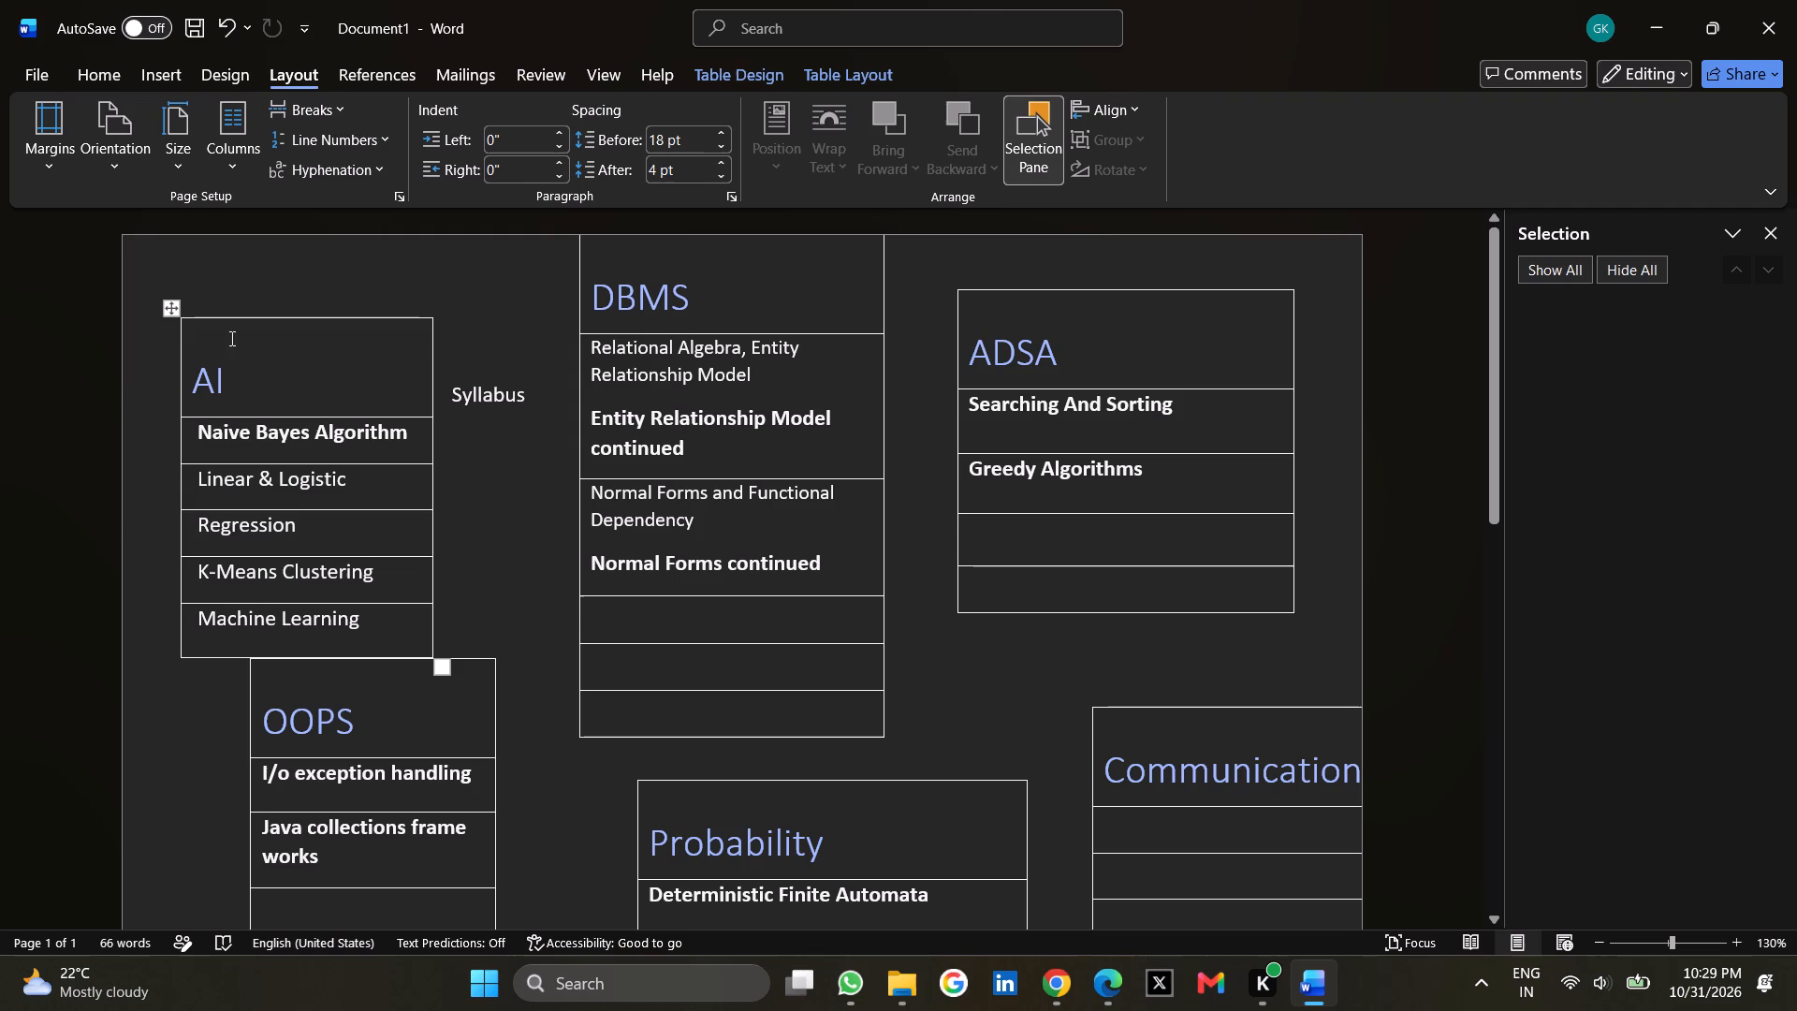
Zoom out to 100% and check how the six subject tables are arranged on the page.
scroll(527, 599, up, 2)
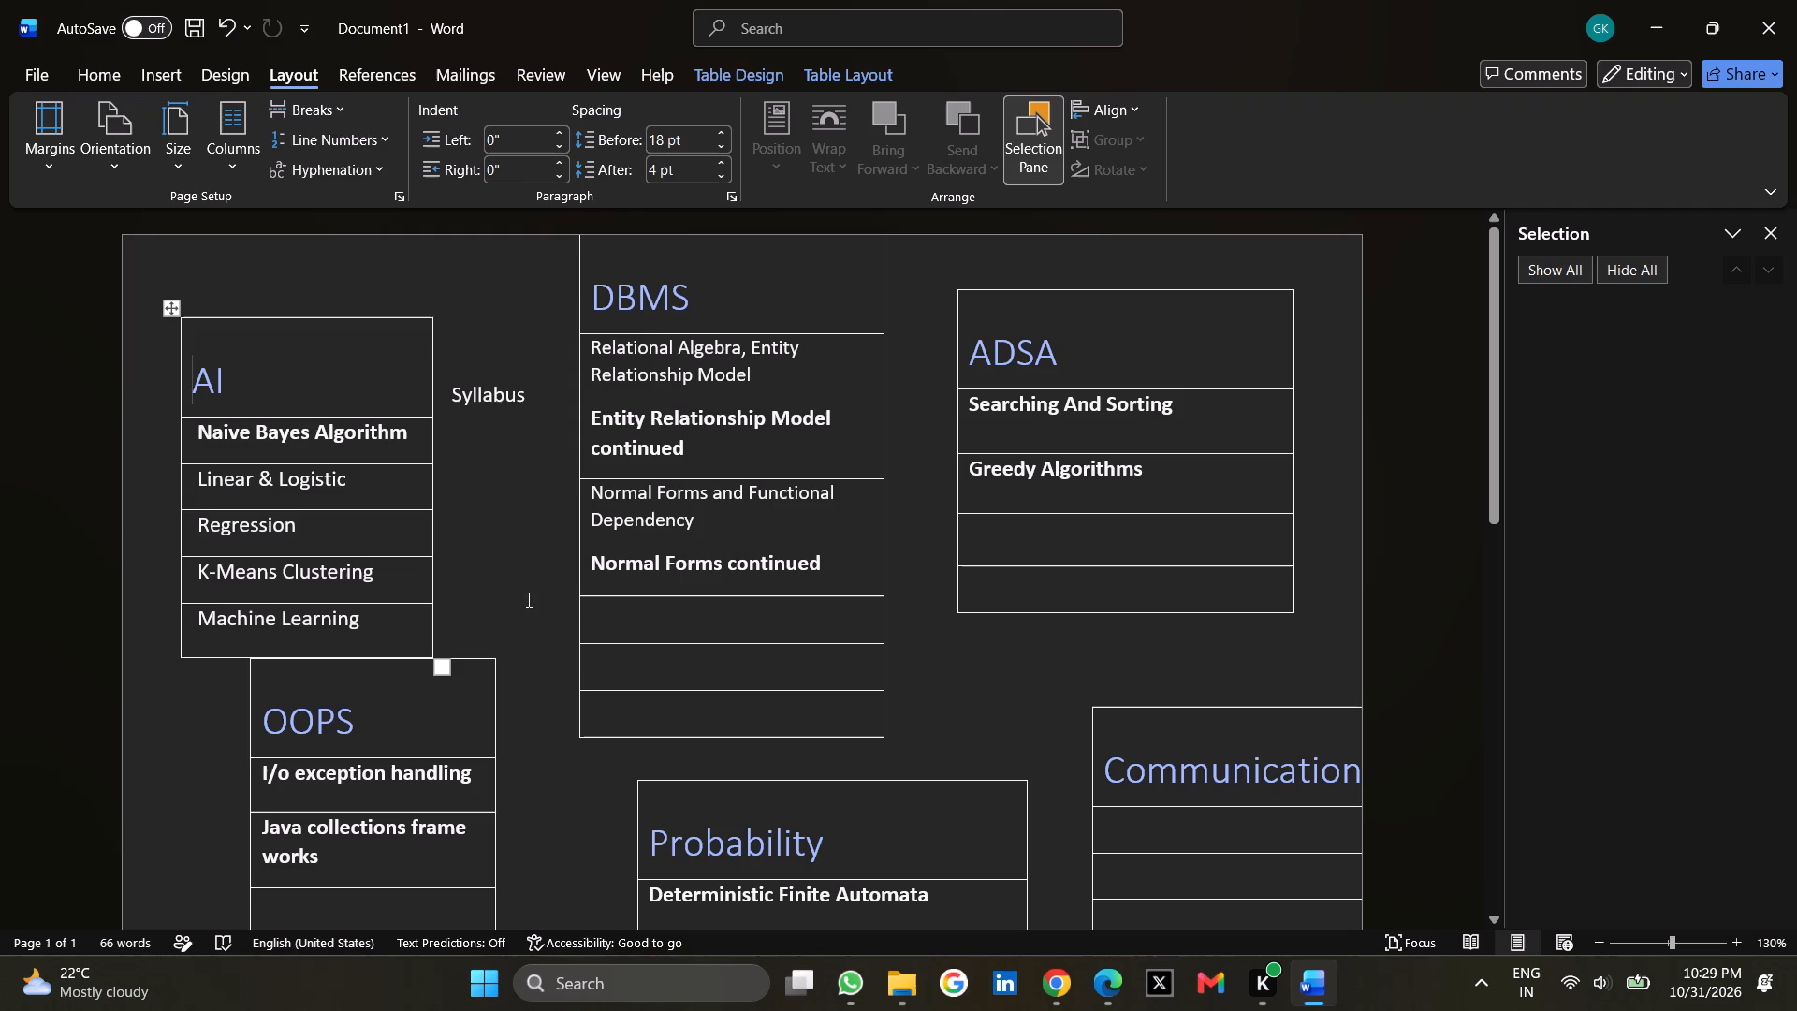
scroll(527, 599, left, 1)
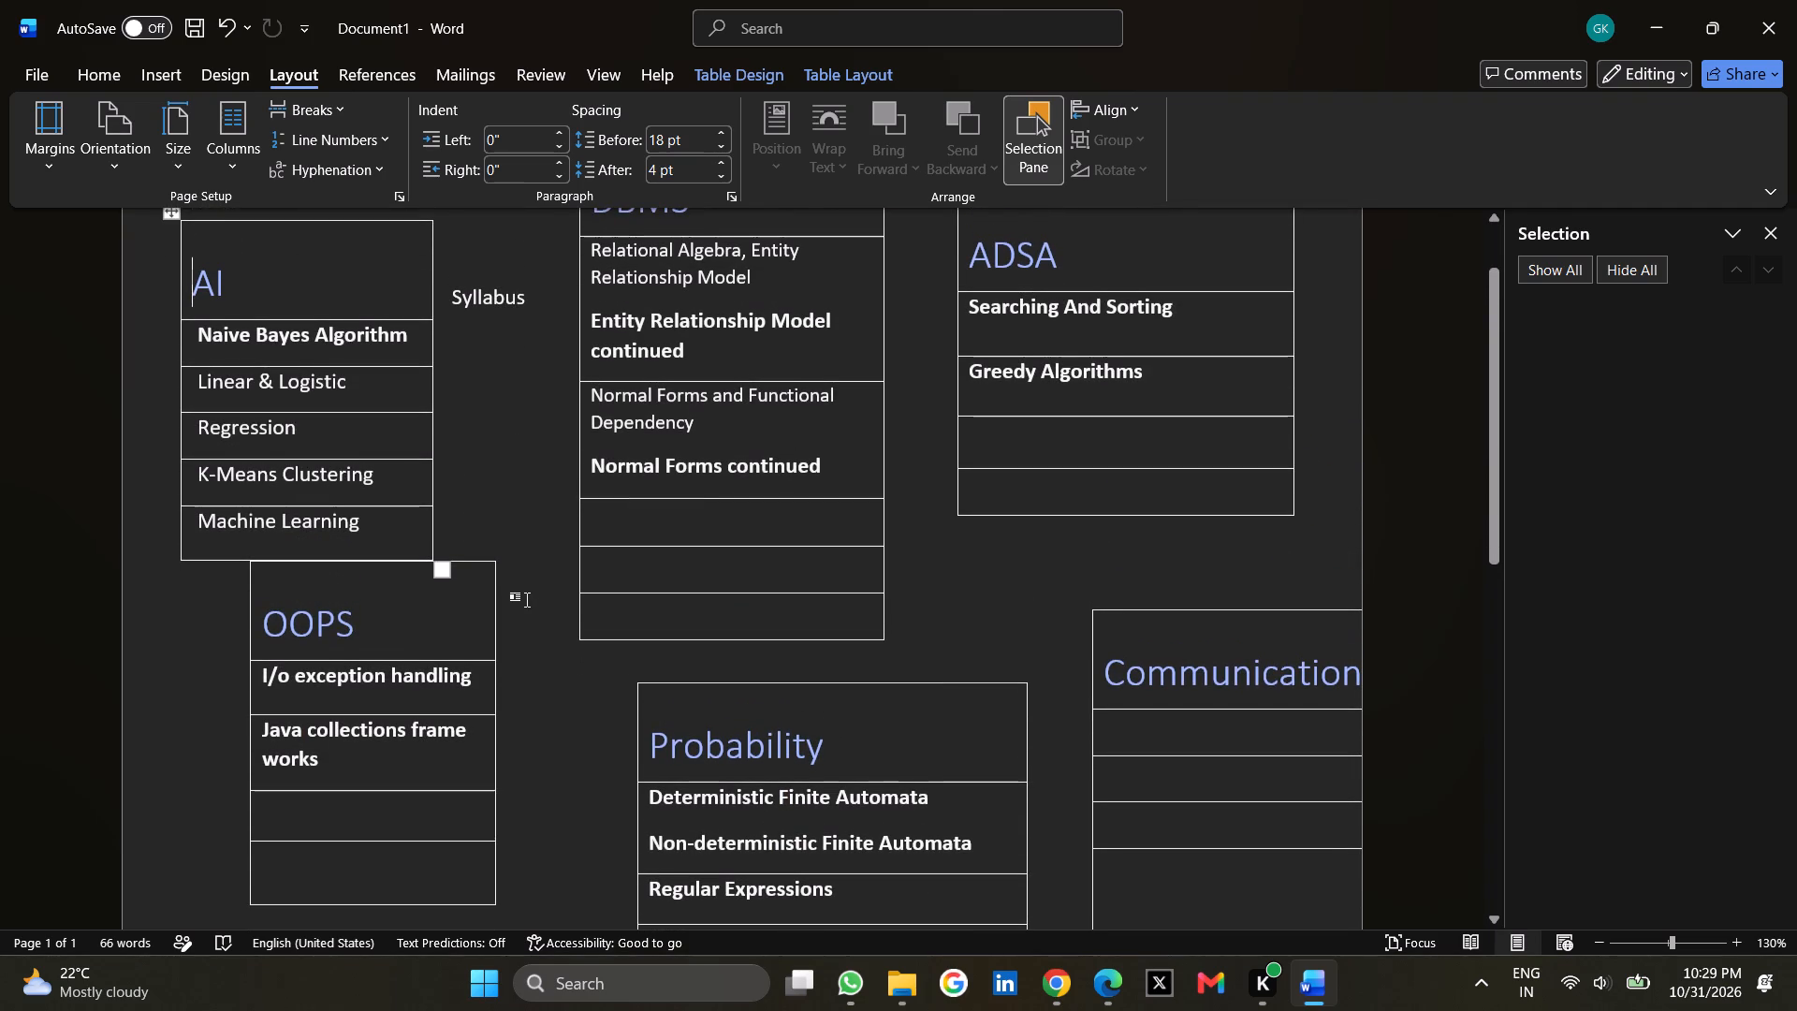
scroll(527, 599, left, 1)
ctrl+scroll(527, 599, down, 3)
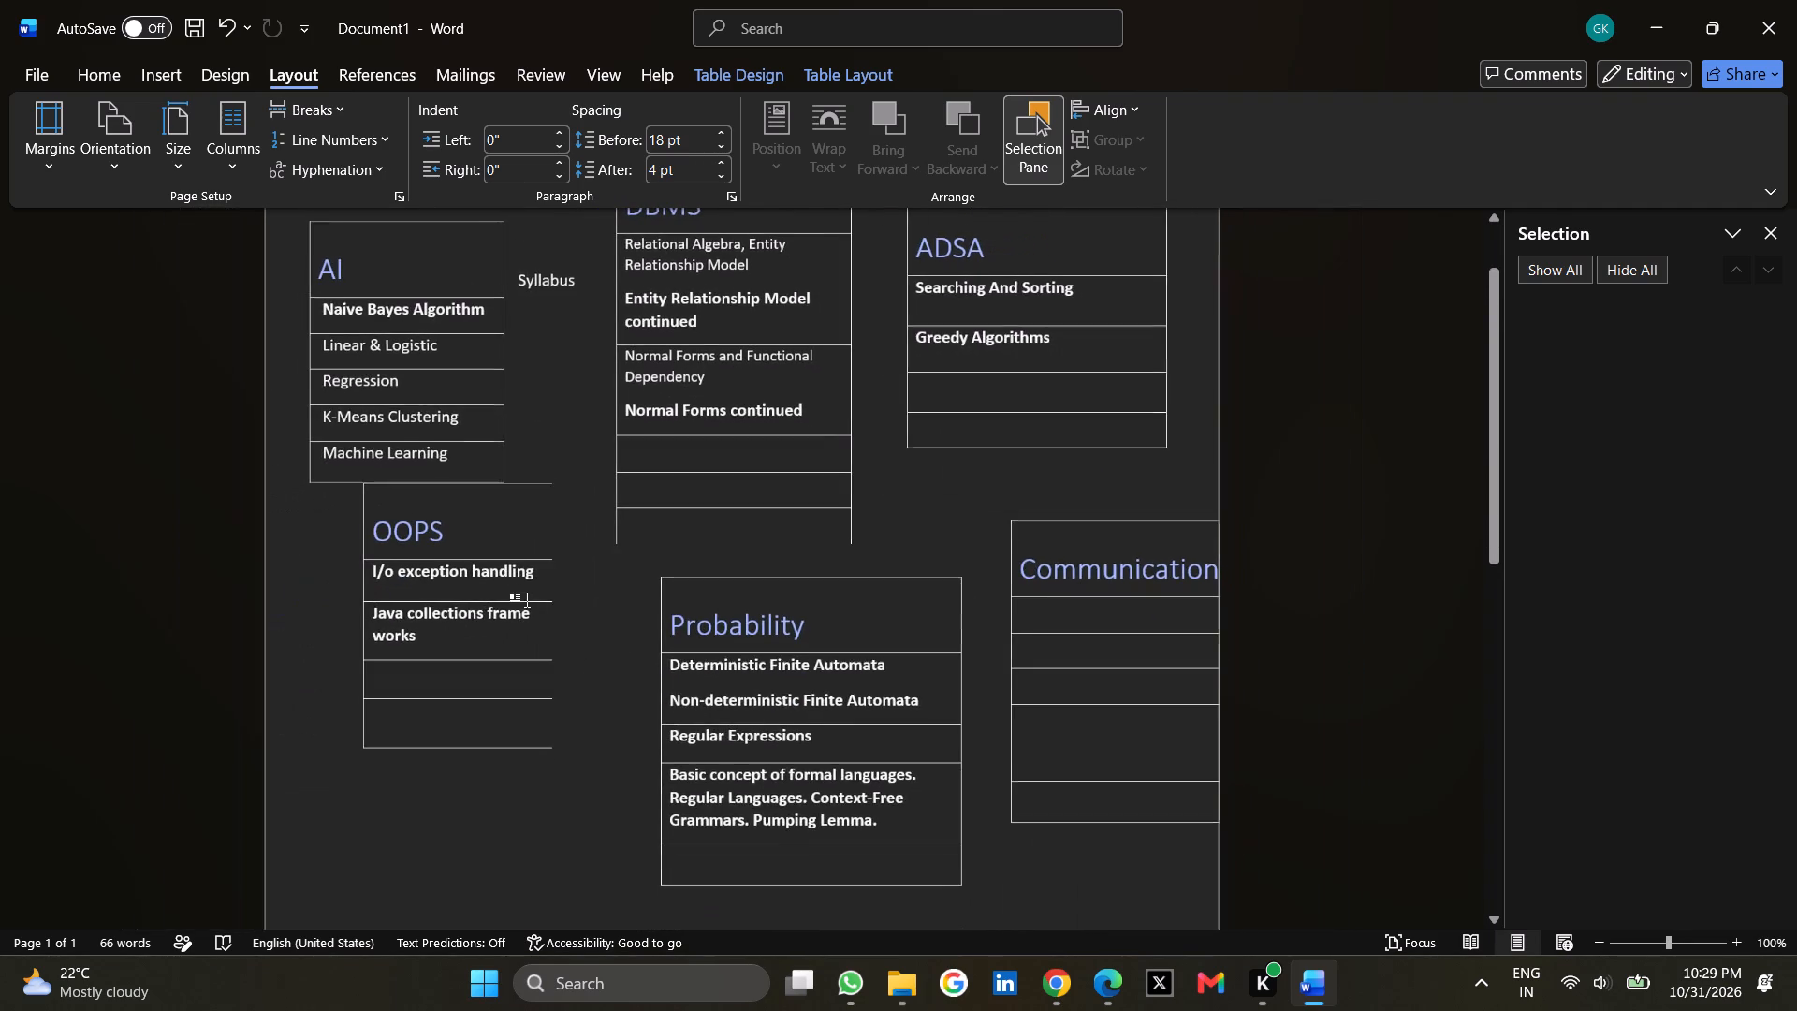
scroll(527, 599, up, 1)
scroll(527, 599, left, 1)
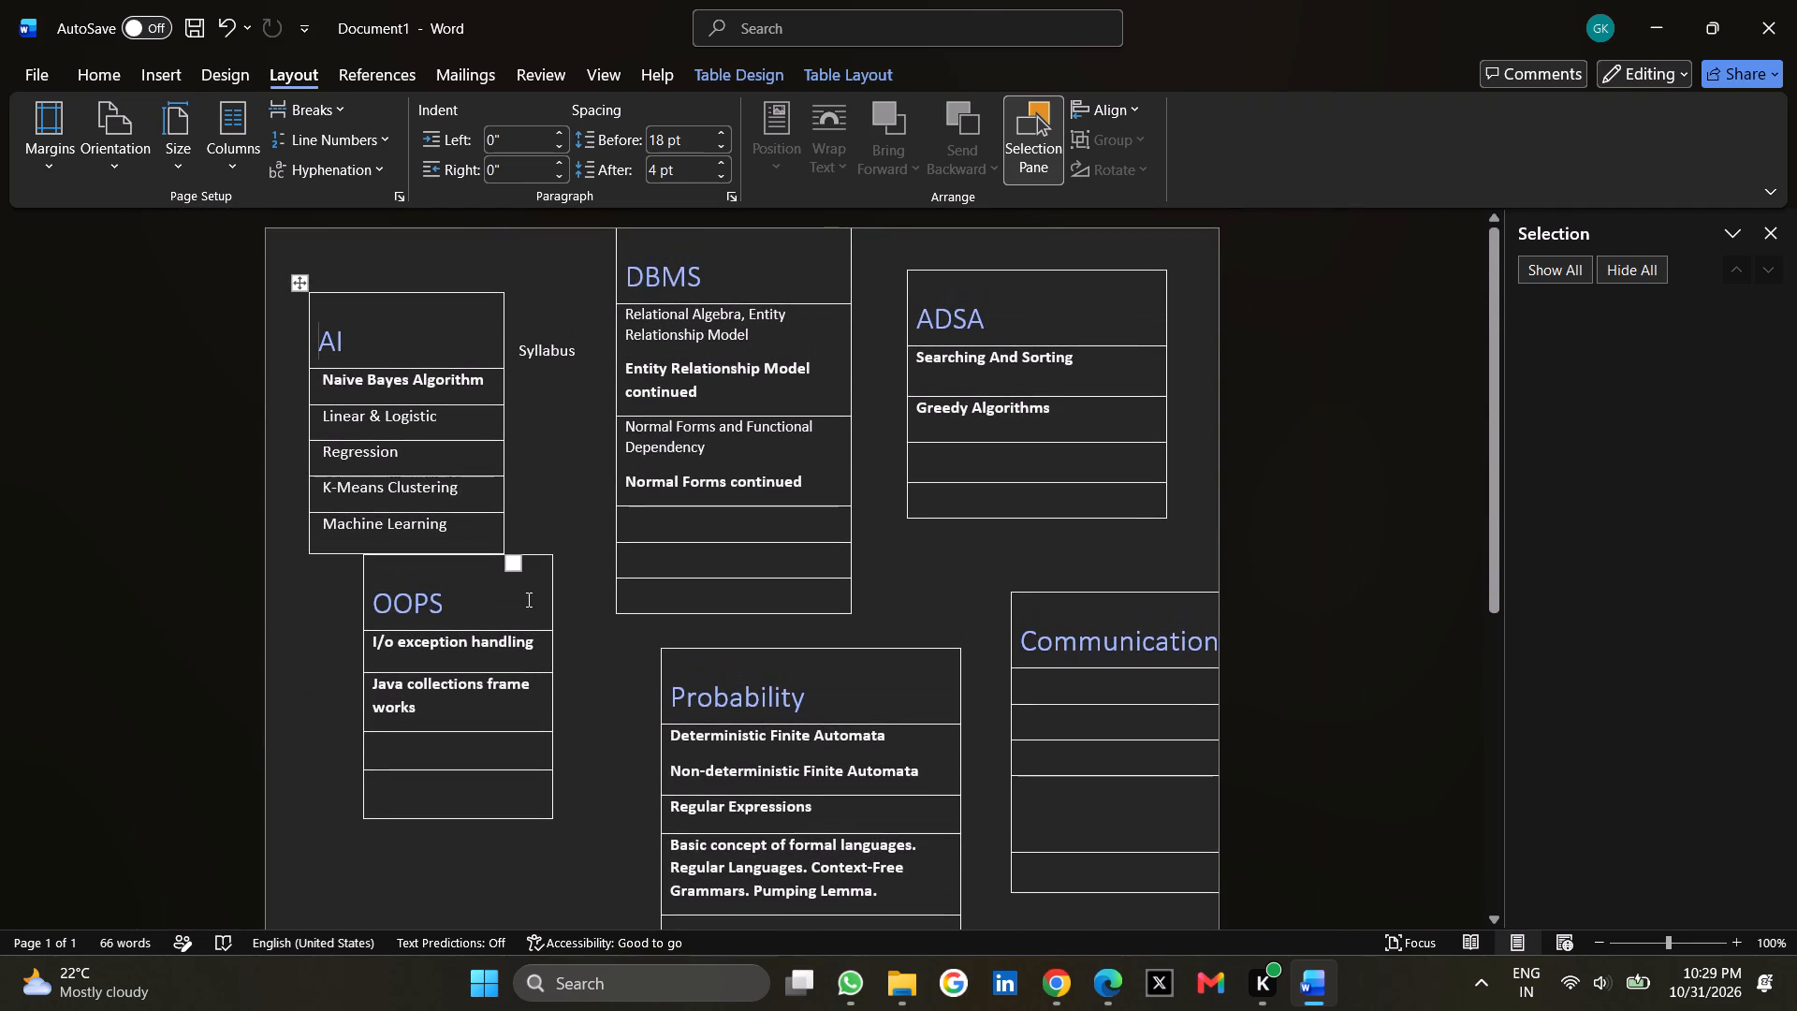
Switch to Chrome and close the Probability for Computer Science syllabus document.
key(alt+Tab)
key(alt+Right)
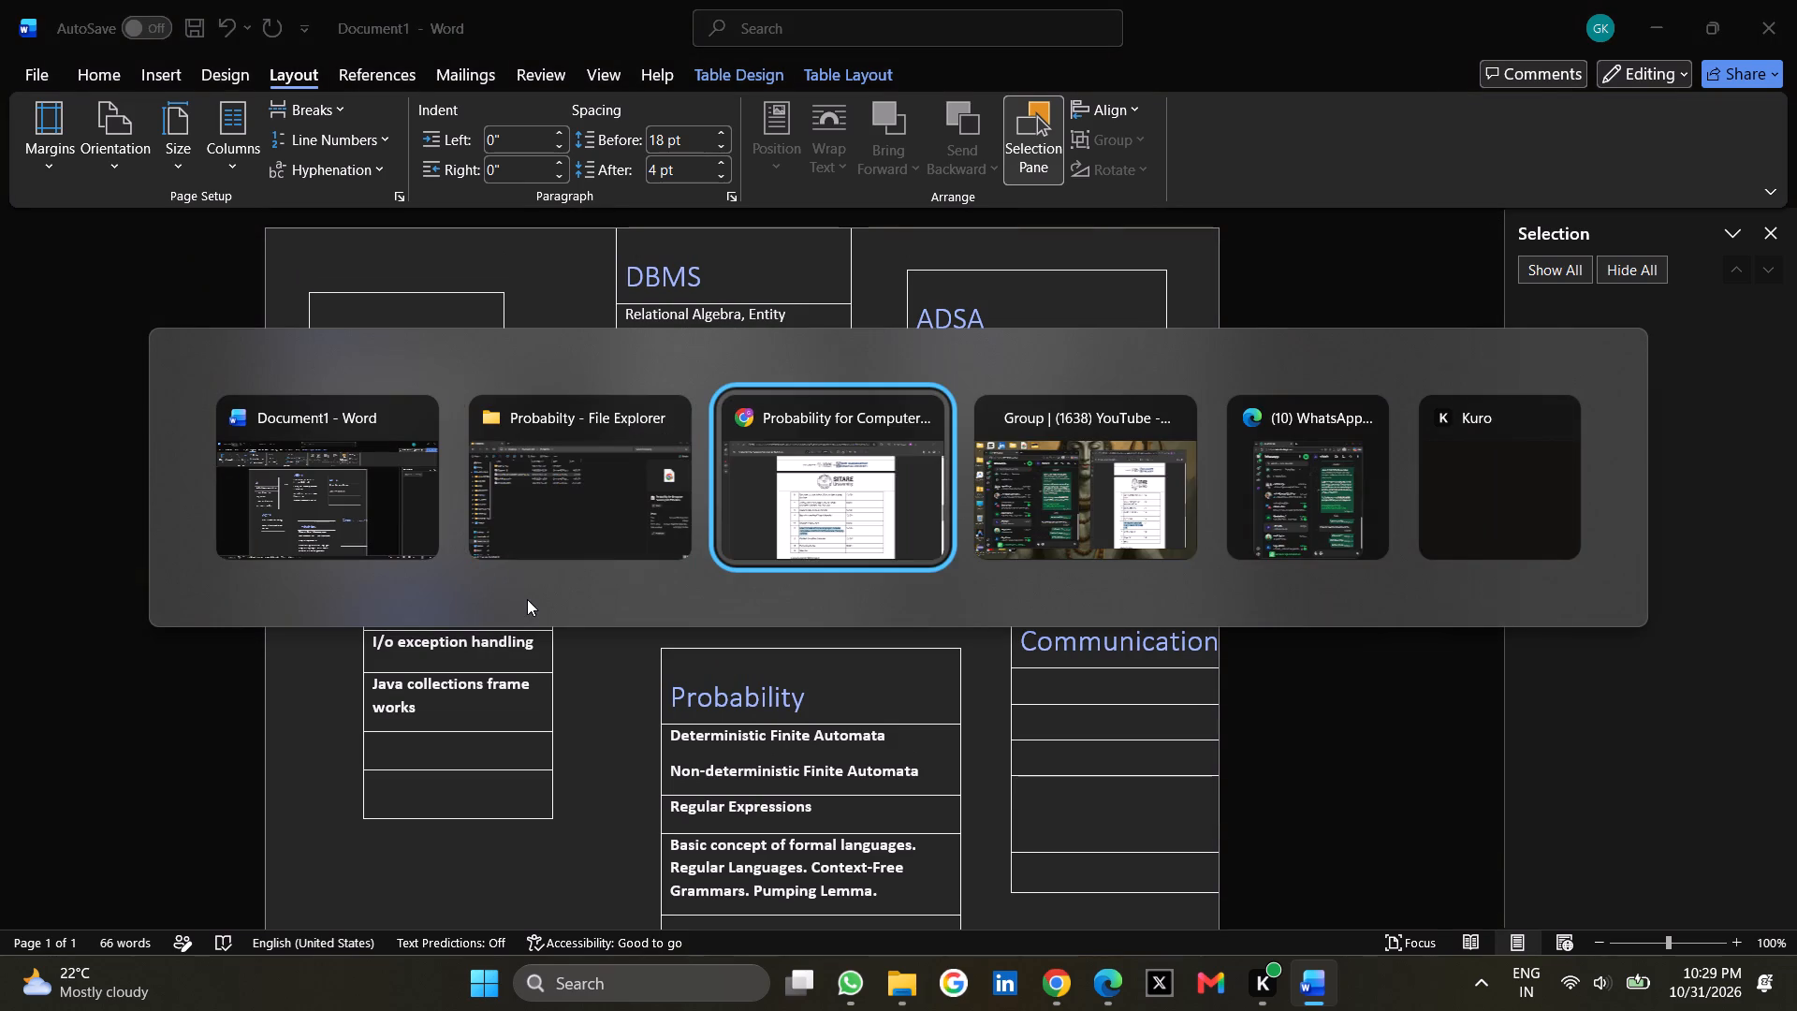
key(alt+Left)
key(alt+Right)
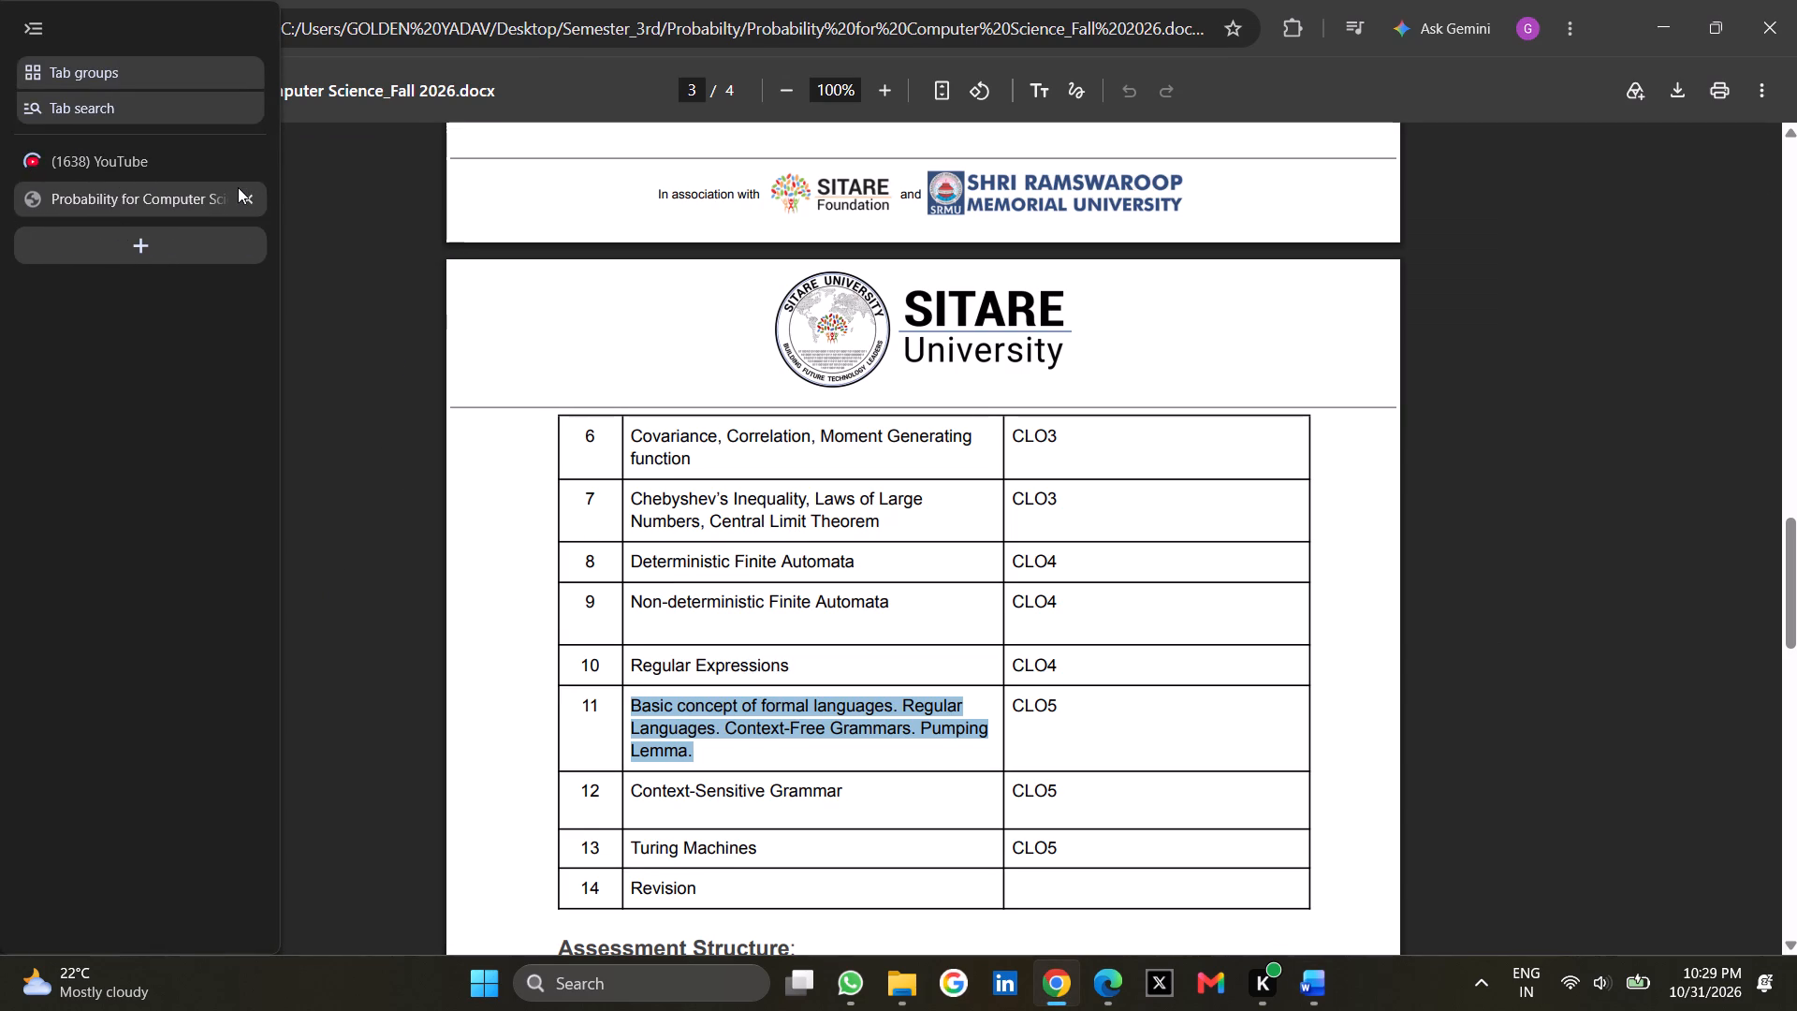
click(237, 187)
click(258, 212)
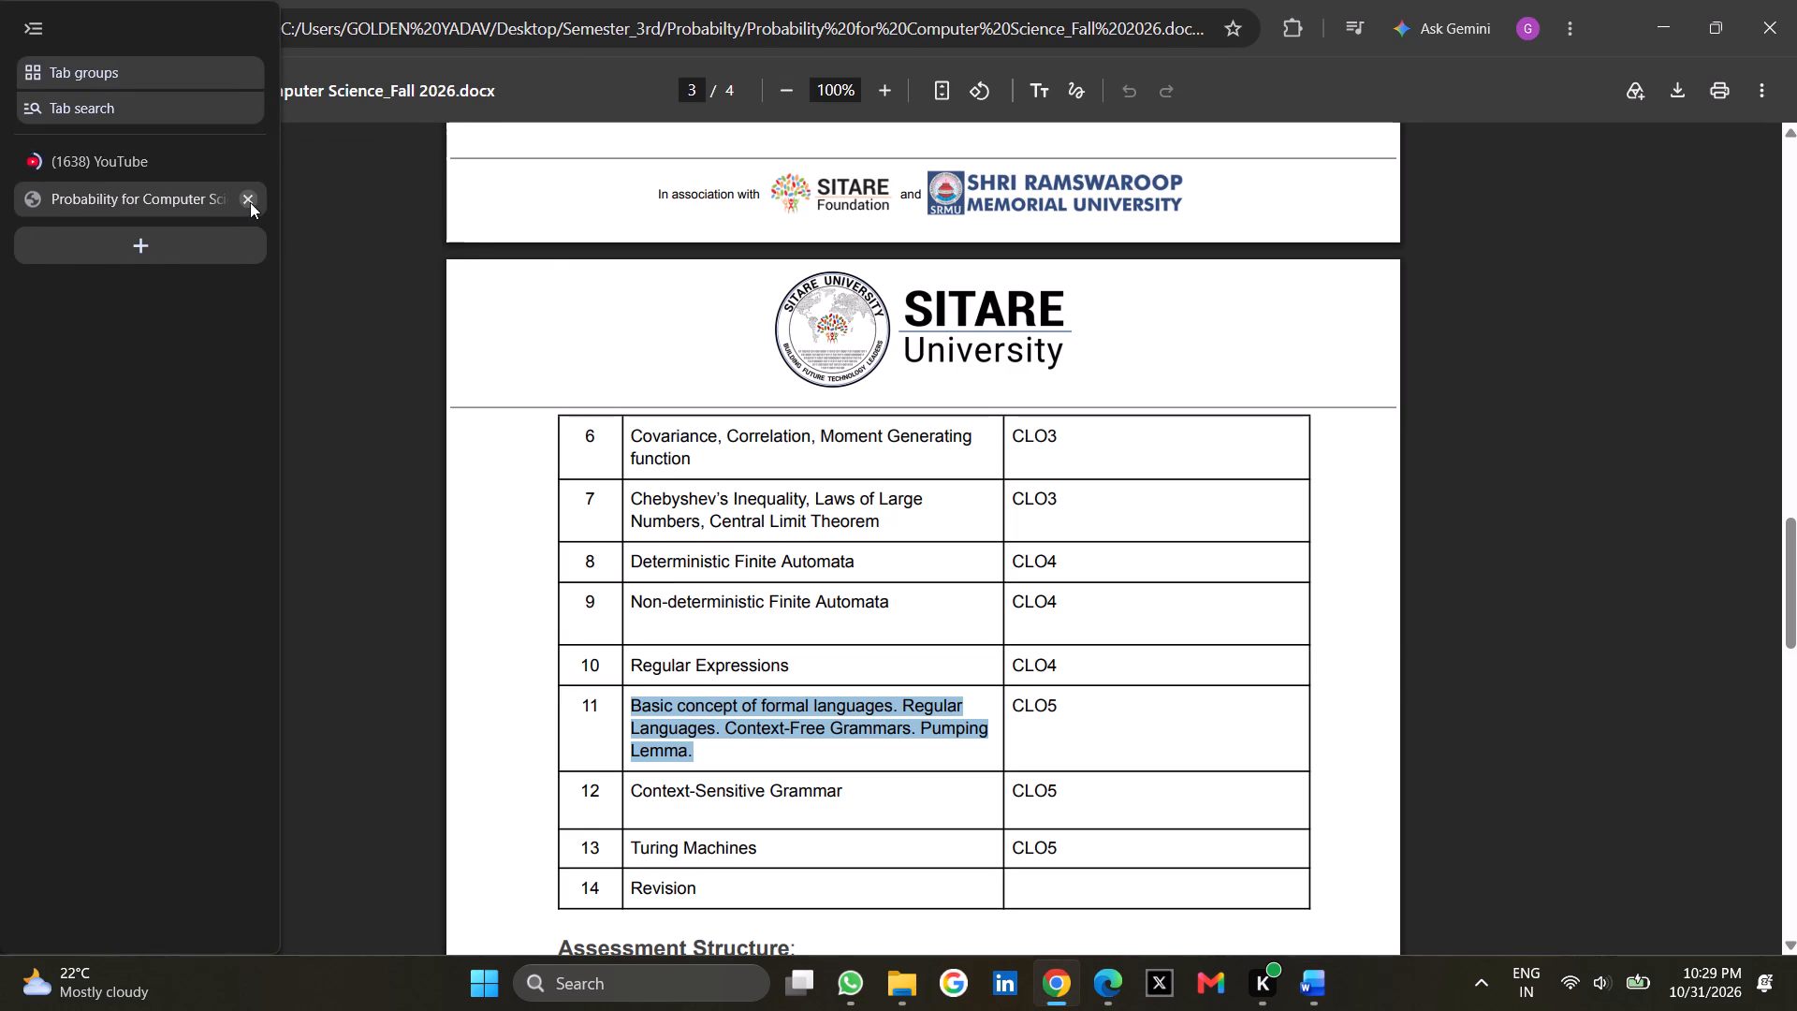
click(250, 202)
Show the desktop.
key(super+d)
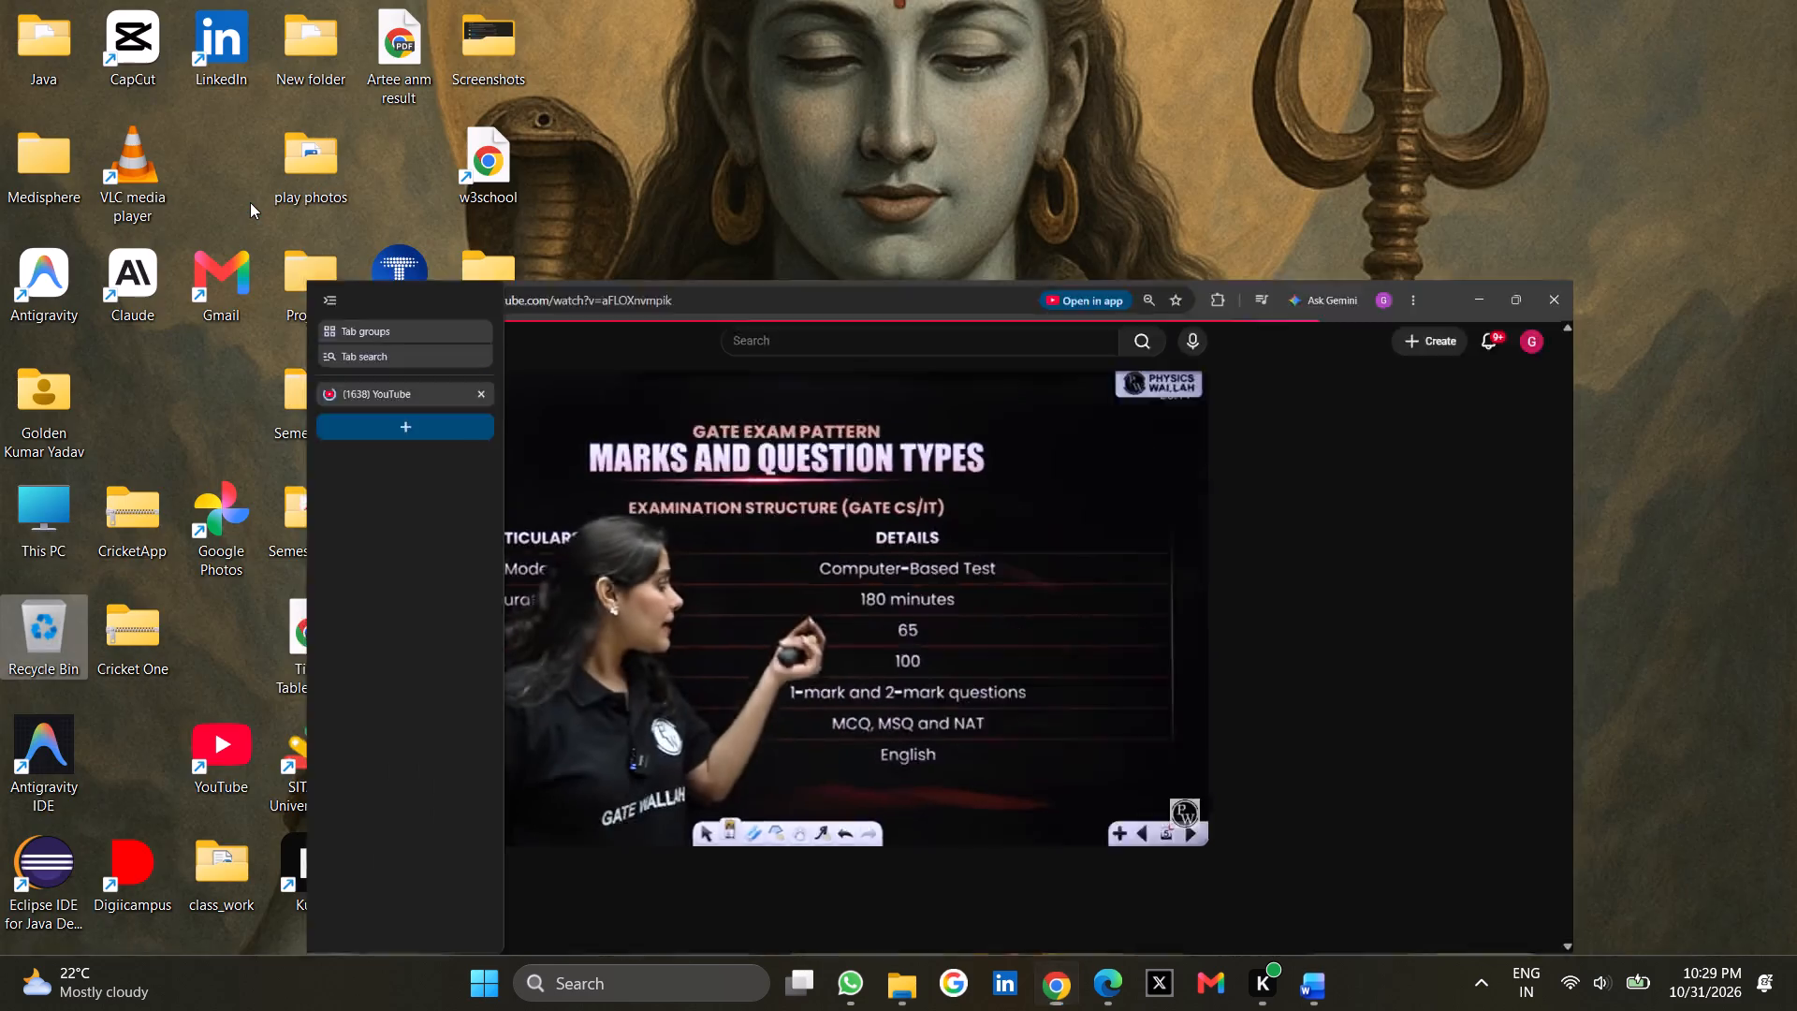